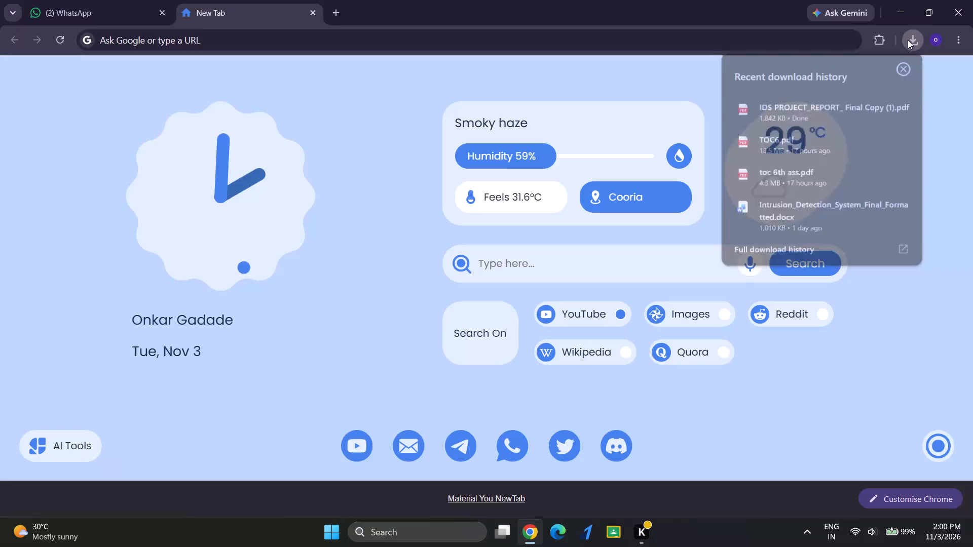
Open the downloaded file "IDS PROJECT_REPORT_ Final Copy (1).pdf" from the recent downloads.
left_click(841, 112)
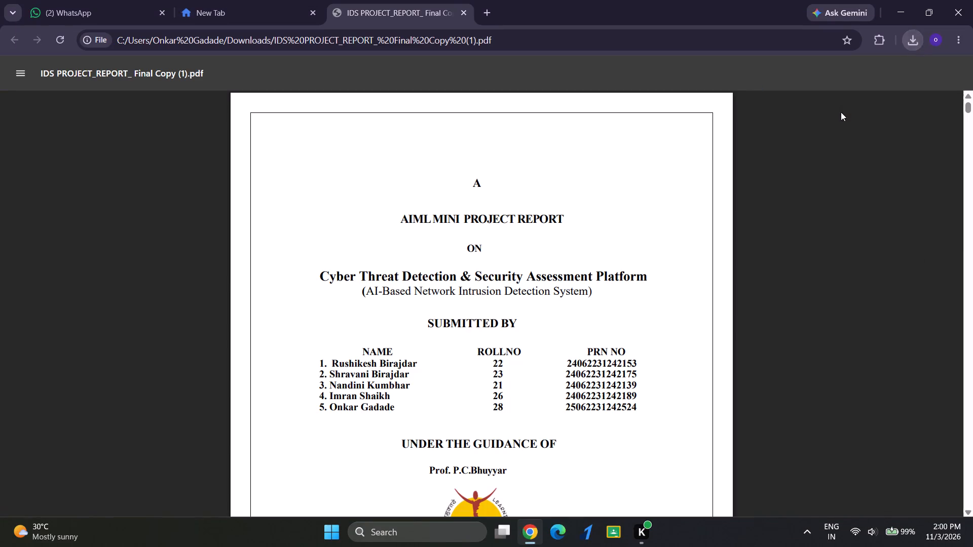
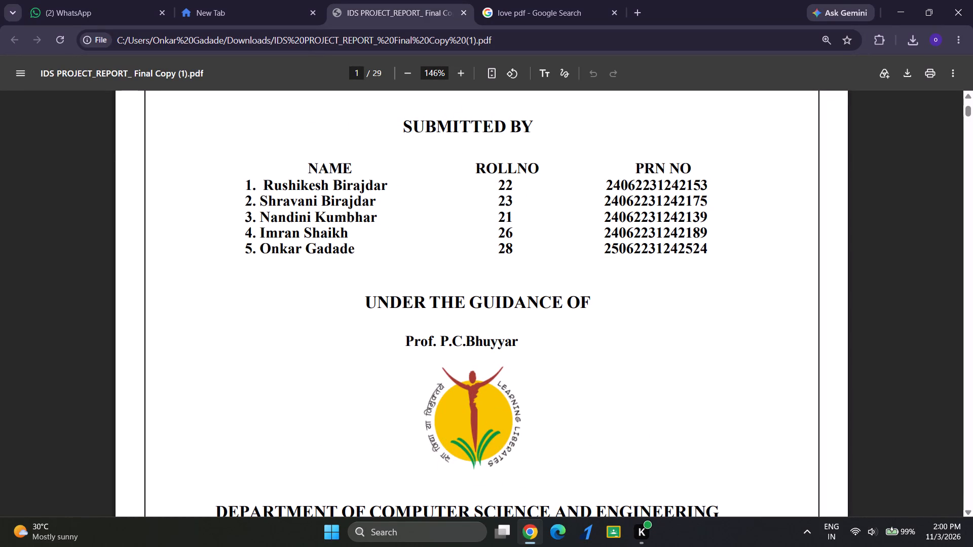
Examine the title page of the IDS project report, including the members' roll and PRN number columns and the project title.
left_click_drag(490, 157, 512, 206)
left_click(512, 206)
left_click_drag(633, 162, 703, 220)
left_click(703, 220)
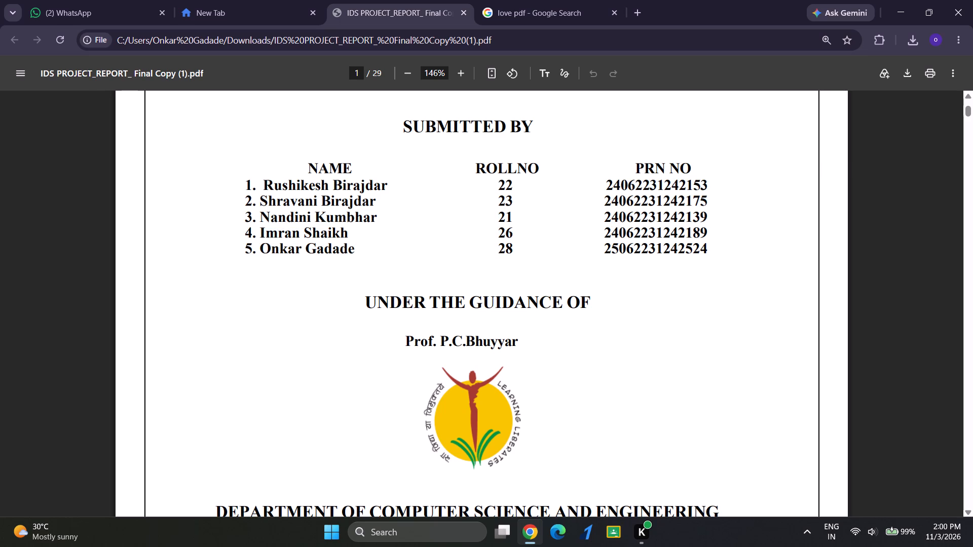
scroll(703, 220, "up", 1)
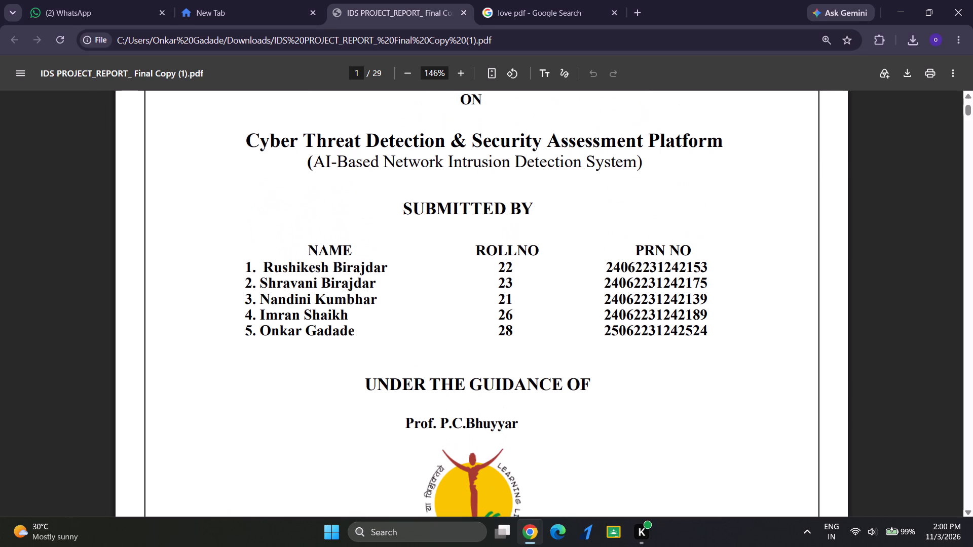
scroll(703, 220, "up", 1)
scroll(589, 219, "up", 1)
Open iLovePDF from the "love pdf" search results and choose its PDF to Word converter.
left_click(566, 0)
left_click(207, 191)
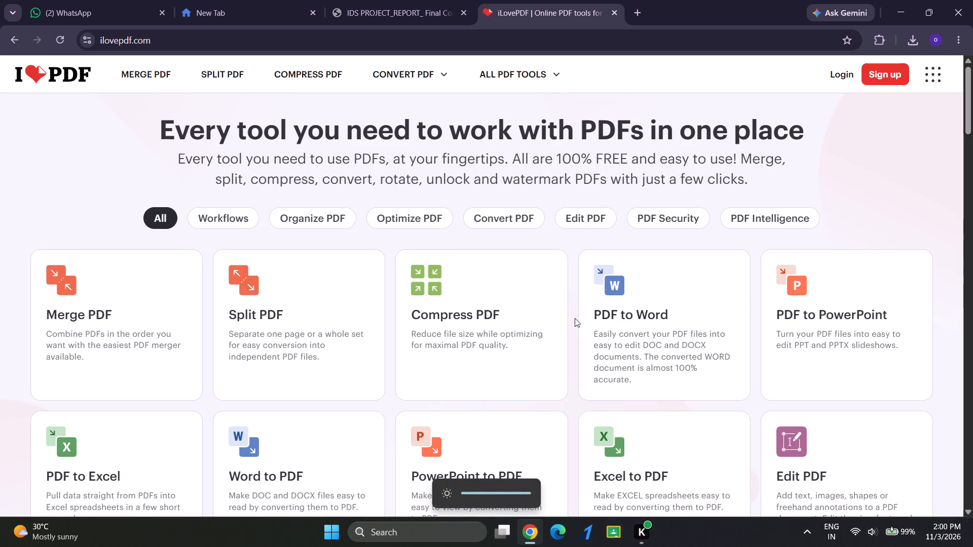
left_click(663, 290)
Upload the PDF "IDS PROJECT_REPORT_ Final Copy (1)" from the Downloads folder to the converter.
left_click(510, 226)
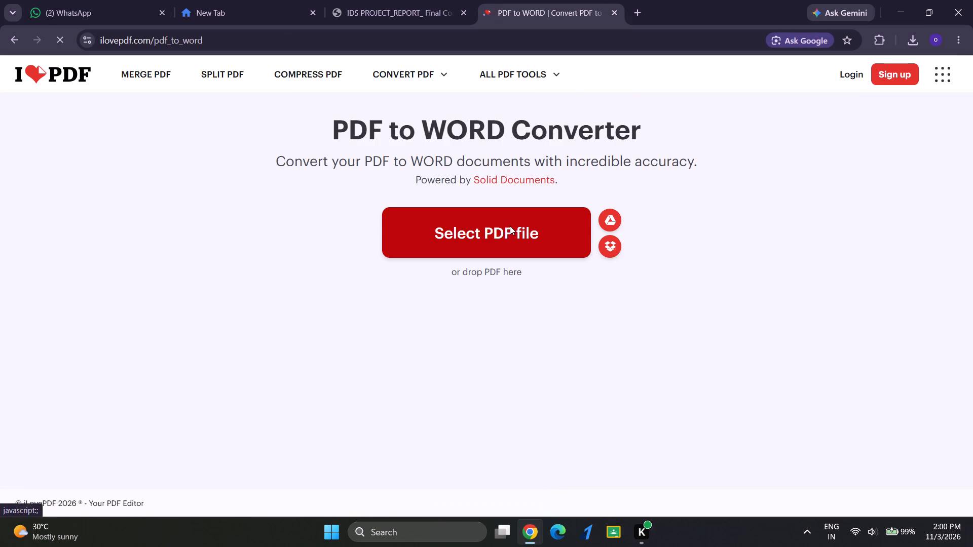
left_click(46, 147)
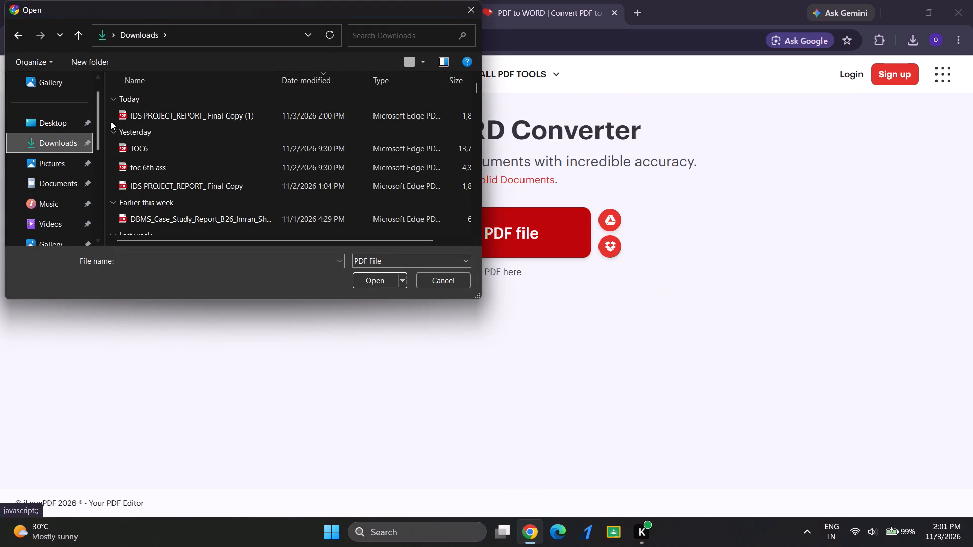
left_click(155, 137)
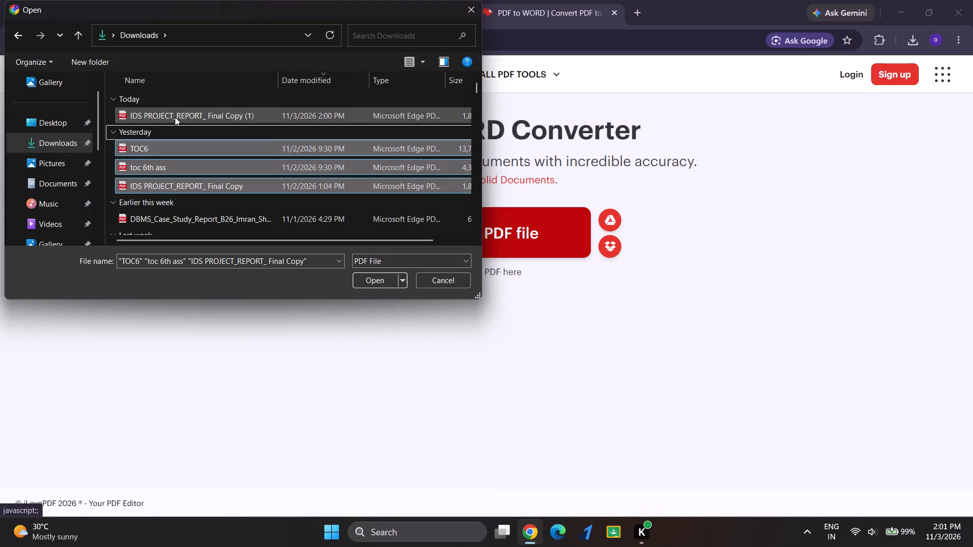
left_click(175, 117)
left_click(393, 282)
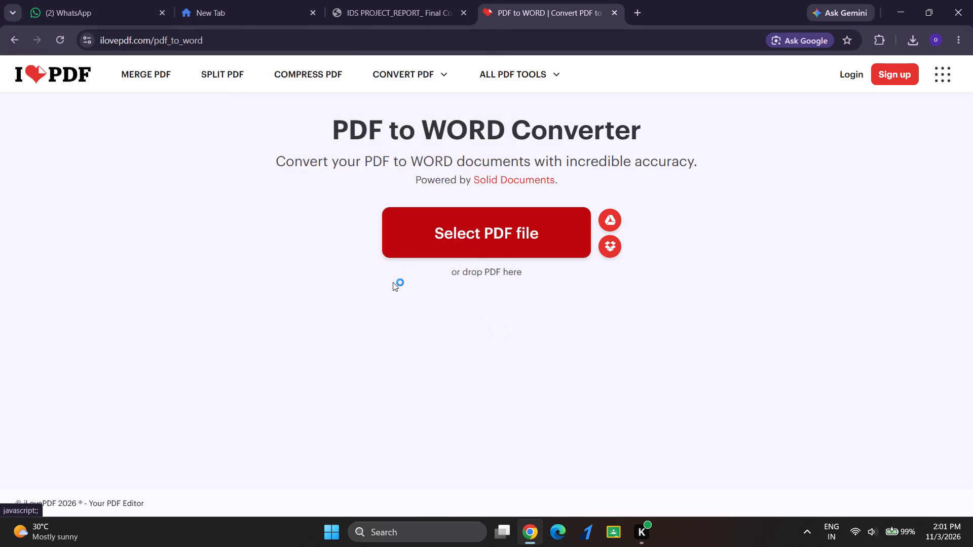
Convert the uploaded report to Word and download the converted document.
left_click(798, 464)
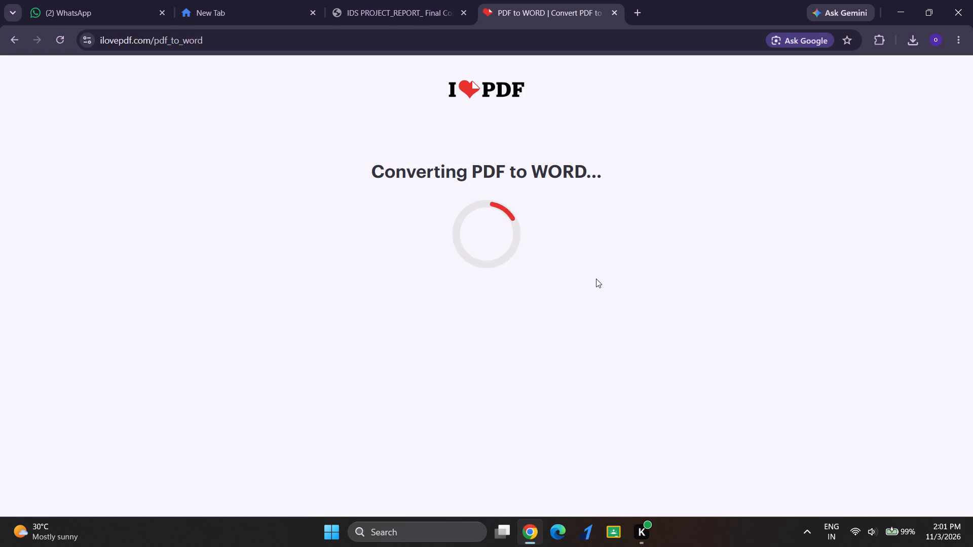
left_click(461, 181)
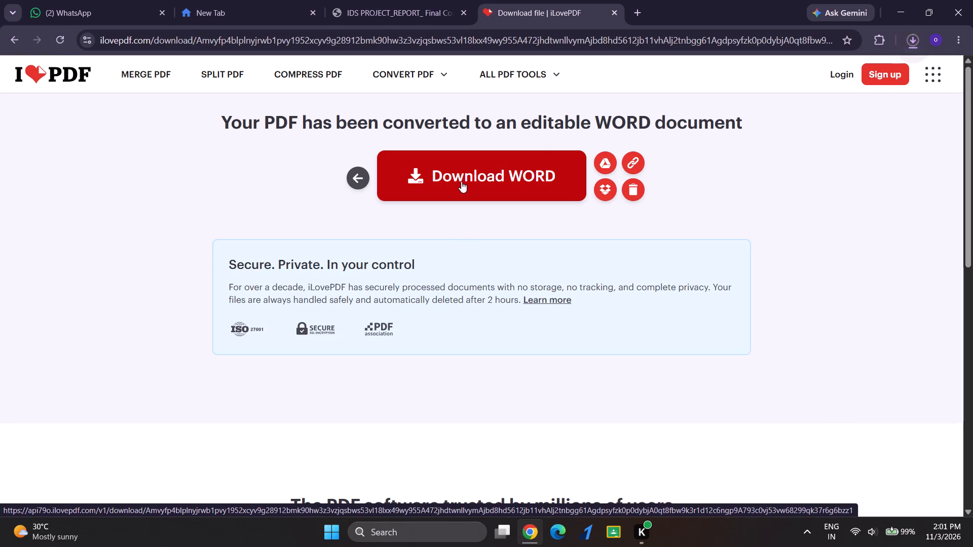
Check the download progress of "IDS PROJECT_REPORT_ Final Copy (1).docx" in the recent downloads.
left_click(915, 34)
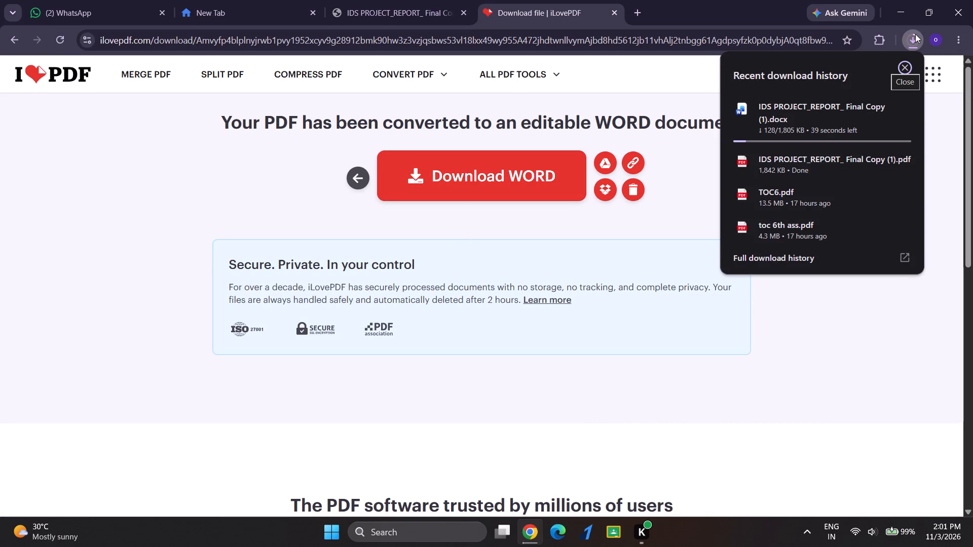
left_click(161, 125)
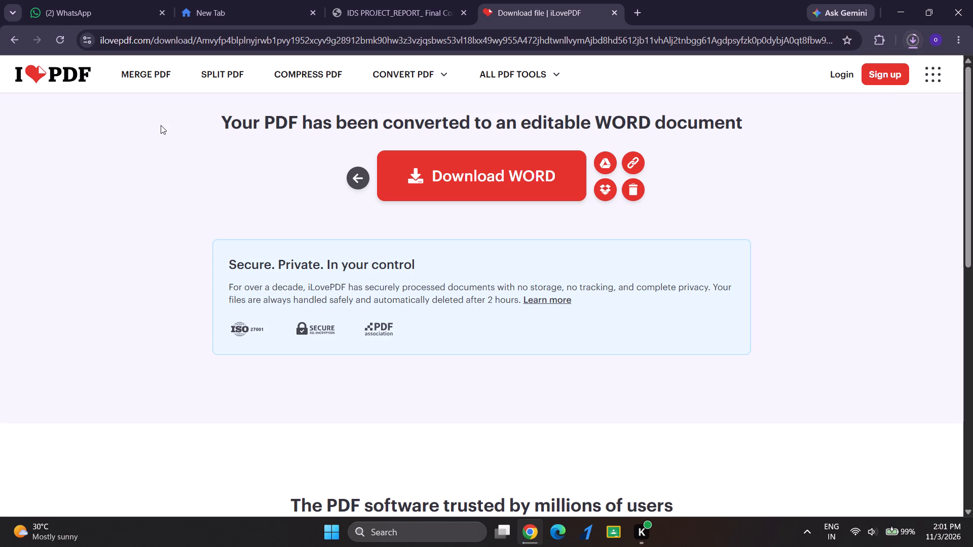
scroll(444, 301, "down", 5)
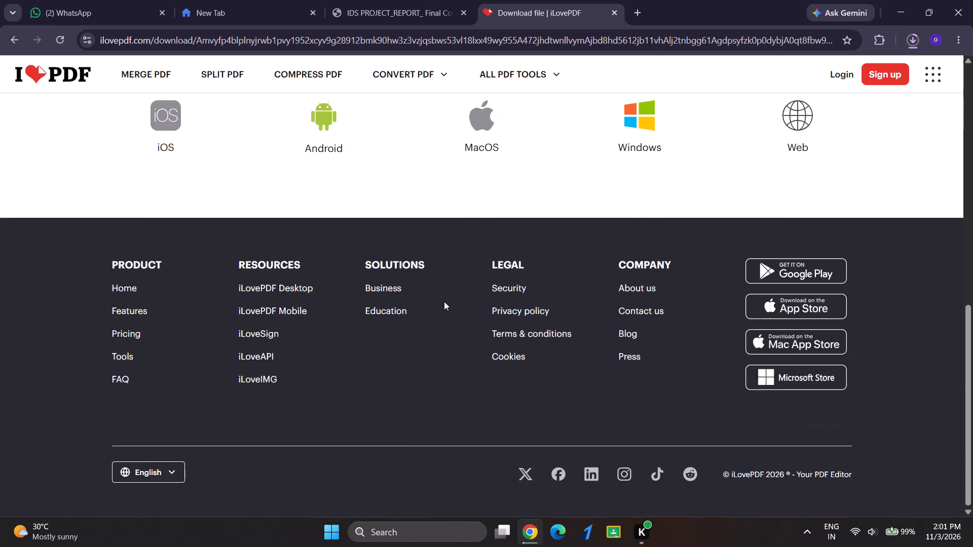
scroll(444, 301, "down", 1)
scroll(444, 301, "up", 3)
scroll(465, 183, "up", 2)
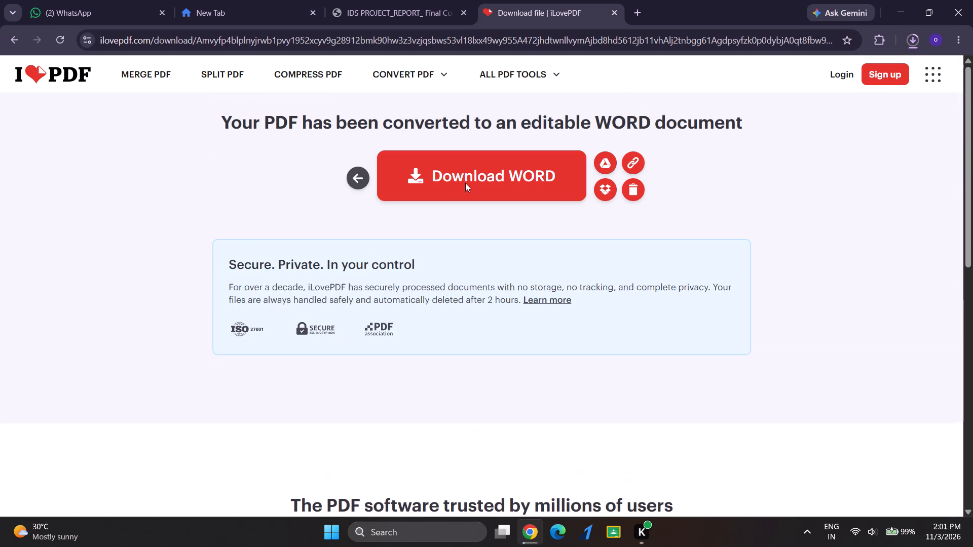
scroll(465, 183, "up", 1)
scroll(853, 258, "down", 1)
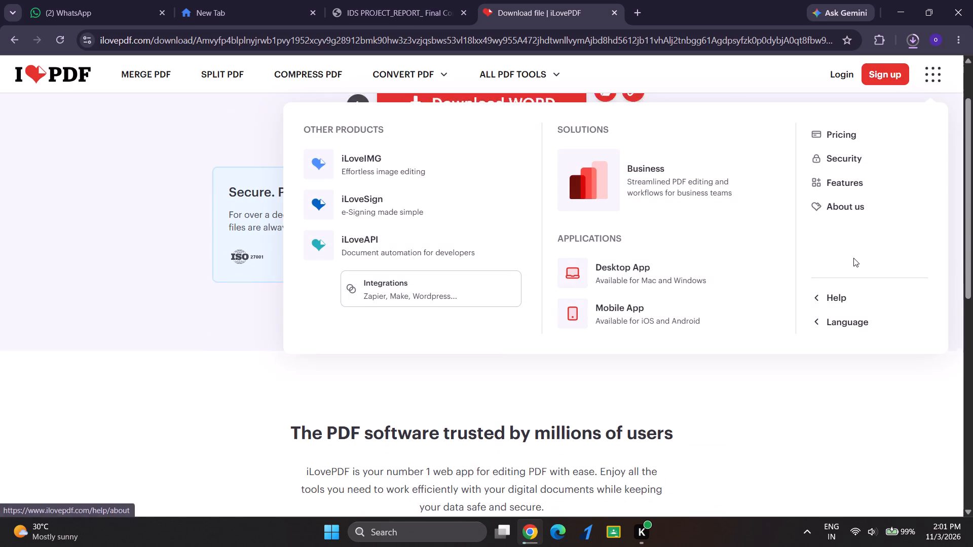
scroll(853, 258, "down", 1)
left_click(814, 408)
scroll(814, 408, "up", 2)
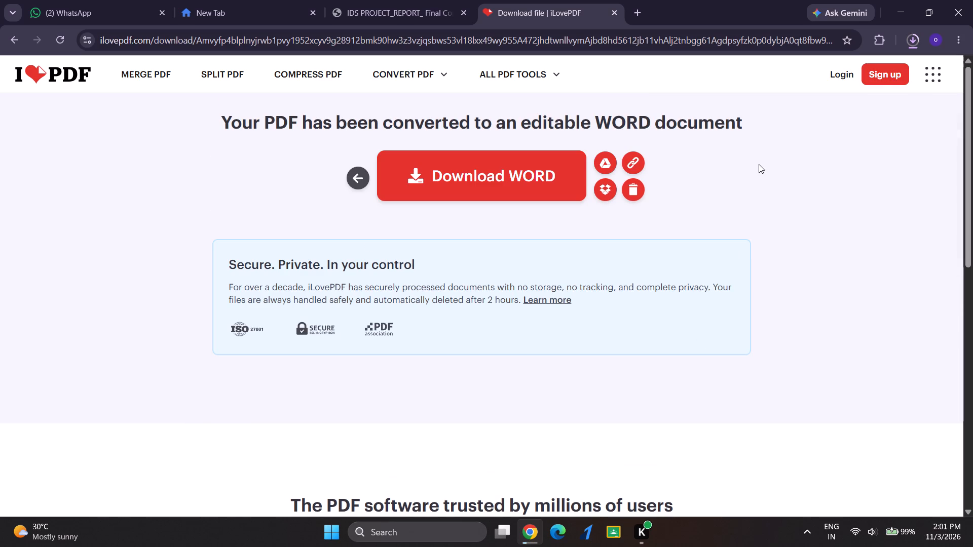
Recheck the download progress of the converted Word report in the recent downloads.
left_click(915, 40)
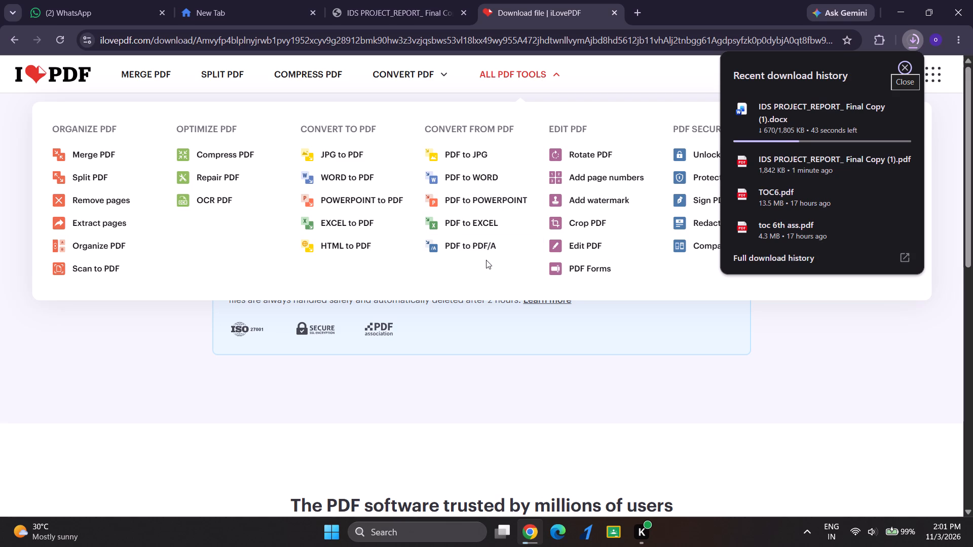
left_click(582, 406)
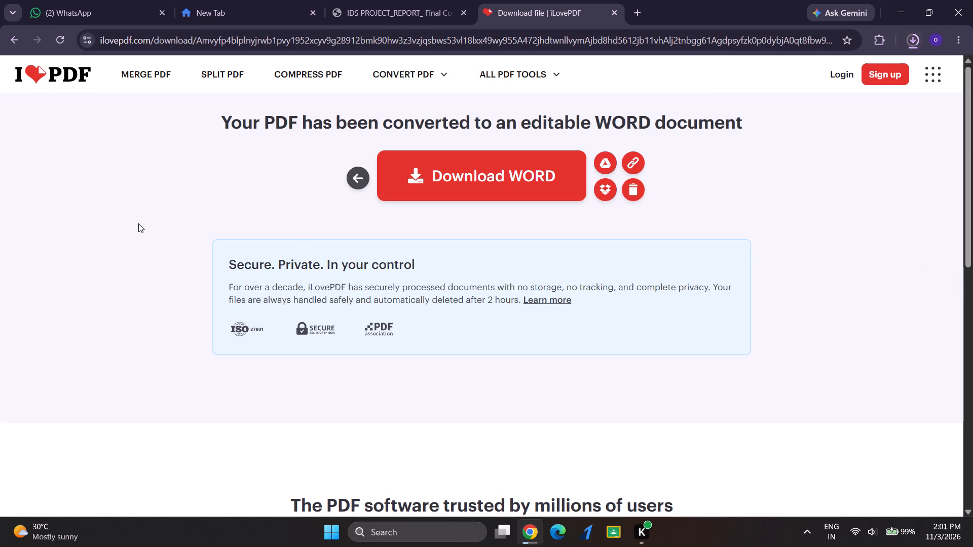
left_click(918, 45)
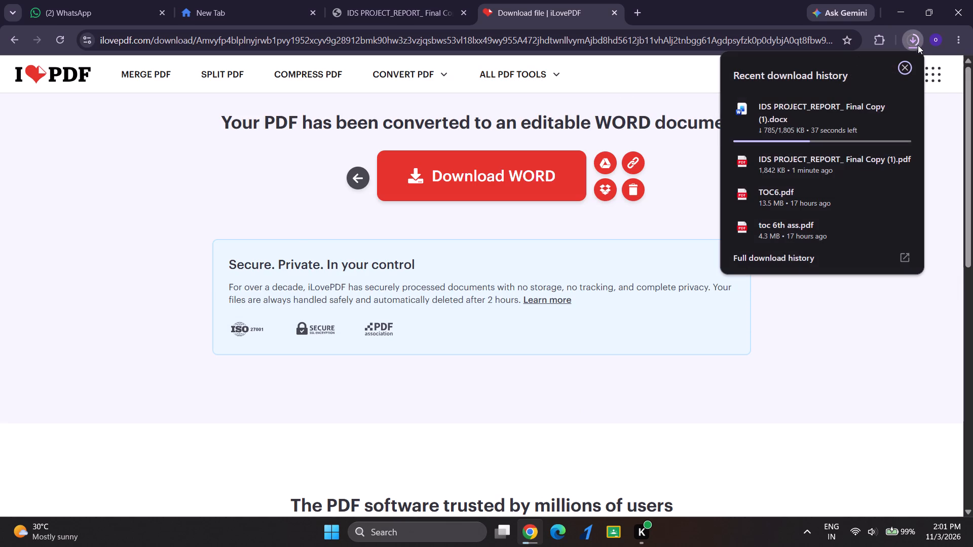
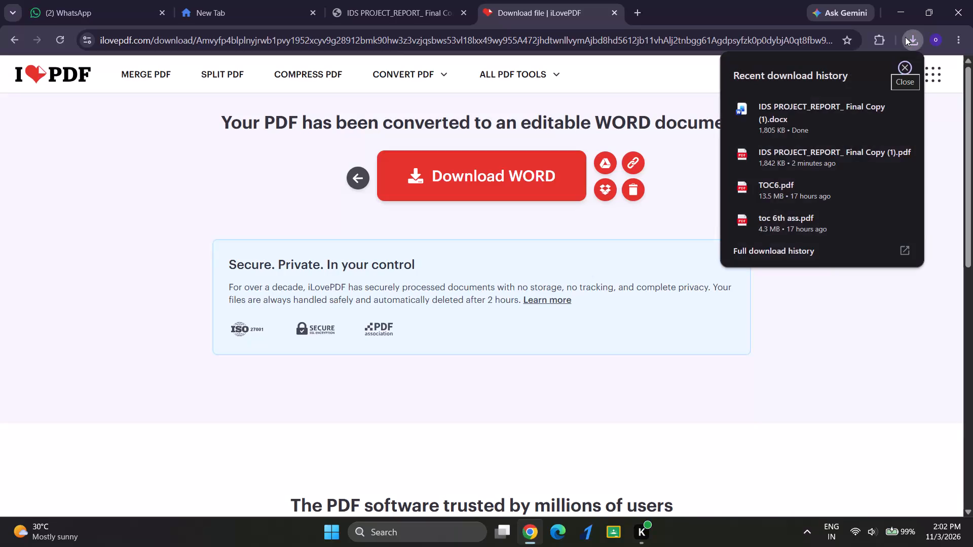
Open the converted Word report "IDS PROJECT_REPORT_ Final Copy (1)" from the Downloads folder and enable editing.
left_click(876, 104)
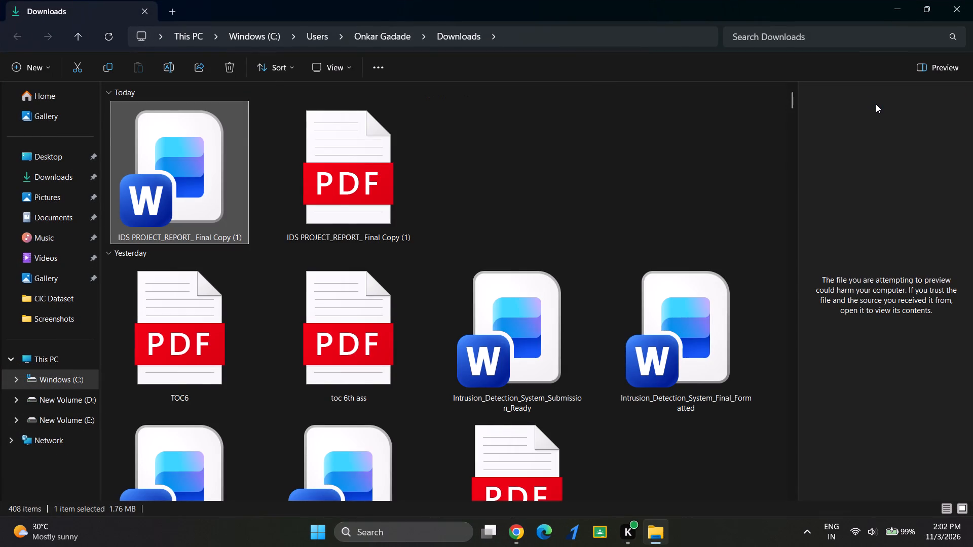
double_click(197, 164)
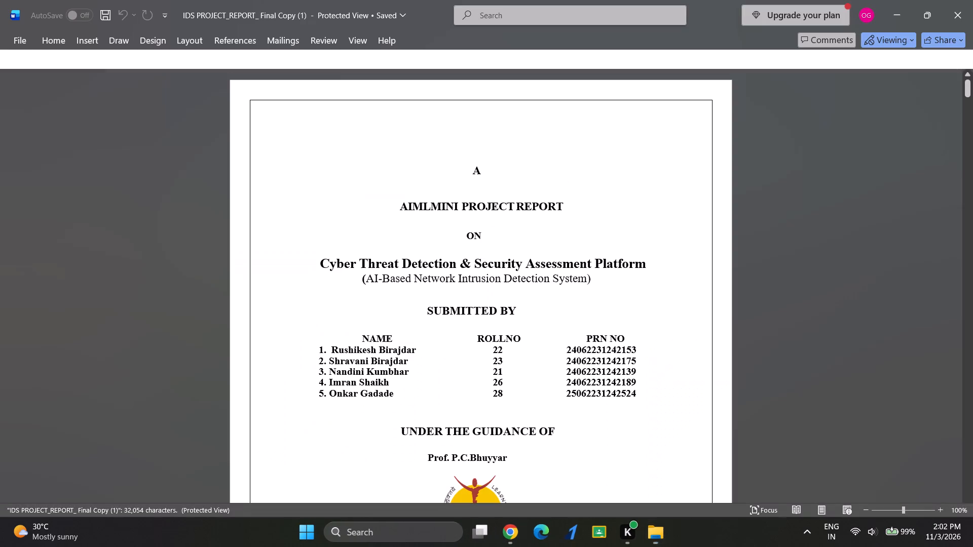
left_click(497, 60)
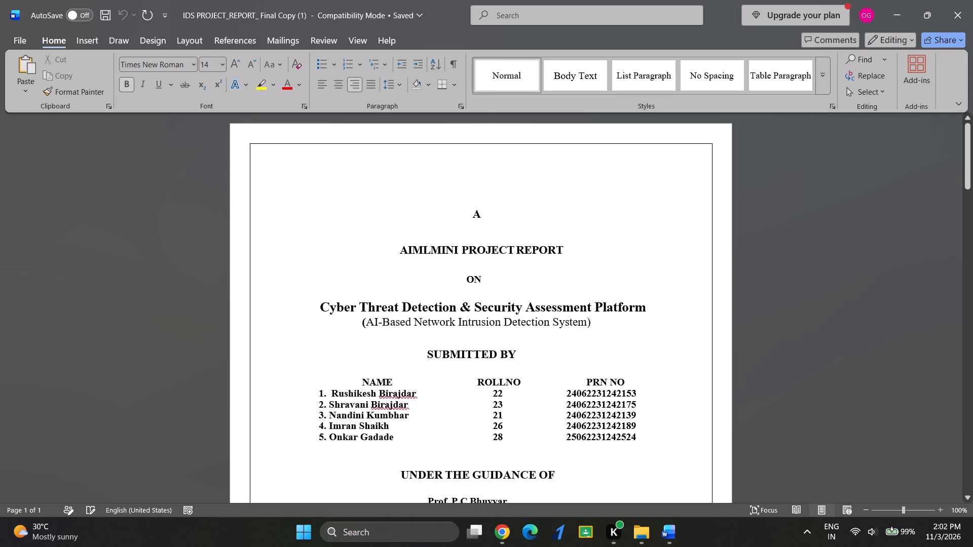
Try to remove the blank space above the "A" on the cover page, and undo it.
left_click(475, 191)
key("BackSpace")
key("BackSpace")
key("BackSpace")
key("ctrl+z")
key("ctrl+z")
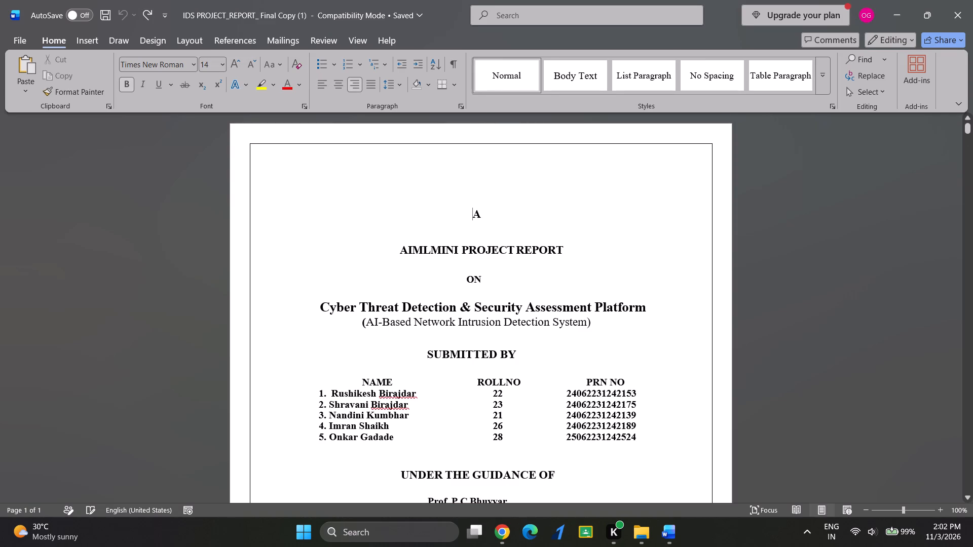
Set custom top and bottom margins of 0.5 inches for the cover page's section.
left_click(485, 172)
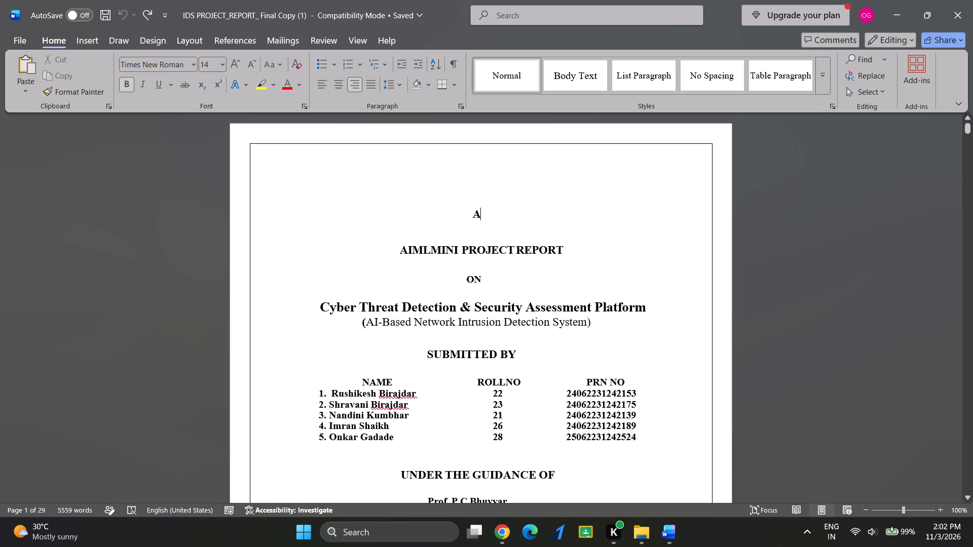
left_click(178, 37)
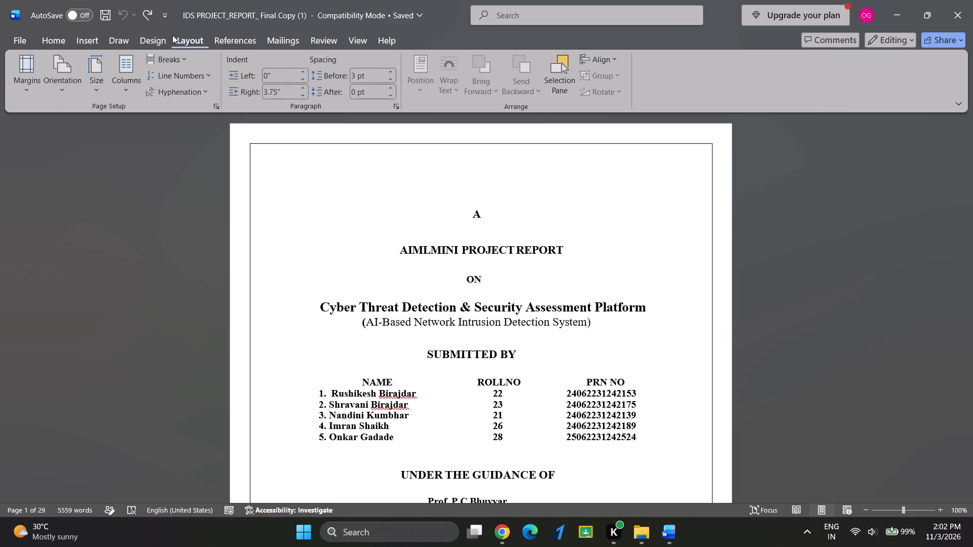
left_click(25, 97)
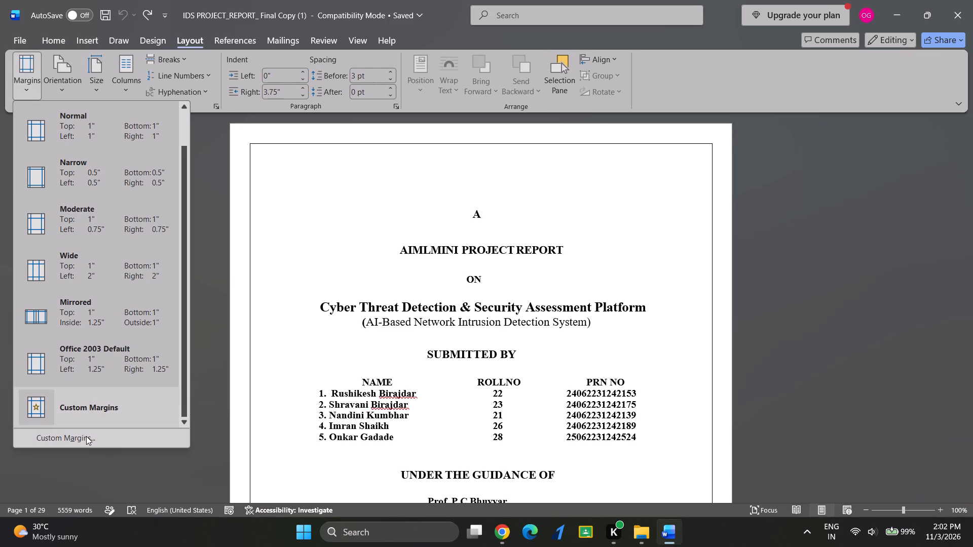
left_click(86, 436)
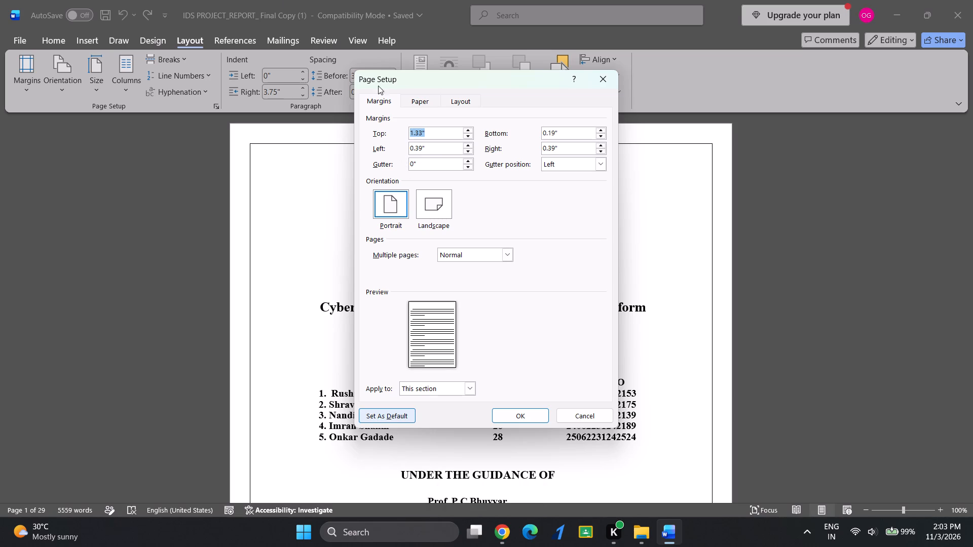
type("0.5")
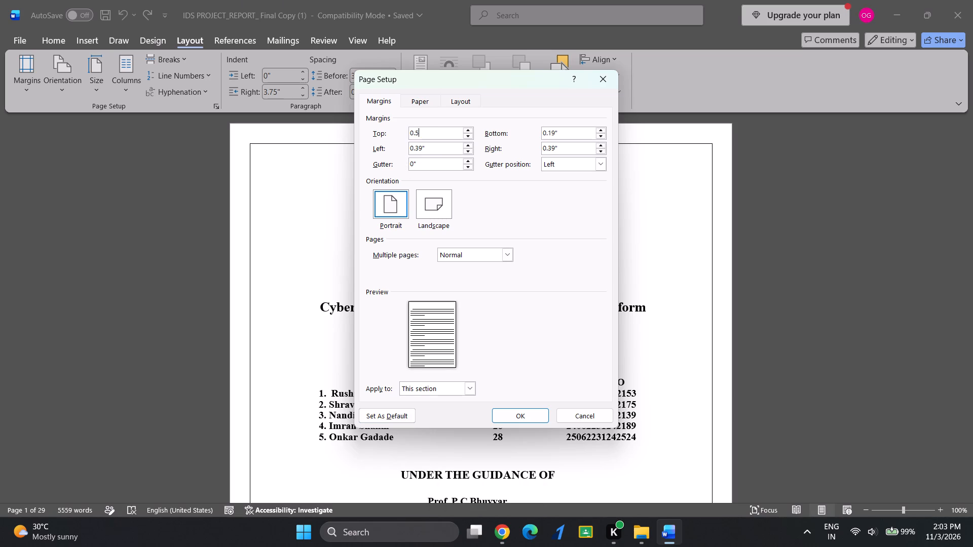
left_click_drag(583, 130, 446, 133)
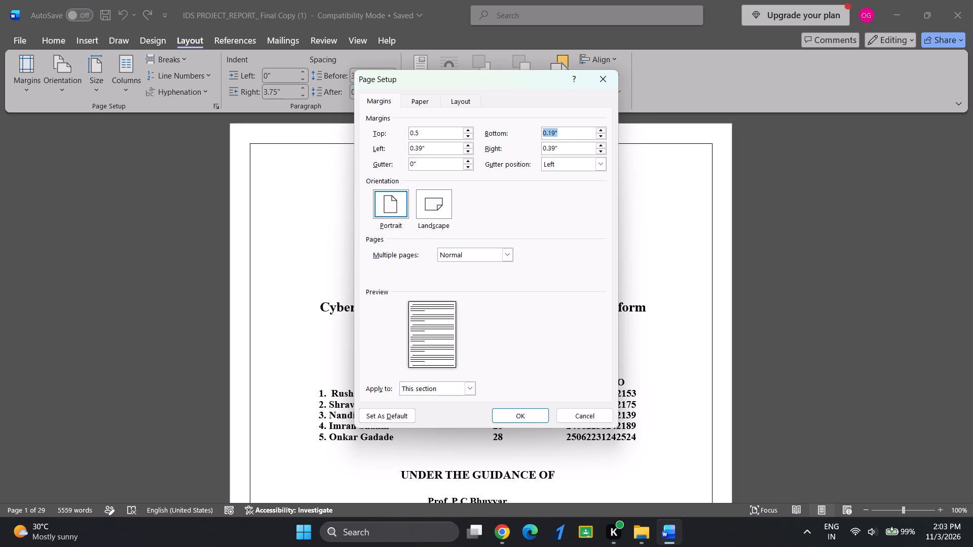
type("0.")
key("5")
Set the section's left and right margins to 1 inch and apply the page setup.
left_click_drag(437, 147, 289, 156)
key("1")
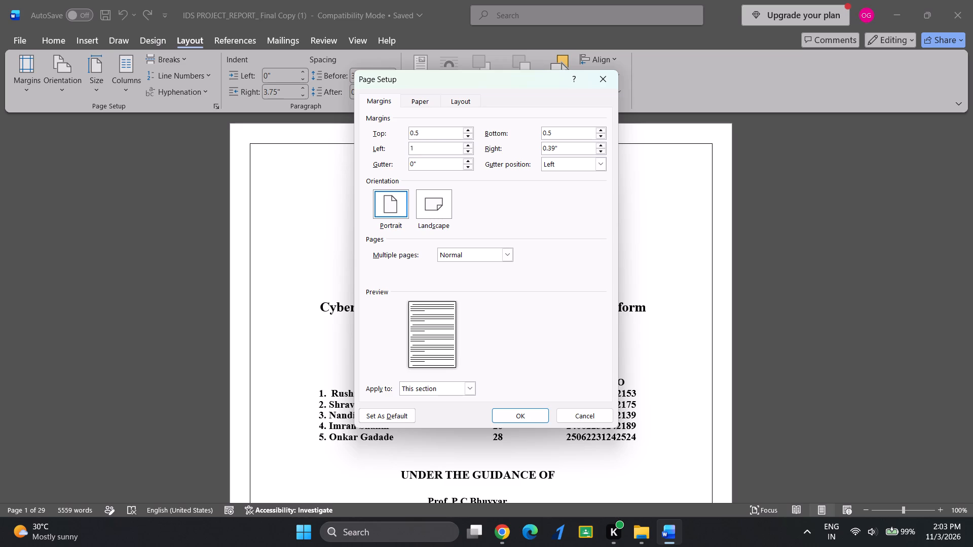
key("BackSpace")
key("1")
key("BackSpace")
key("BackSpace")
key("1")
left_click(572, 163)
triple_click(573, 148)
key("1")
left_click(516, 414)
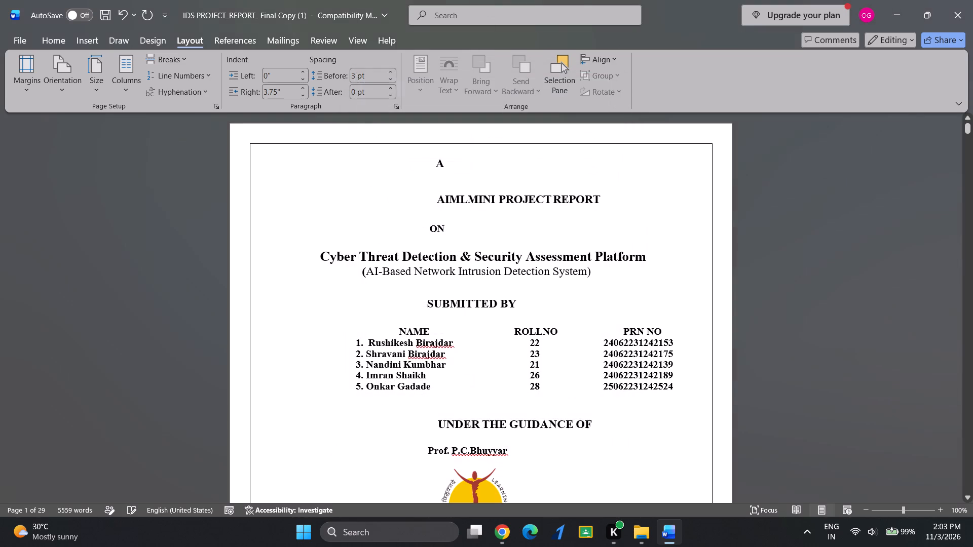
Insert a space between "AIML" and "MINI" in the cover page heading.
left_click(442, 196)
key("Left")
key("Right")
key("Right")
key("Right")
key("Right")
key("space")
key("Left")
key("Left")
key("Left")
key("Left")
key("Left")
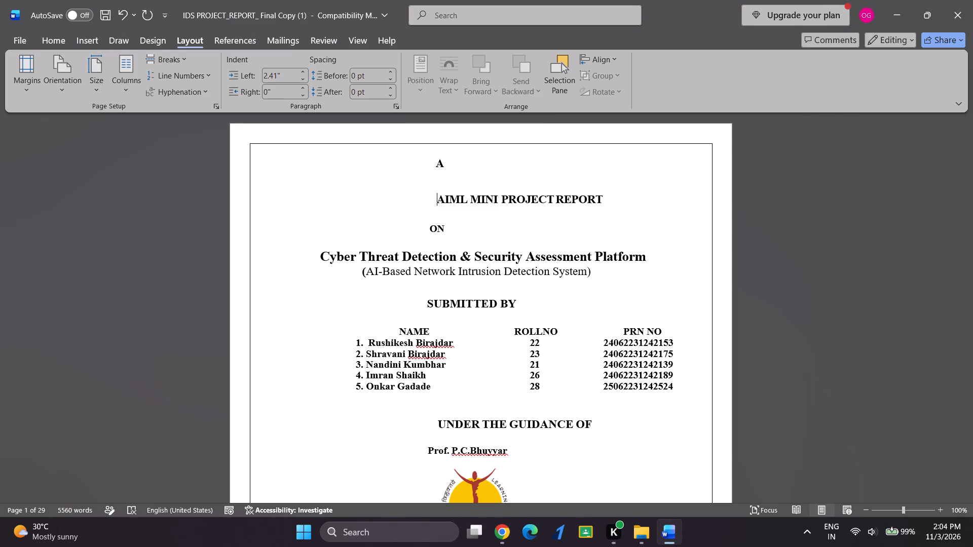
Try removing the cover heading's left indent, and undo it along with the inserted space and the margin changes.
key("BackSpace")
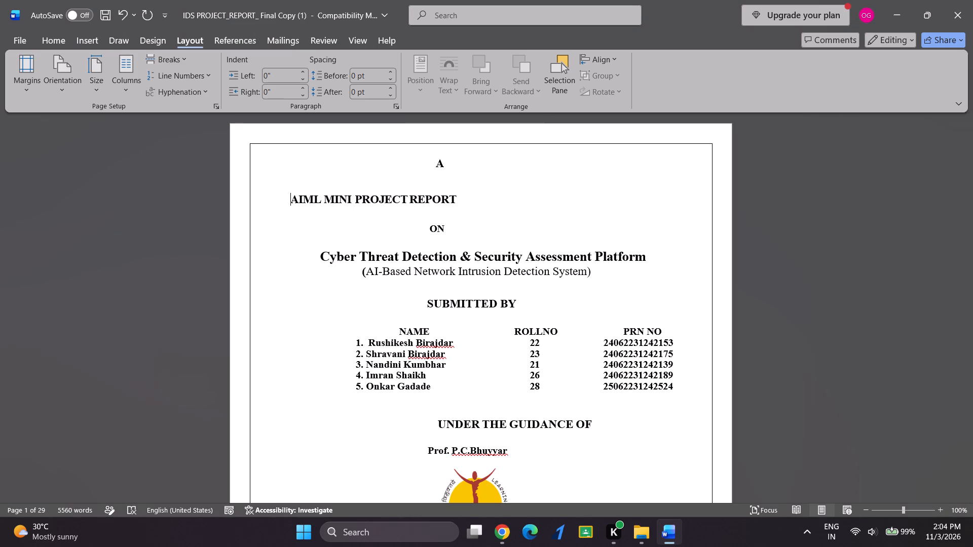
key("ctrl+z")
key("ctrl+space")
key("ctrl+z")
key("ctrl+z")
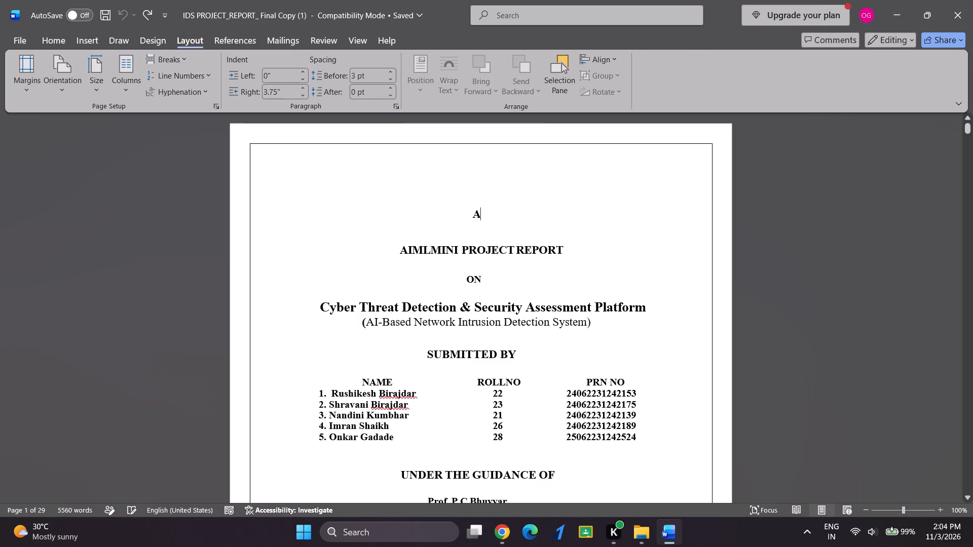
Separate "AIML" and "MINI" with a space in the cover page heading.
left_click(515, 177)
left_click(500, 175)
left_click(432, 245)
key("space")
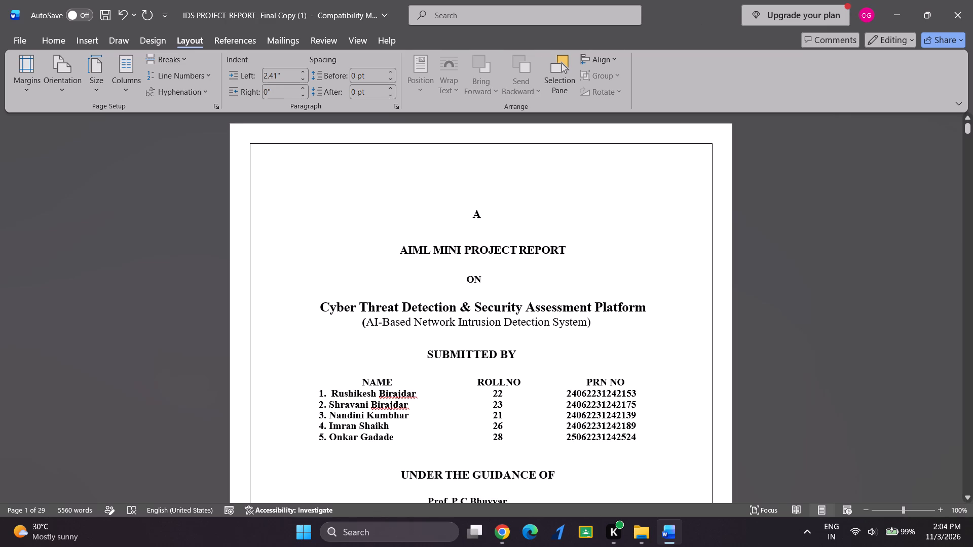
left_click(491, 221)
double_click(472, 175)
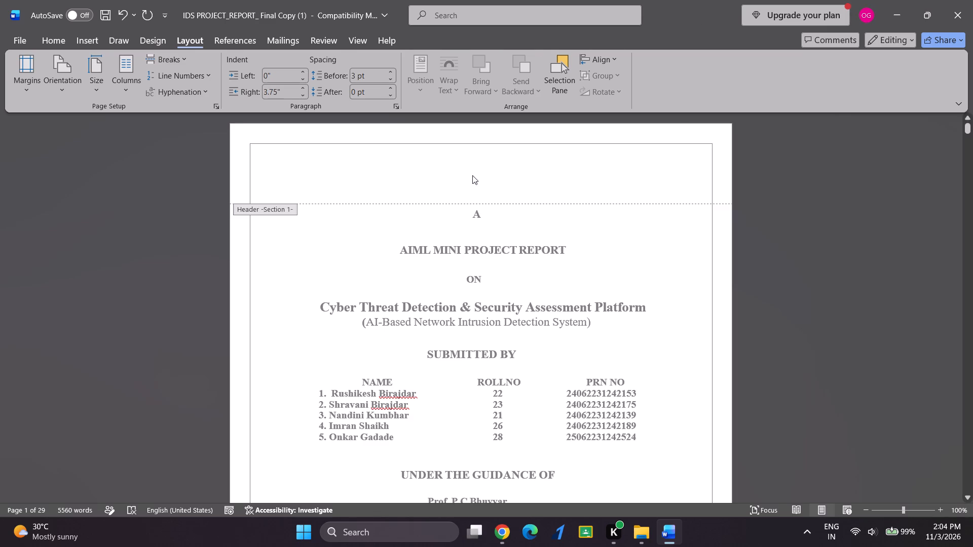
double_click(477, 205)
Replace the project title below "ON" on the cover page with "Intrusion Detection System".
scroll(485, 278, "down", 1)
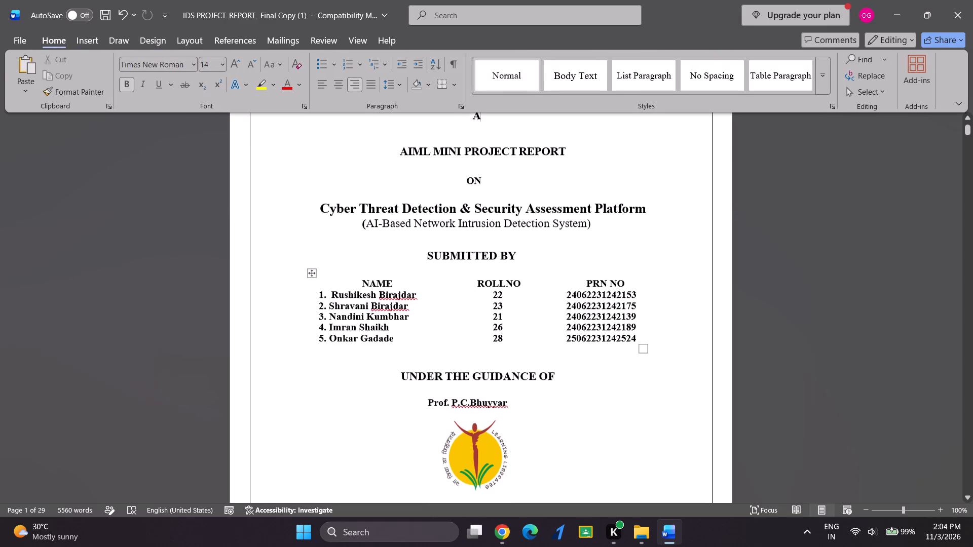
left_click(640, 210)
left_click_drag(662, 210, 342, 218)
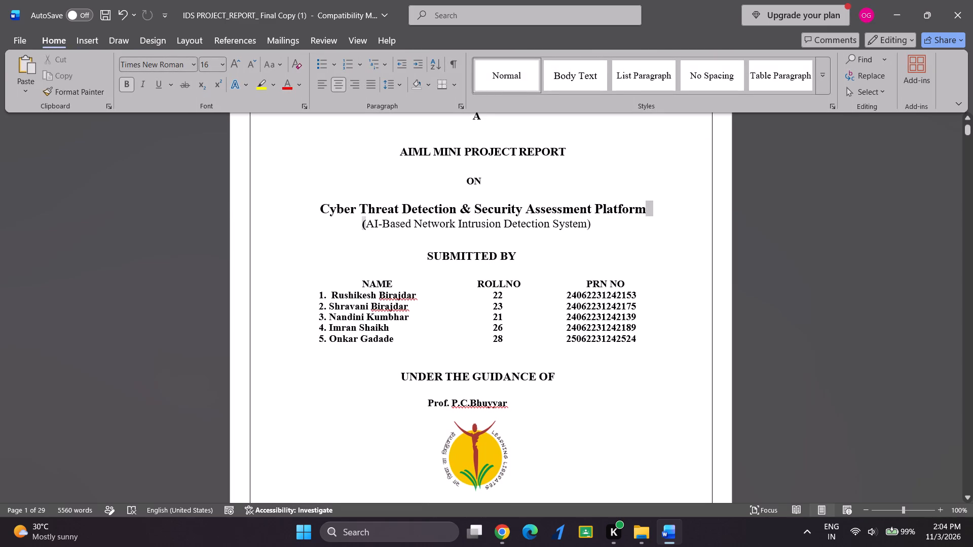
left_click_drag(342, 218, 316, 215)
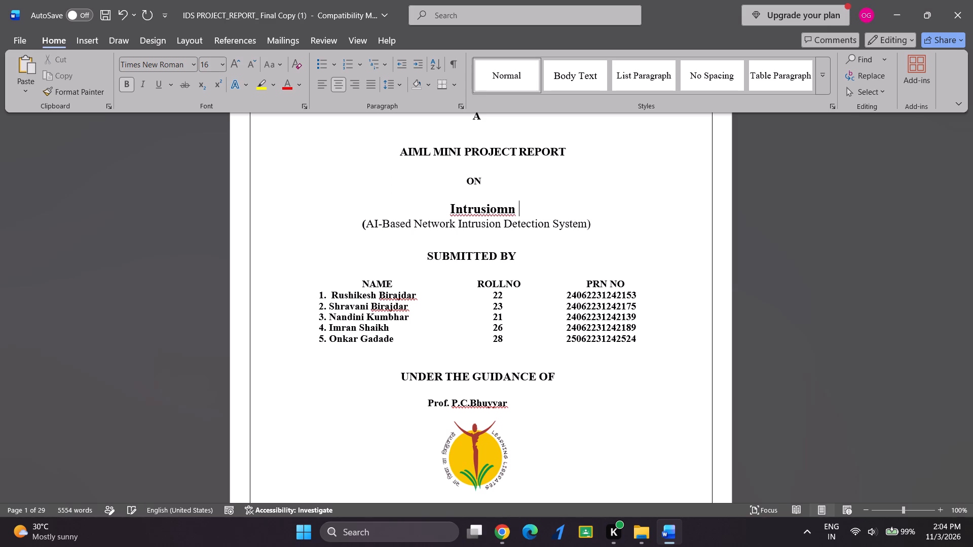
key("BackSpace")
key("BackSpace")
key("BackSpace")
type("n")
key("space")
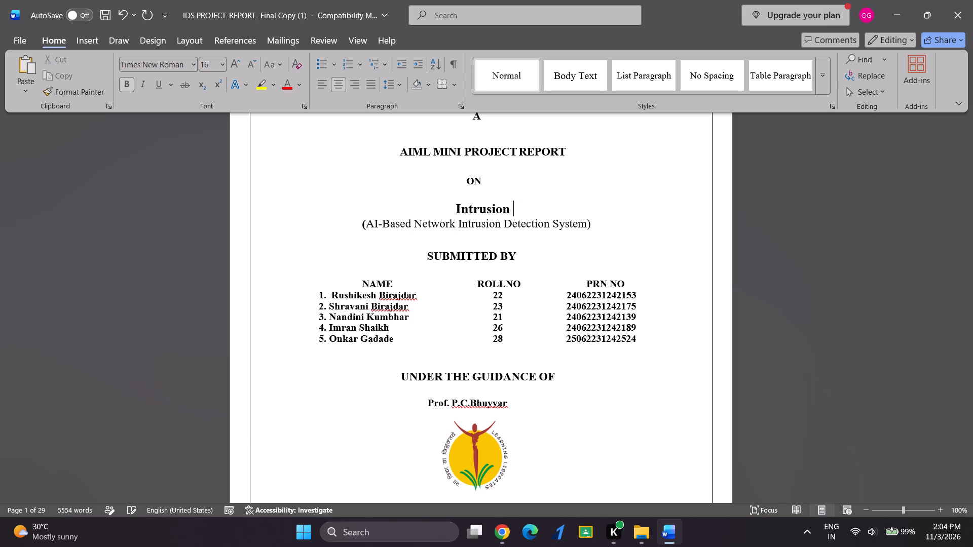
type("ect")
key("BackSpace")
key("BackSpace")
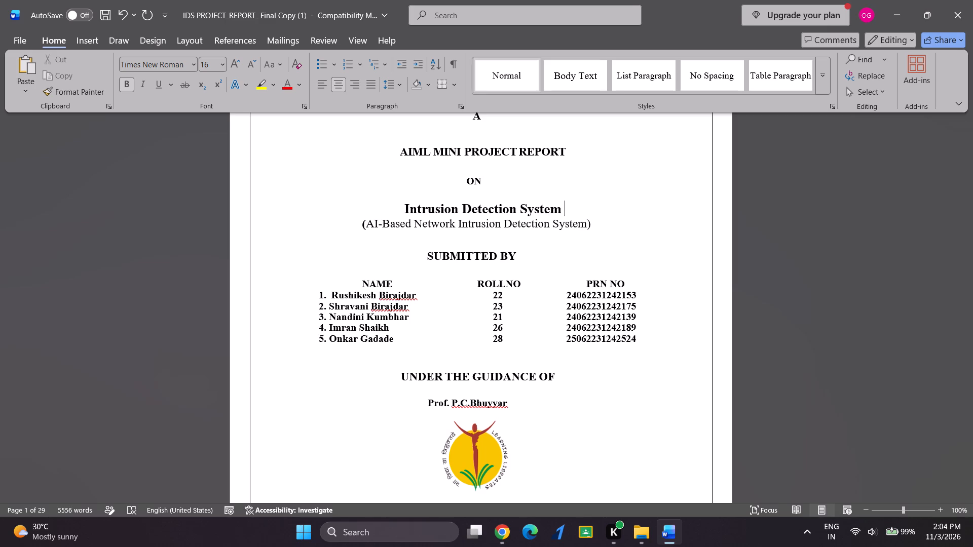
Change the project title "Intrusion Detection System" on the cover page to uppercase.
left_click_drag(574, 204, 399, 194)
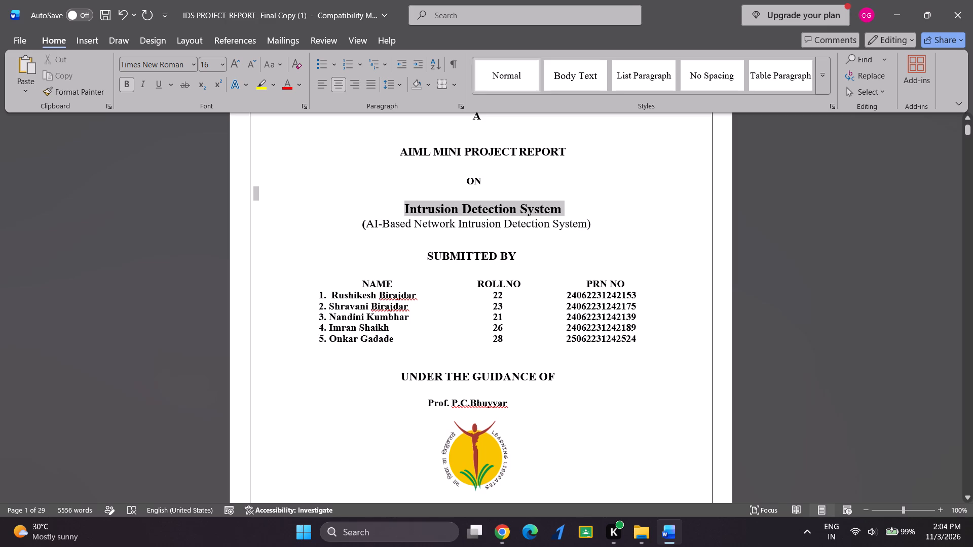
left_click_drag(399, 194, 400, 193)
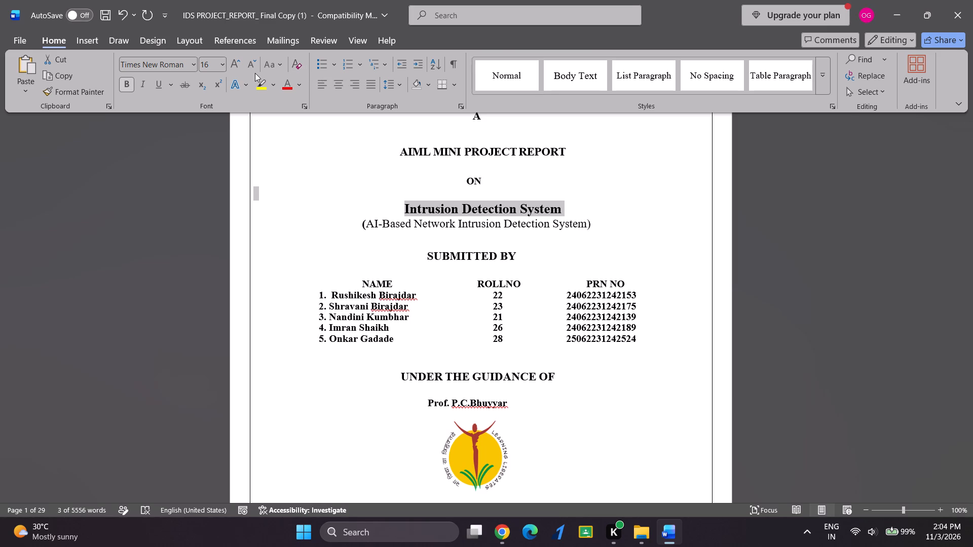
left_click(271, 71)
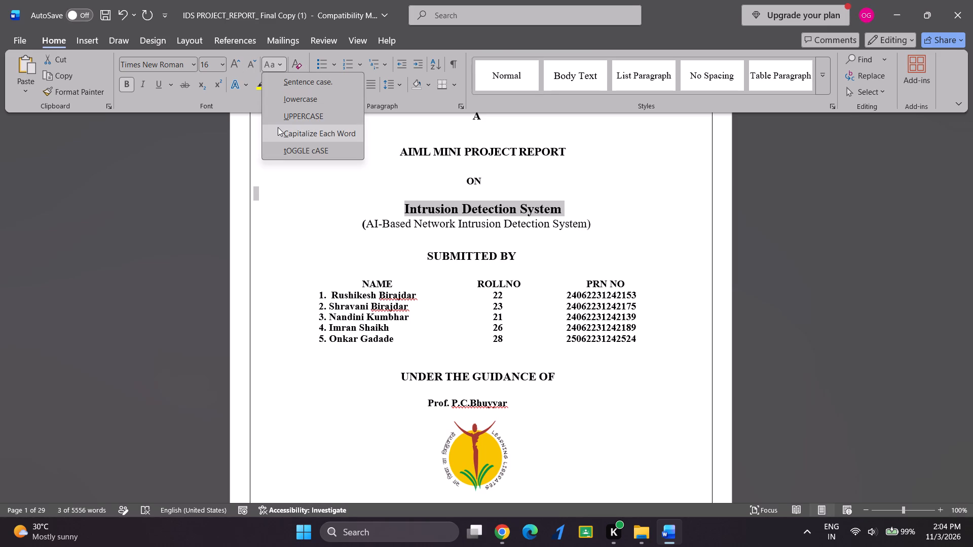
left_click(290, 108)
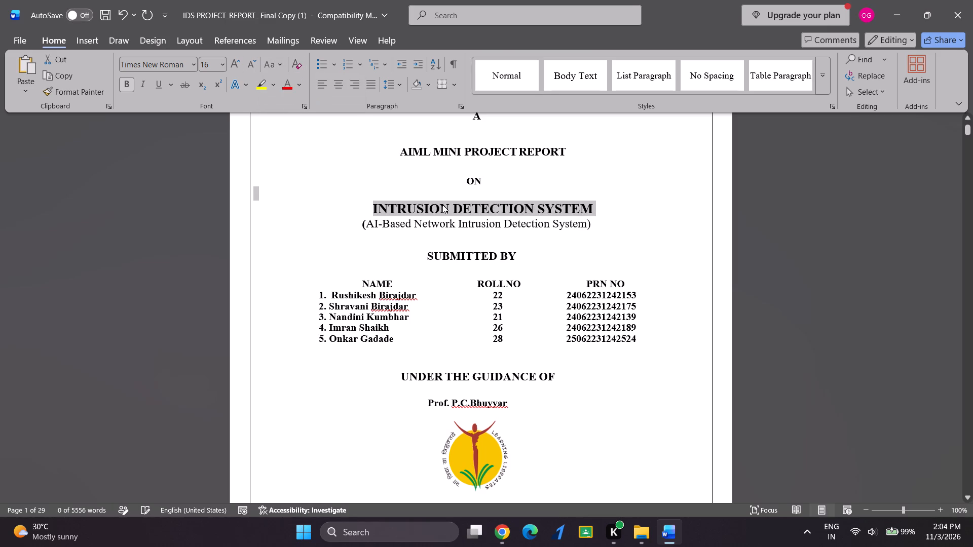
left_click(442, 205)
left_click(599, 208)
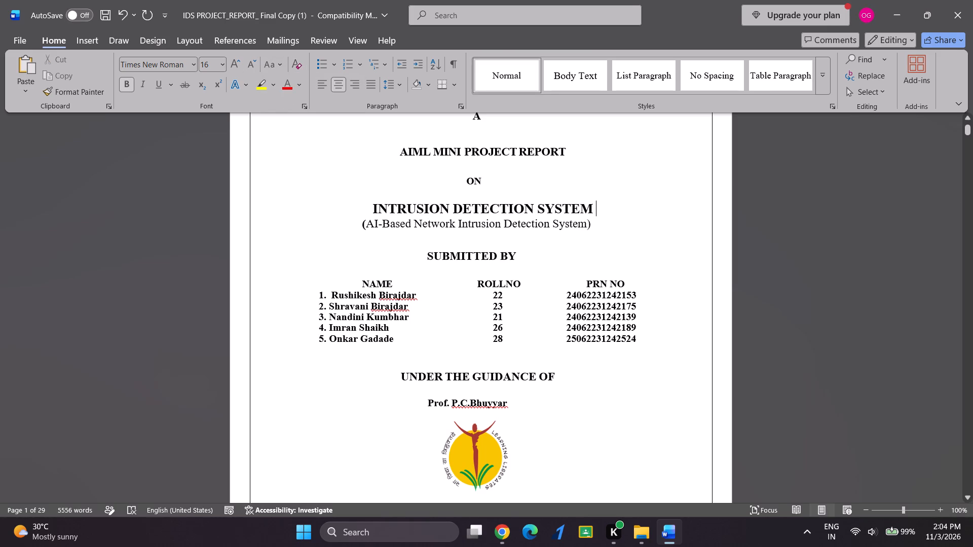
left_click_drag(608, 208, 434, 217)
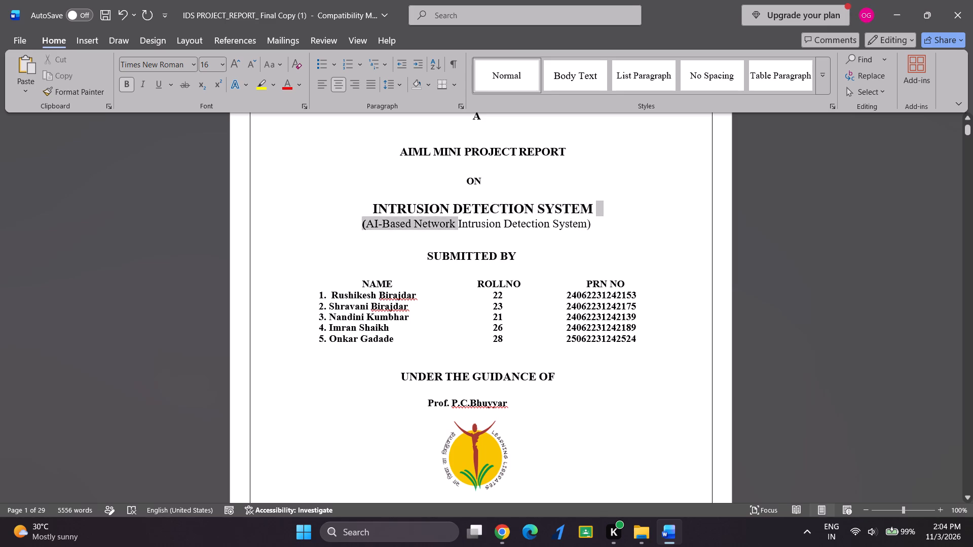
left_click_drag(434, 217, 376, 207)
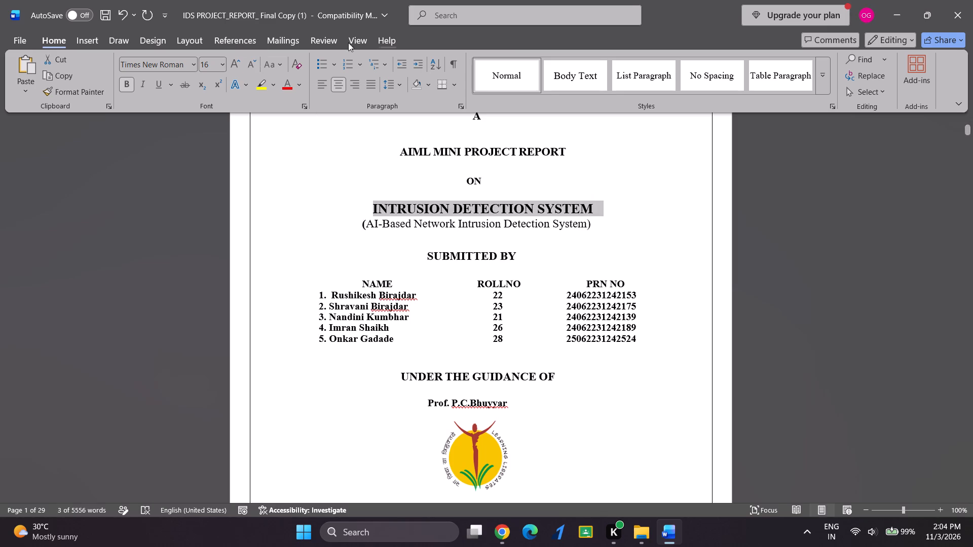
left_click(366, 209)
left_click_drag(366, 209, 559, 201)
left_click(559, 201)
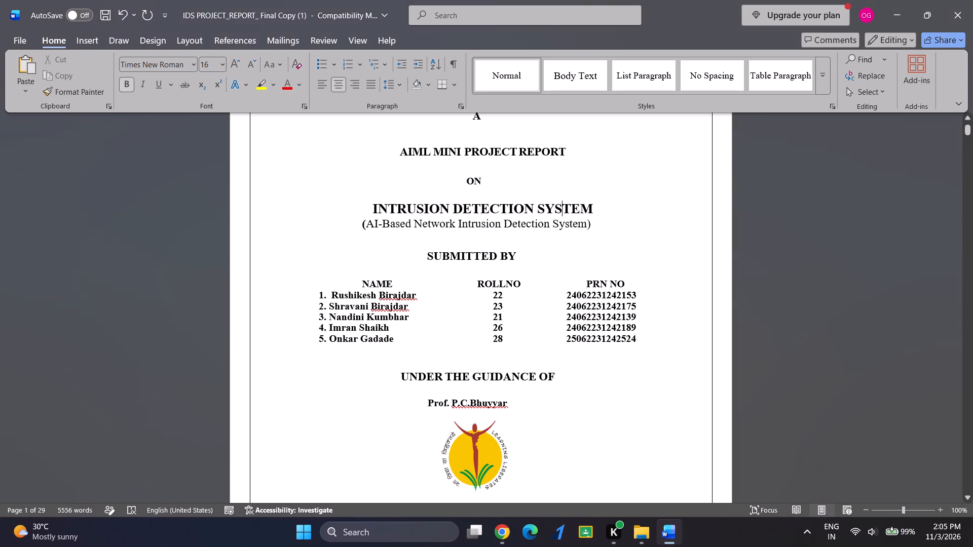
Delete the subtitle line "(AI-Based Network Intrusion Detection System)" beneath the cover page title.
left_click_drag(601, 218, 359, 223)
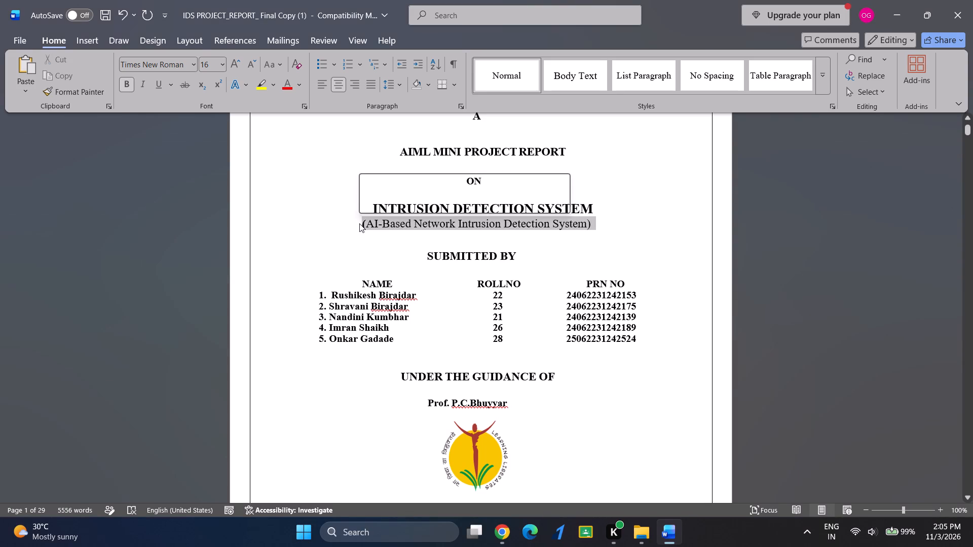
key("BackSpace")
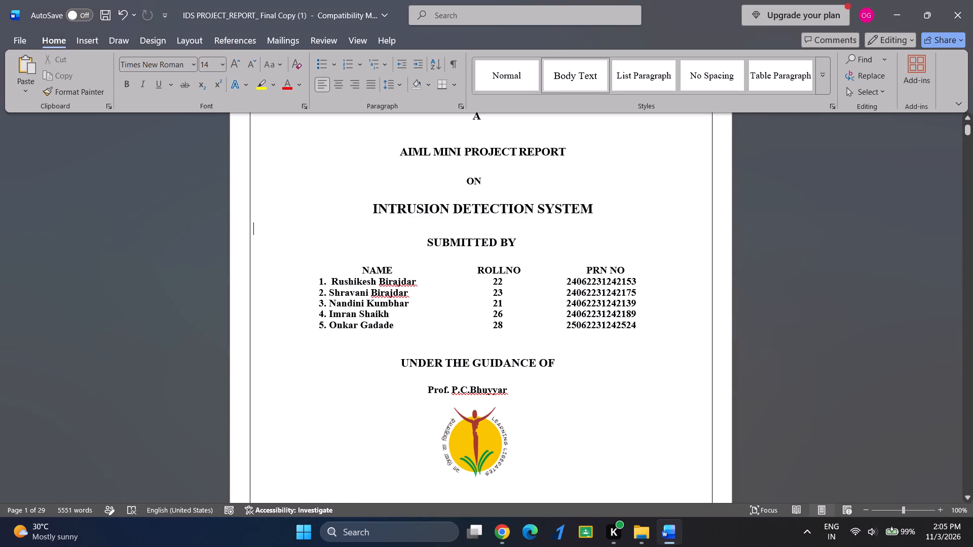
Delete the PRN NO column, including its heading, from the student table on the cover page.
left_click(496, 264)
left_click_drag(580, 267, 639, 320)
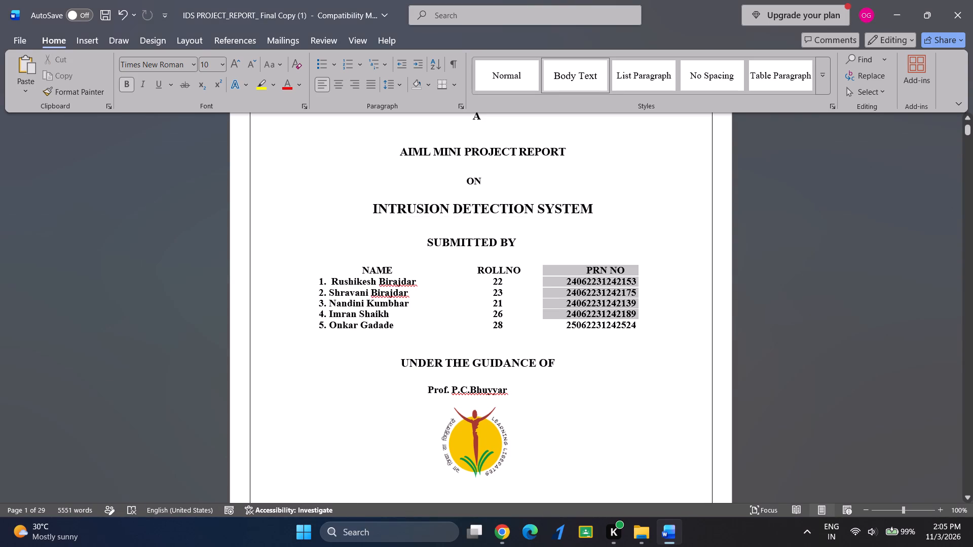
left_click_drag(639, 320, 639, 323)
key("BackSpace")
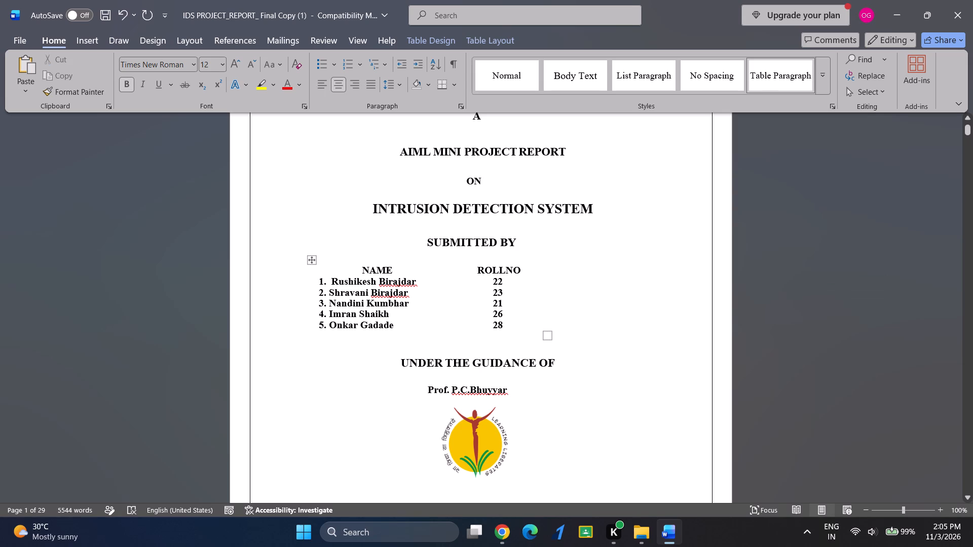
Shift the cover page's two-column student table sideways so it sits roughly centred beneath "SUBMITTED BY".
left_click(547, 334)
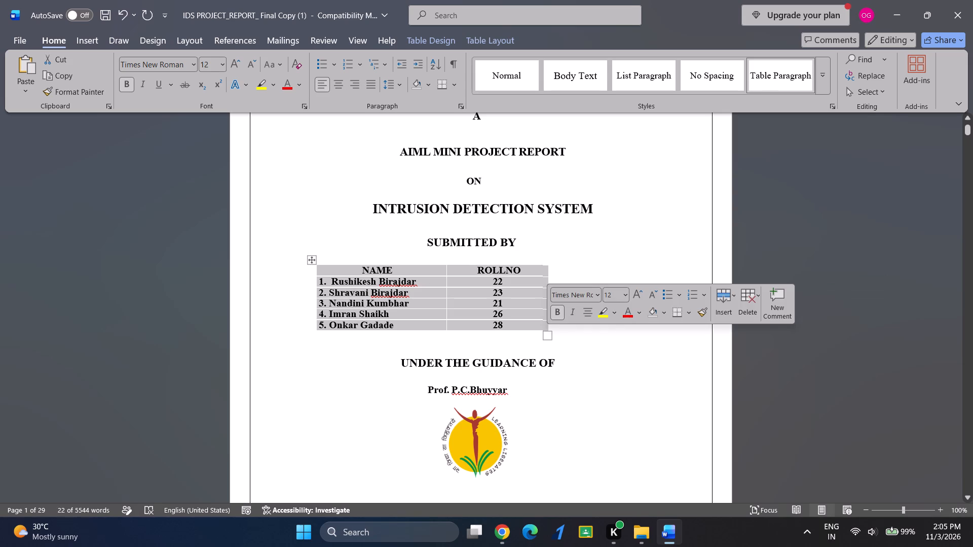
left_click_drag(309, 257, 367, 256)
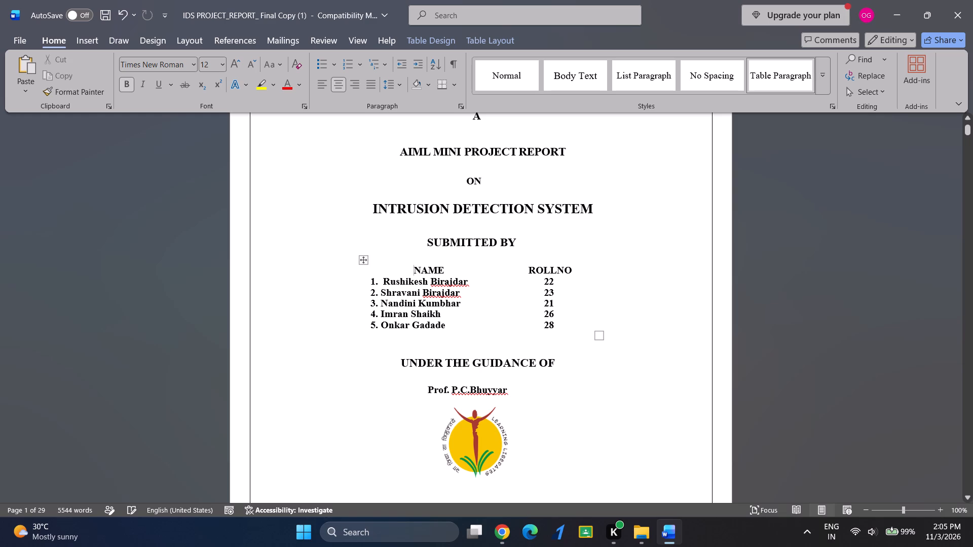
left_click_drag(363, 258, 377, 258)
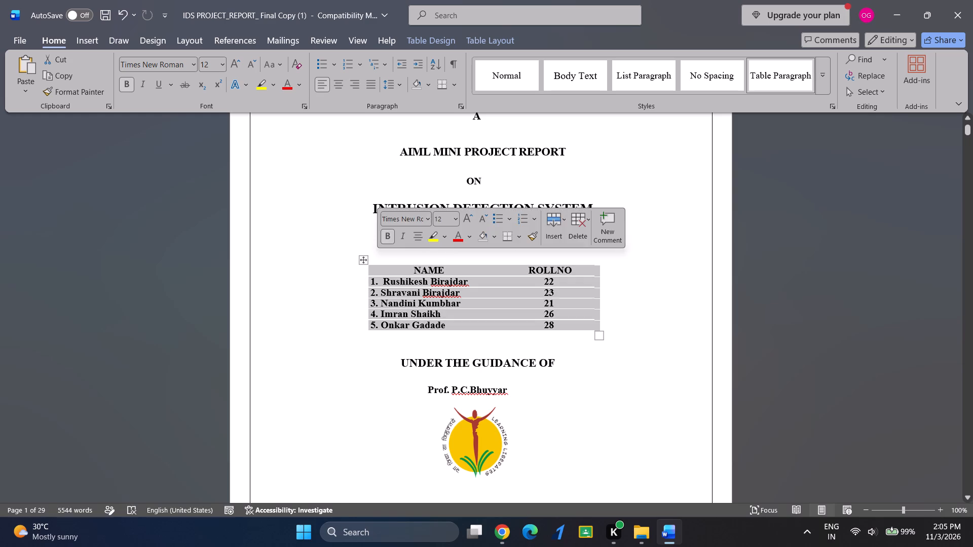
left_click(368, 288)
left_click(361, 337)
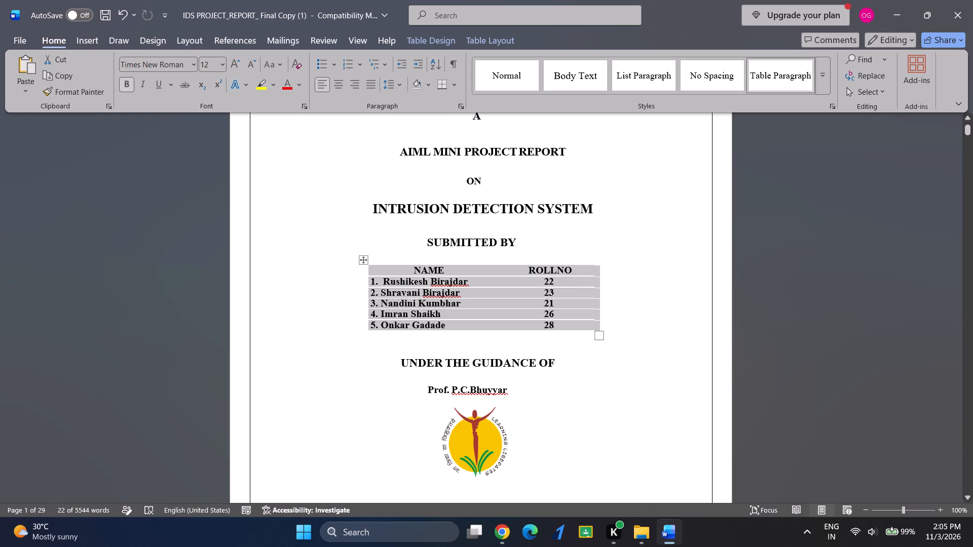
left_click(335, 85)
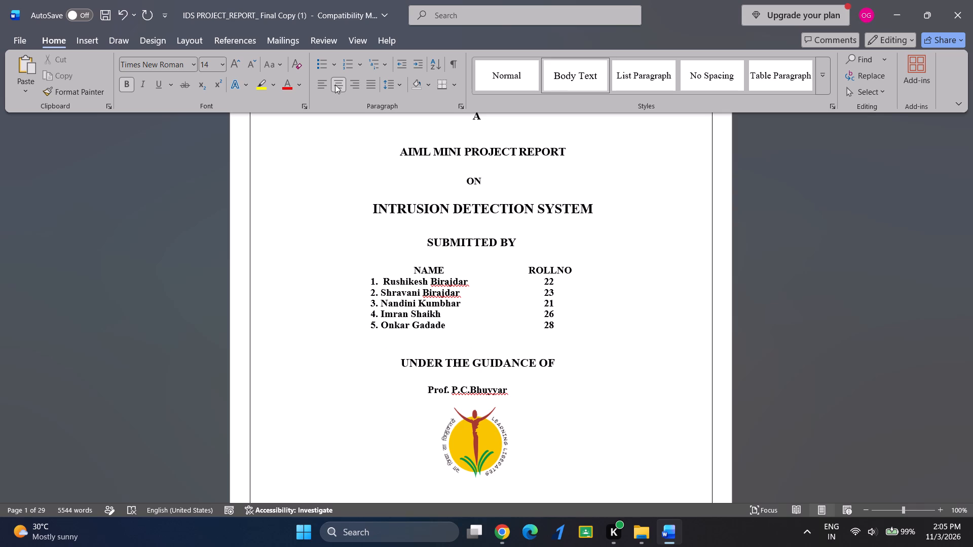
left_click(426, 295)
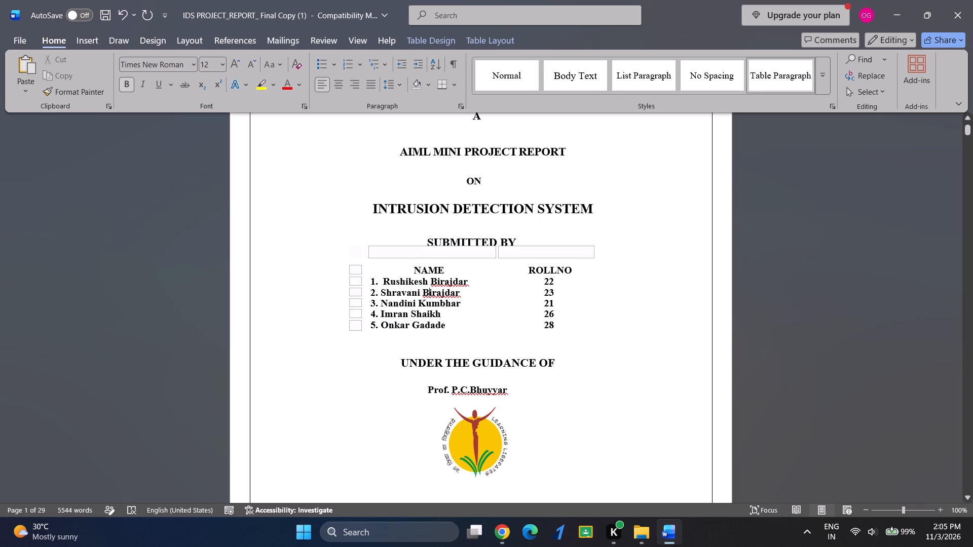
left_click(73, 184)
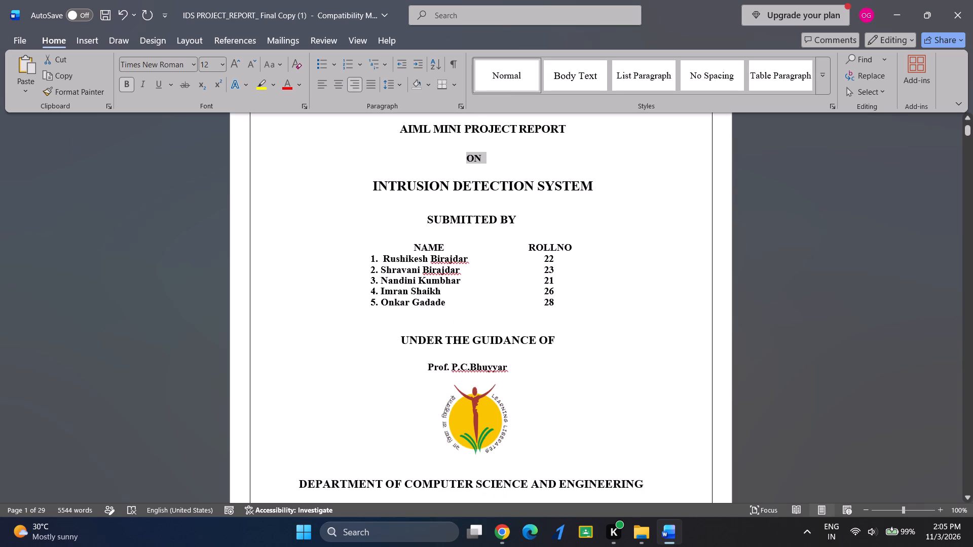
Insert two blank lines above "2026-2027" at the bottom of the cover page.
scroll(382, 259, "up", 1)
scroll(456, 332, "down", 1)
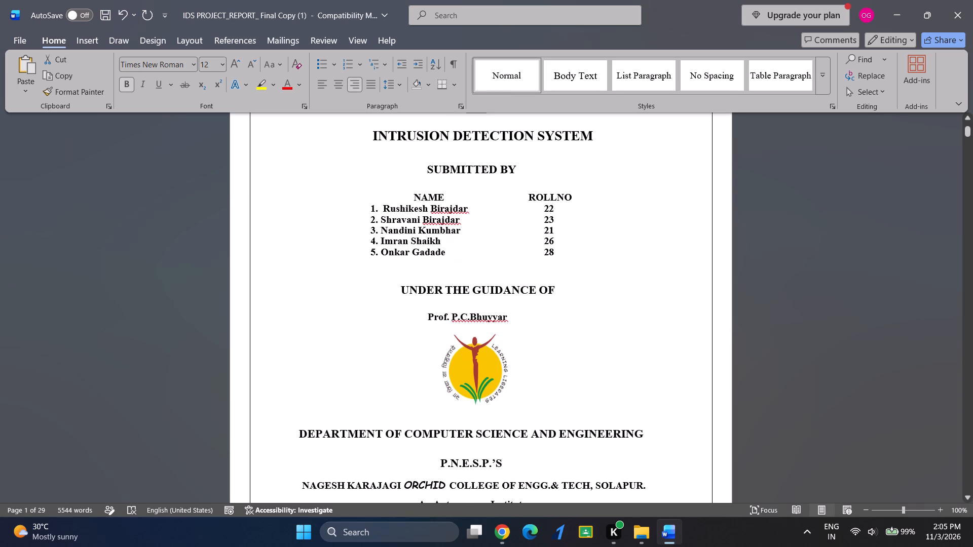
scroll(515, 343, "down", 3)
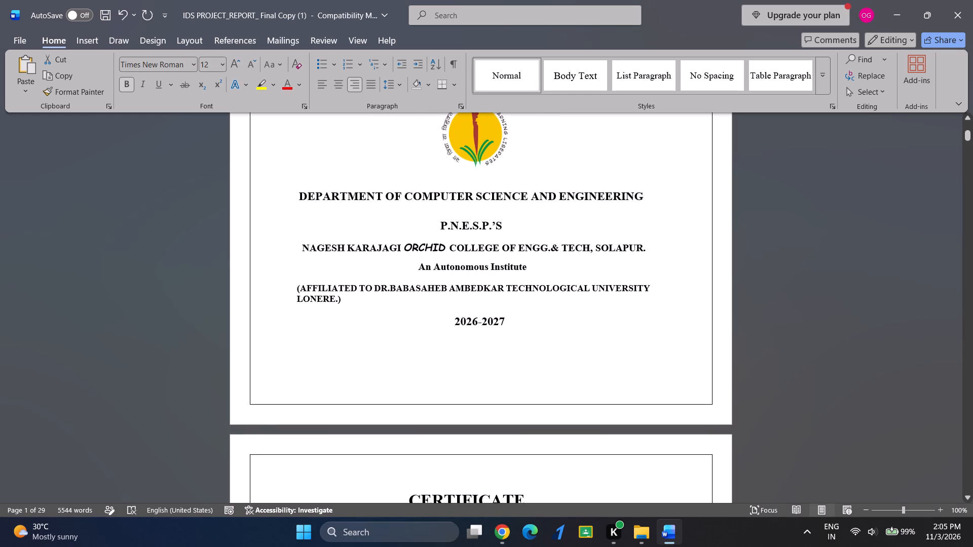
left_click(456, 312)
key("Return")
key("Return")
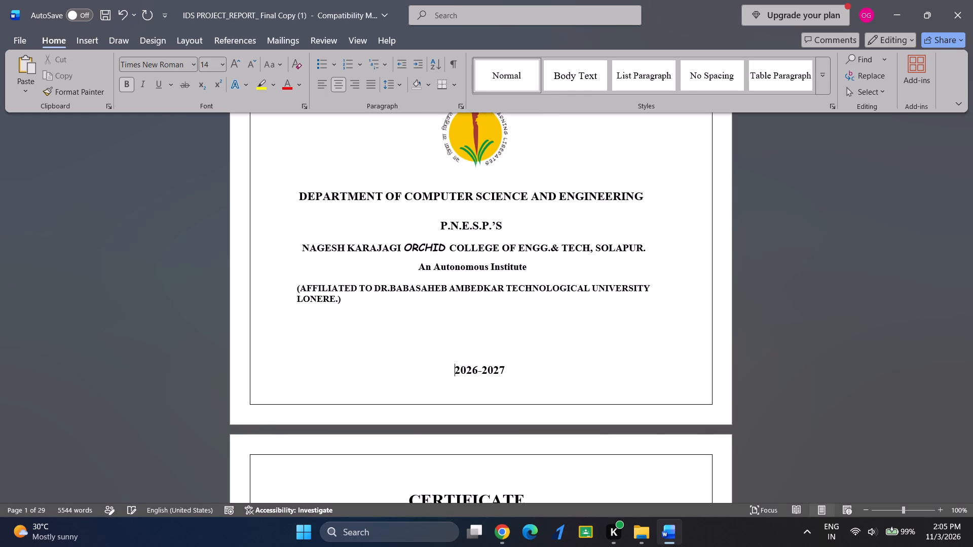
Examine the lower cover page and compare its project title with the one in the certificate statement.
scroll(490, 417, "down", 2)
left_click(424, 237)
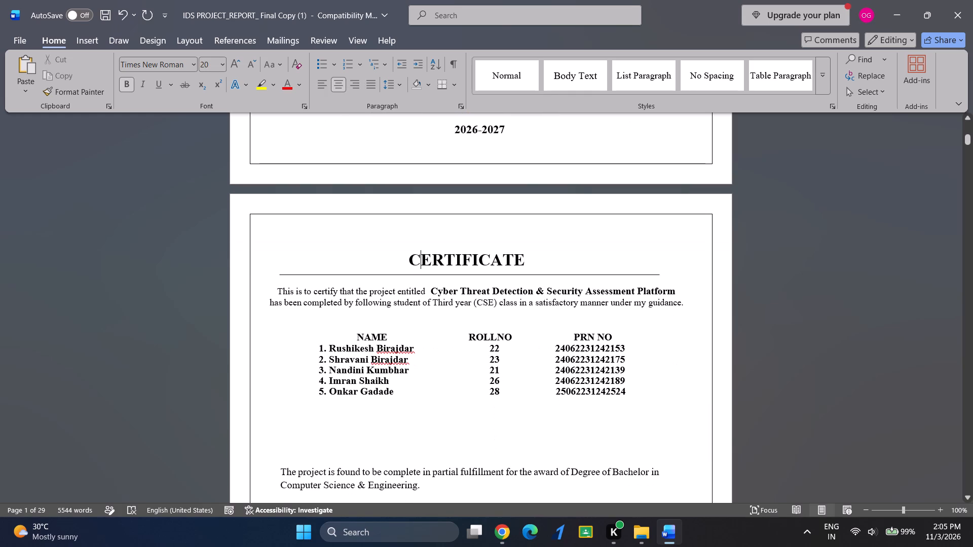
scroll(424, 237, "up", 2)
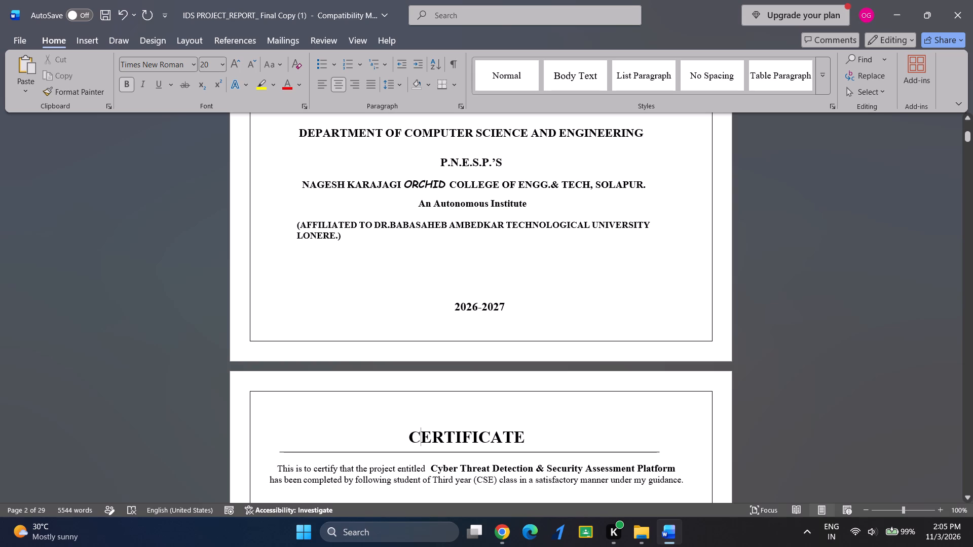
left_click(416, 232)
scroll(416, 232, "up", 1)
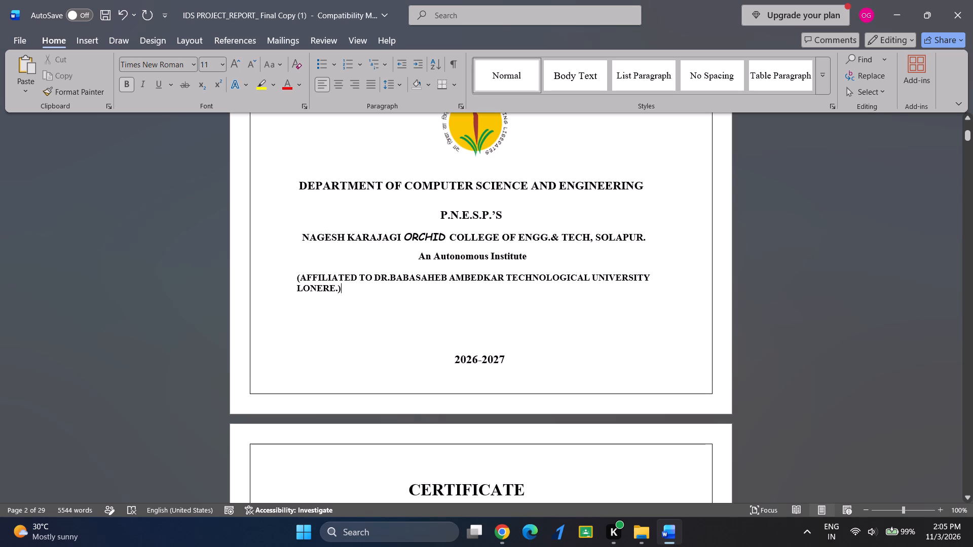
scroll(416, 232, "up", 3)
left_click_drag(367, 266, 593, 273)
scroll(593, 273, "down", 4)
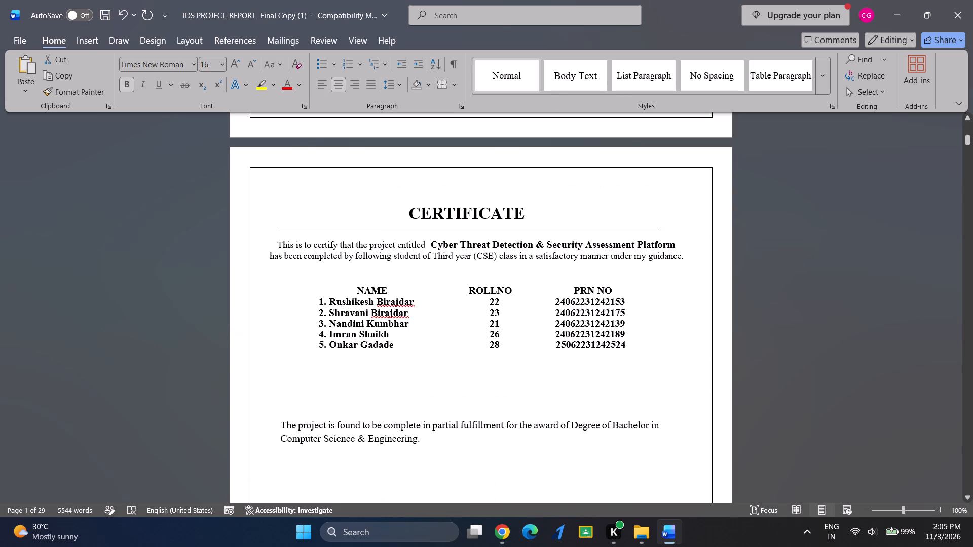
left_click_drag(431, 245, 623, 247)
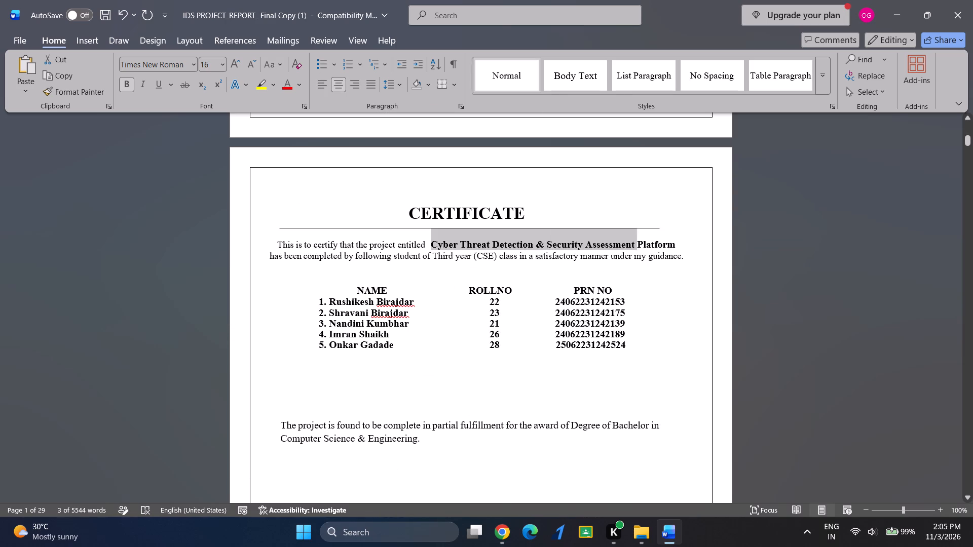
left_click_drag(623, 247, 671, 261)
left_click(671, 261)
Delete the PRN NO column, including its heading, from the student table on the certificate page.
scroll(671, 261, "down", 1)
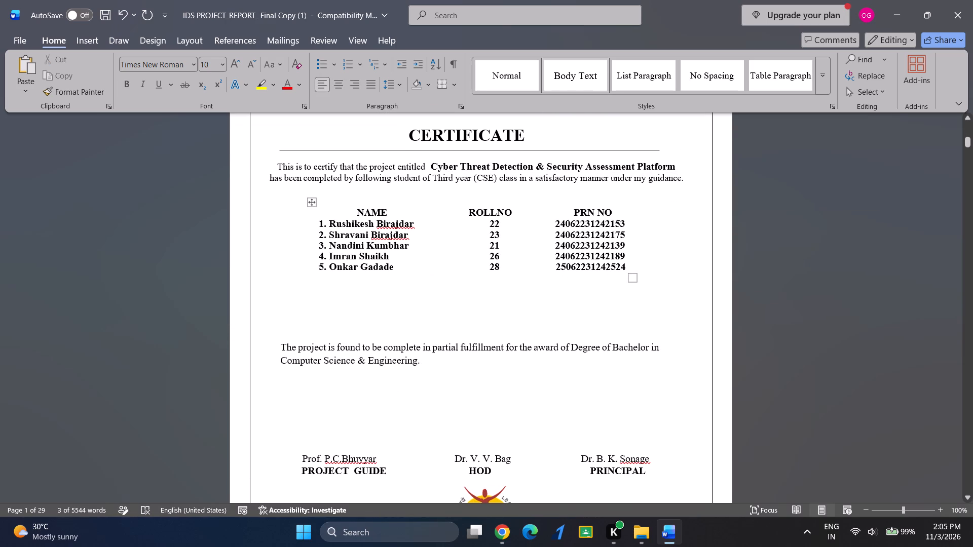
left_click(572, 212)
left_click_drag(571, 213, 623, 259)
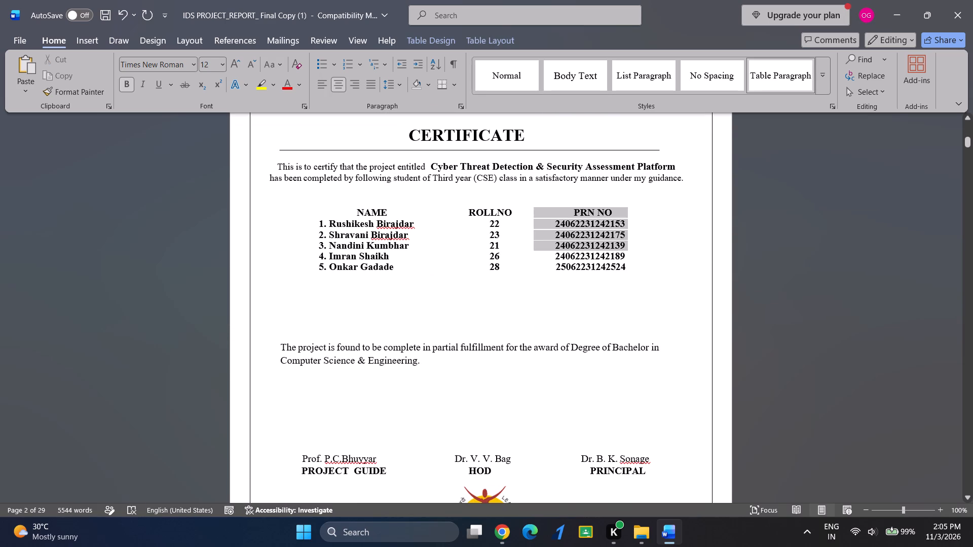
left_click_drag(623, 259, 614, 268)
key("BackSpace")
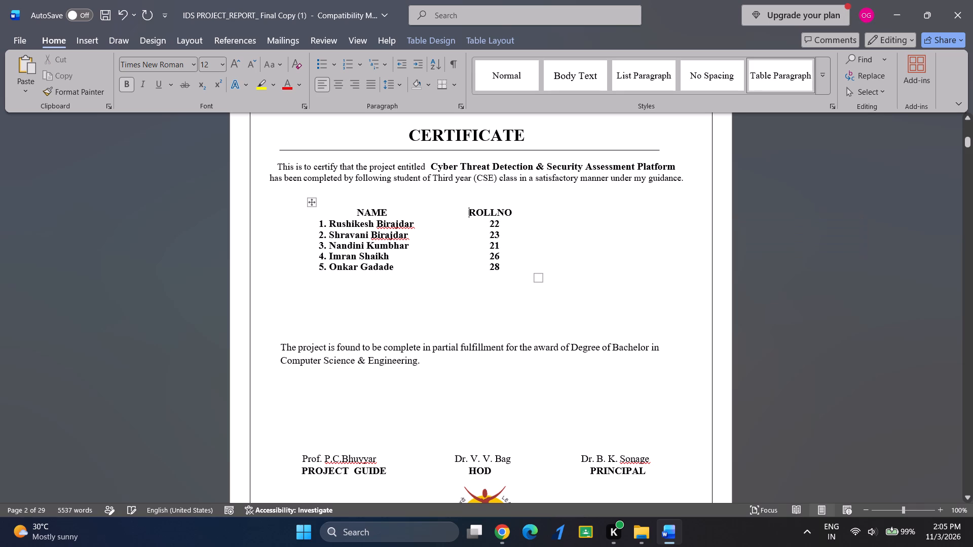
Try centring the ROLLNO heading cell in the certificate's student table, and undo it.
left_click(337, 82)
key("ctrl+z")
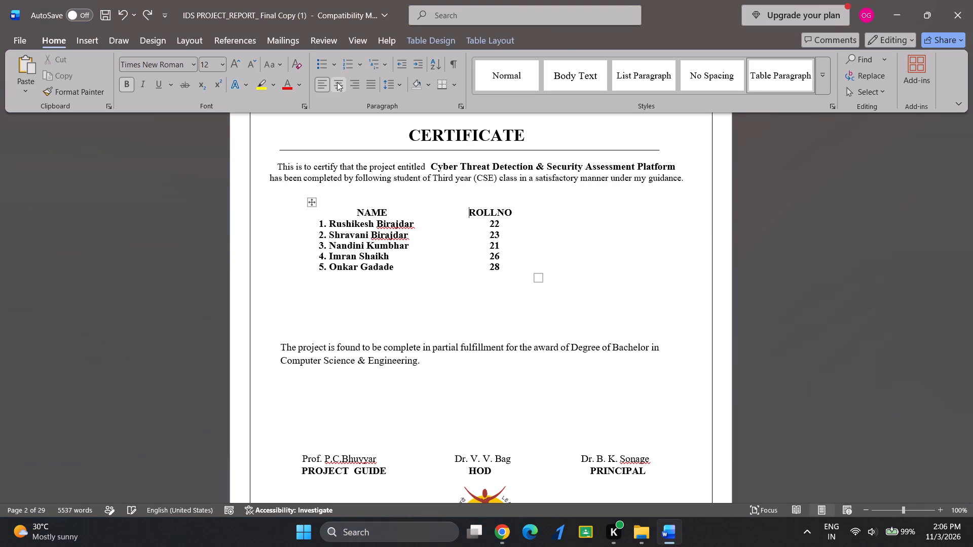
Centre the whole student table horizontally on the certificate page.
left_click(308, 203)
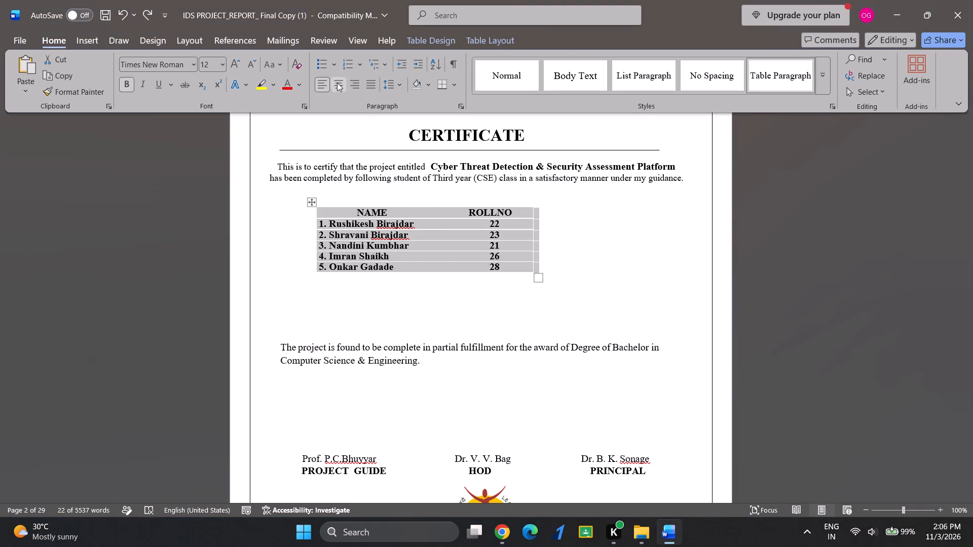
left_click(337, 83)
left_click(434, 348)
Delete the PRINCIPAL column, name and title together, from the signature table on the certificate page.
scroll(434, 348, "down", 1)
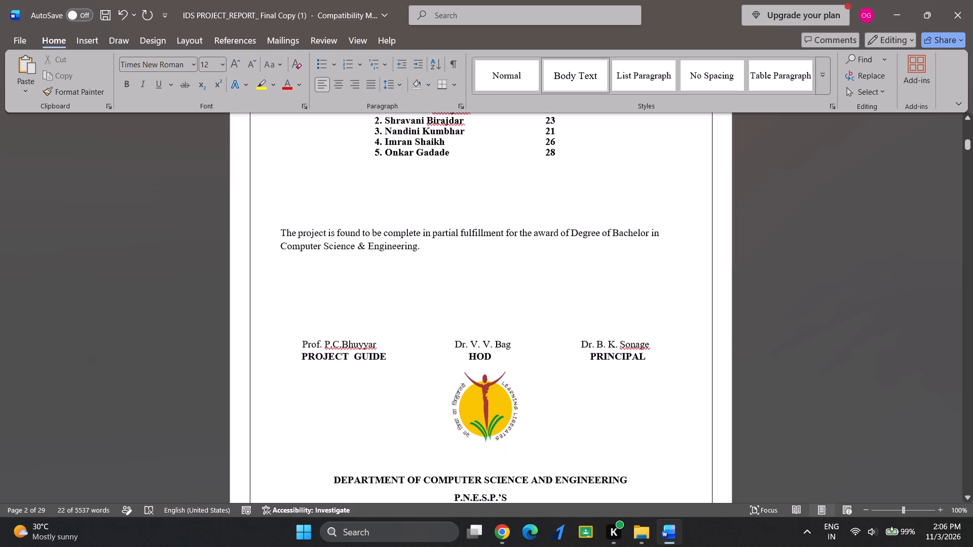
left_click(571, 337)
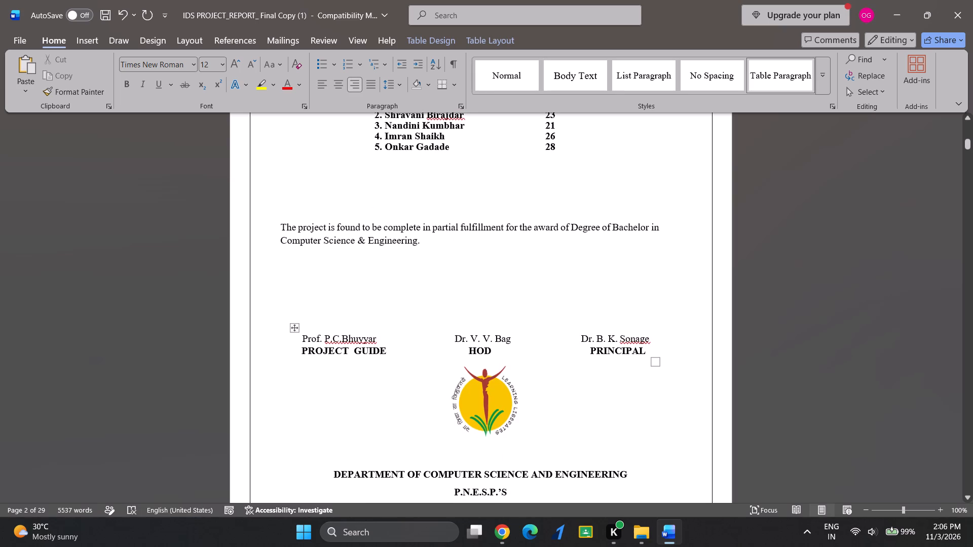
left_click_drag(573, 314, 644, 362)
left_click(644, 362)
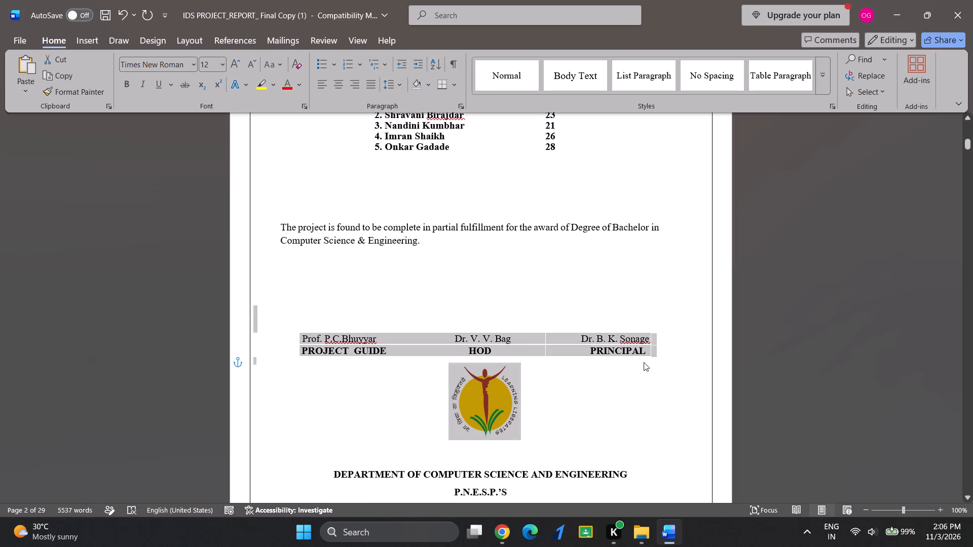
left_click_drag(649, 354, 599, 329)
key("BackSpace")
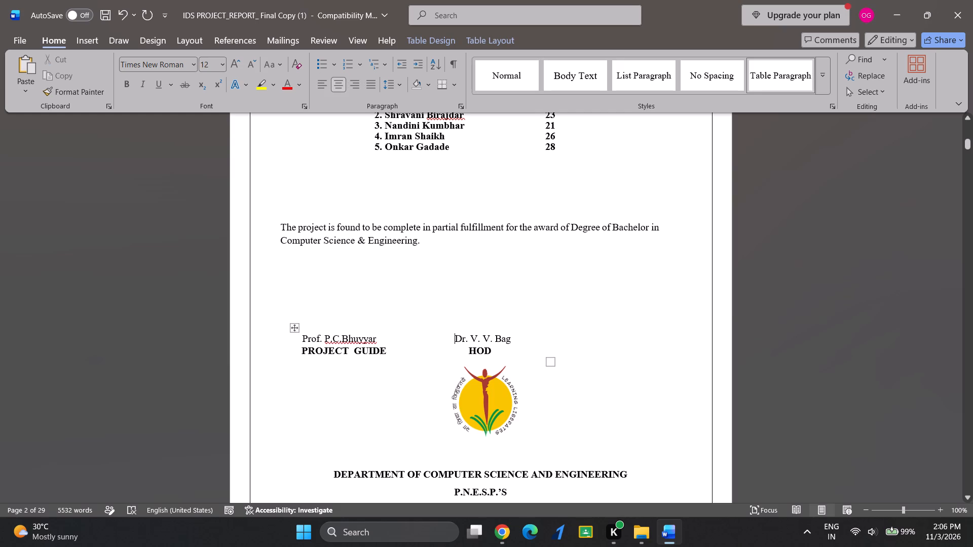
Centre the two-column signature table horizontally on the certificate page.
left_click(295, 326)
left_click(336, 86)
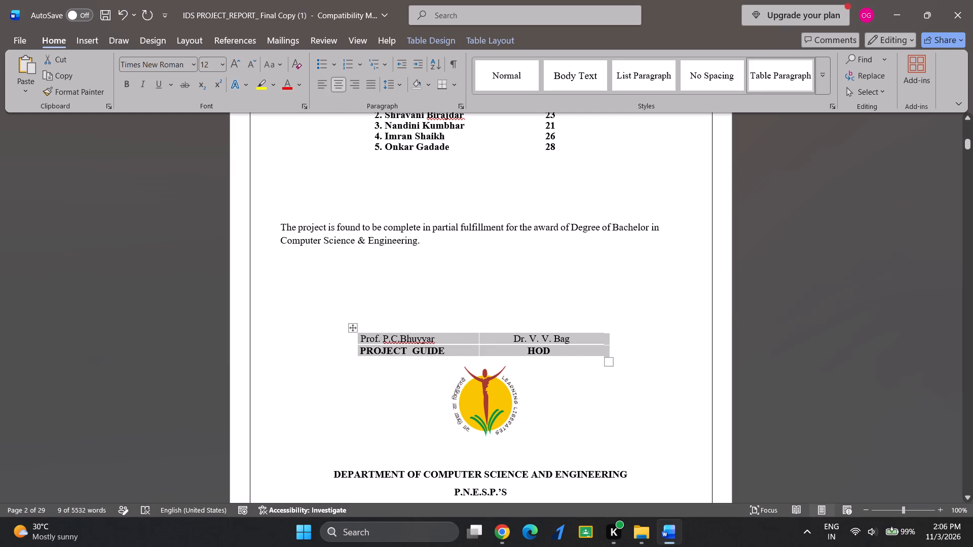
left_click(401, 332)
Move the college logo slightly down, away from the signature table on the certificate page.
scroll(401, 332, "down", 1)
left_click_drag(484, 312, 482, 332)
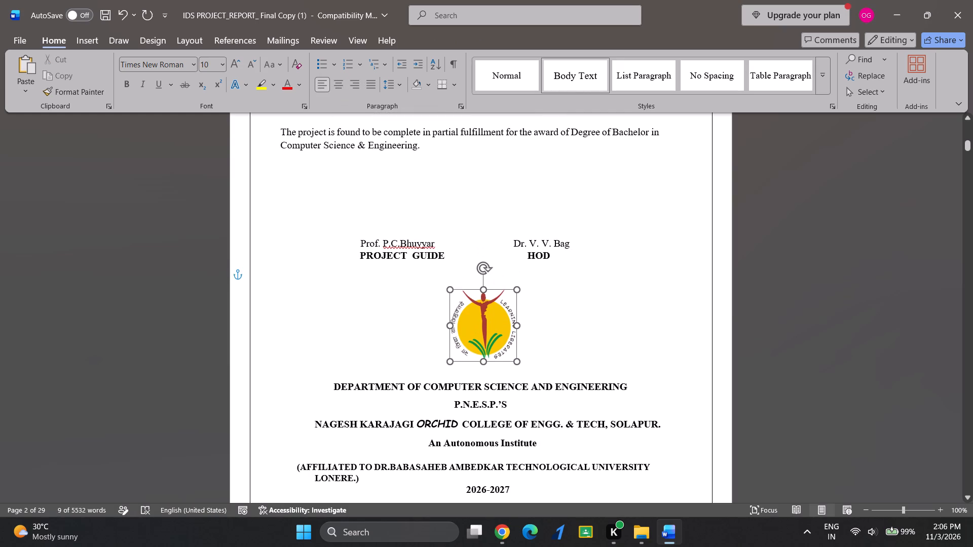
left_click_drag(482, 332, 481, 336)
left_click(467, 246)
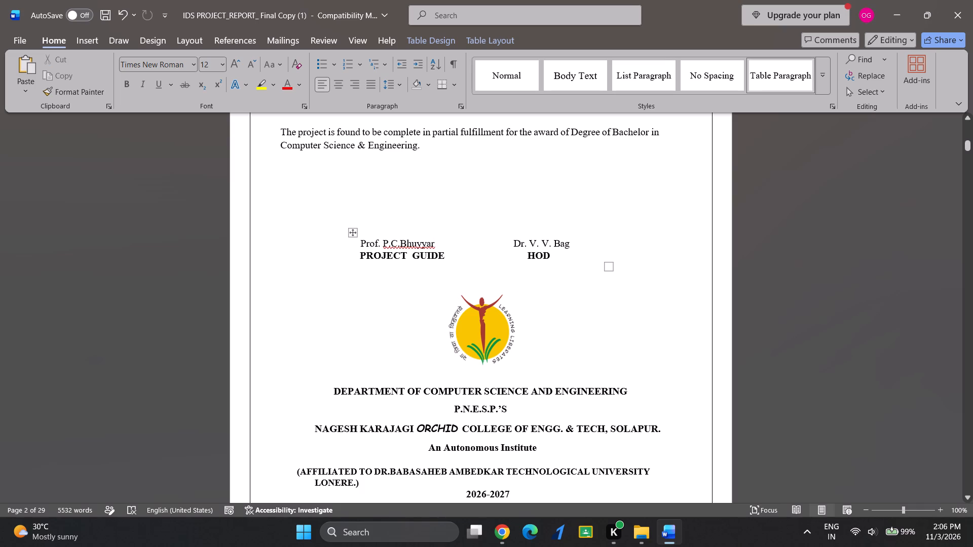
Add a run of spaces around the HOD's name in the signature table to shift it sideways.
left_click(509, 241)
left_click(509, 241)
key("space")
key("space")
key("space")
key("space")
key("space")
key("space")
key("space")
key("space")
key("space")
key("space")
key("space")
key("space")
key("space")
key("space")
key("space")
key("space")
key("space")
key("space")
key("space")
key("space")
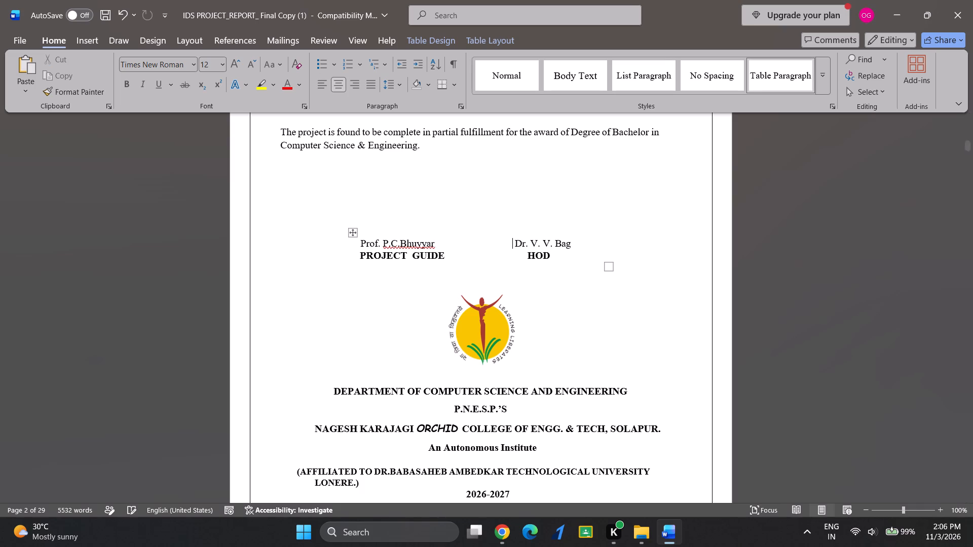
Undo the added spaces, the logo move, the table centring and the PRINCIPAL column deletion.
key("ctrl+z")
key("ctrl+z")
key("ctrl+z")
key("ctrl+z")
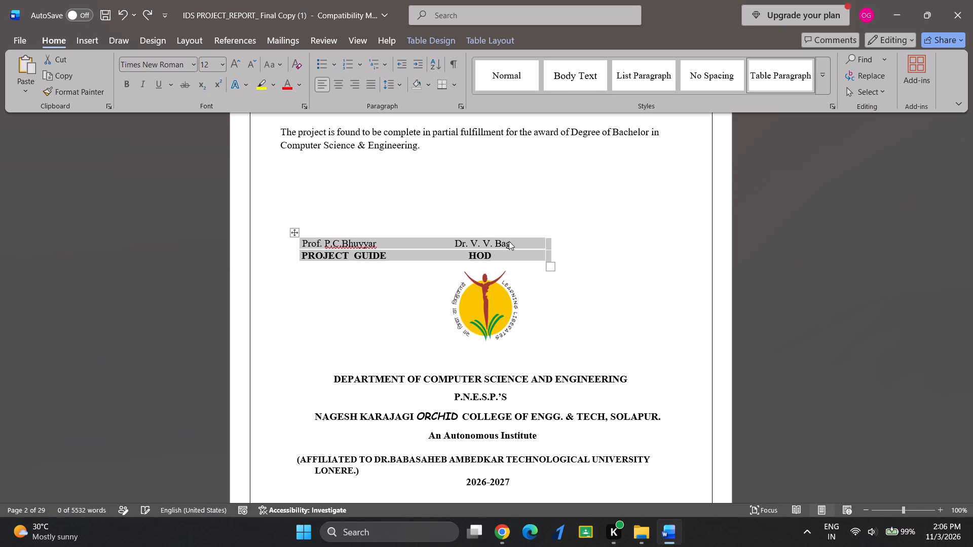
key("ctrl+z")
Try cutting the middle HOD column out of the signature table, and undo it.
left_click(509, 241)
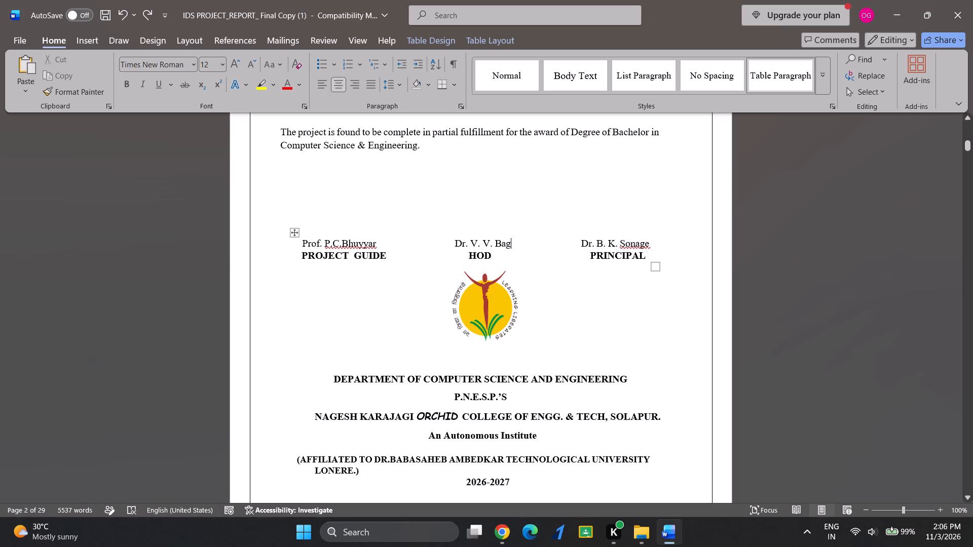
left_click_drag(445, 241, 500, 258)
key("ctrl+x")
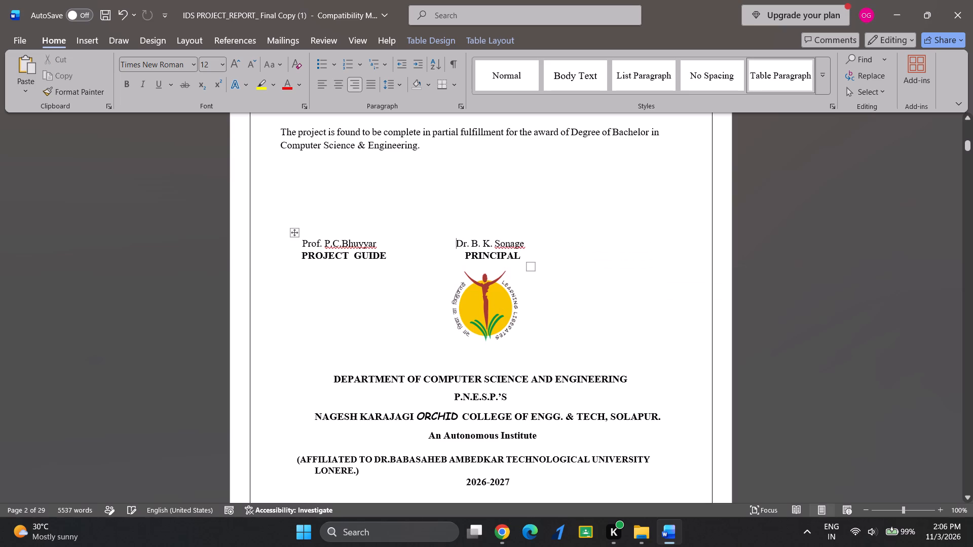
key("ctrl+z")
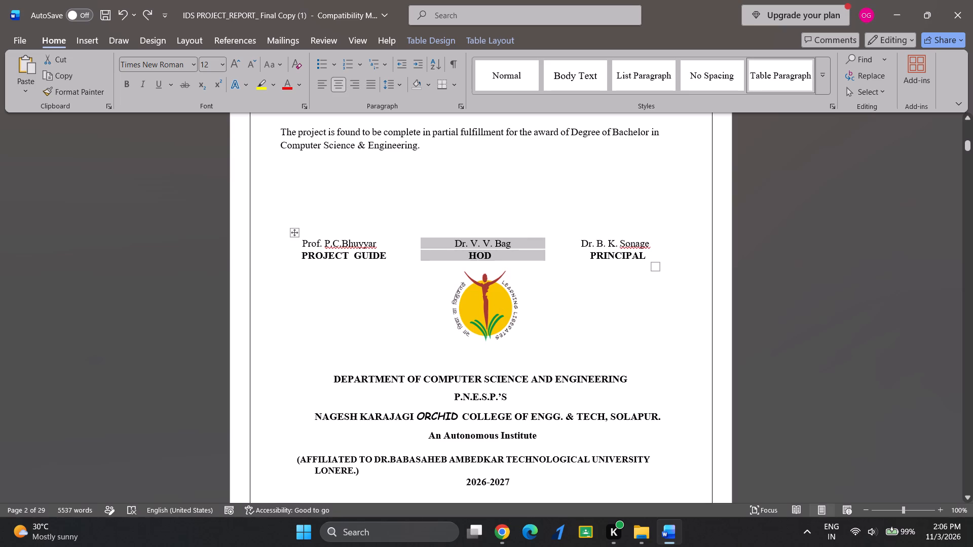
Replace the principal's name in the signature table's last column with the HOD's name.
left_click(564, 243)
left_click_drag(577, 243, 641, 261)
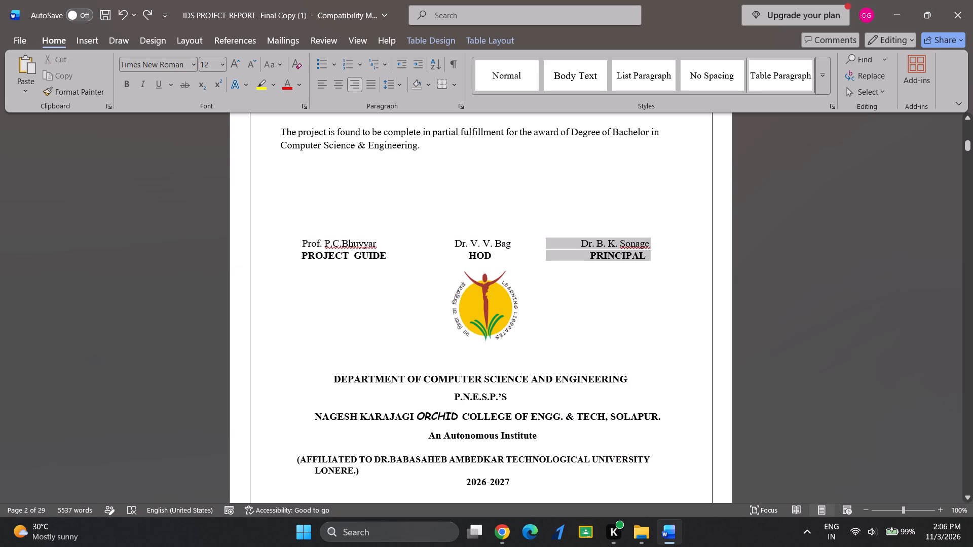
left_click_drag(641, 261, 639, 261)
key("d")
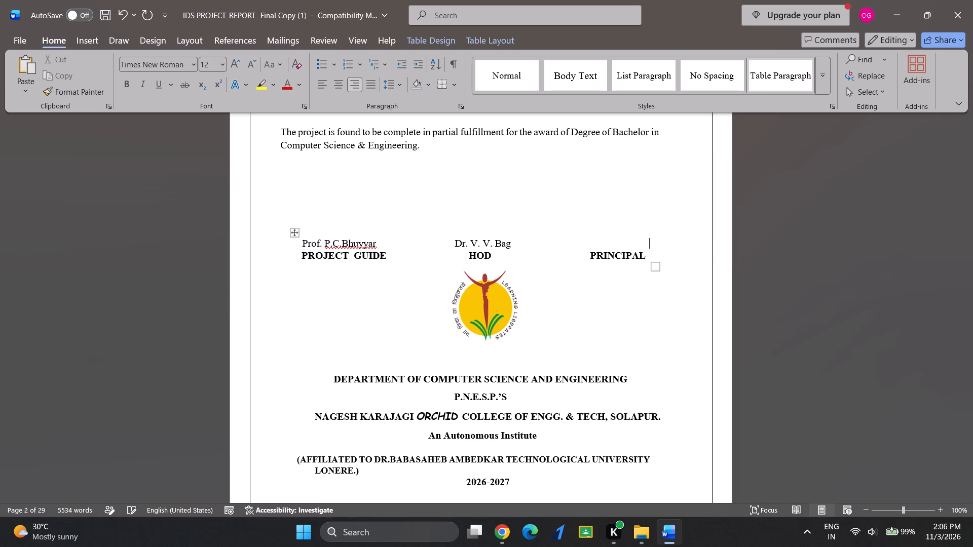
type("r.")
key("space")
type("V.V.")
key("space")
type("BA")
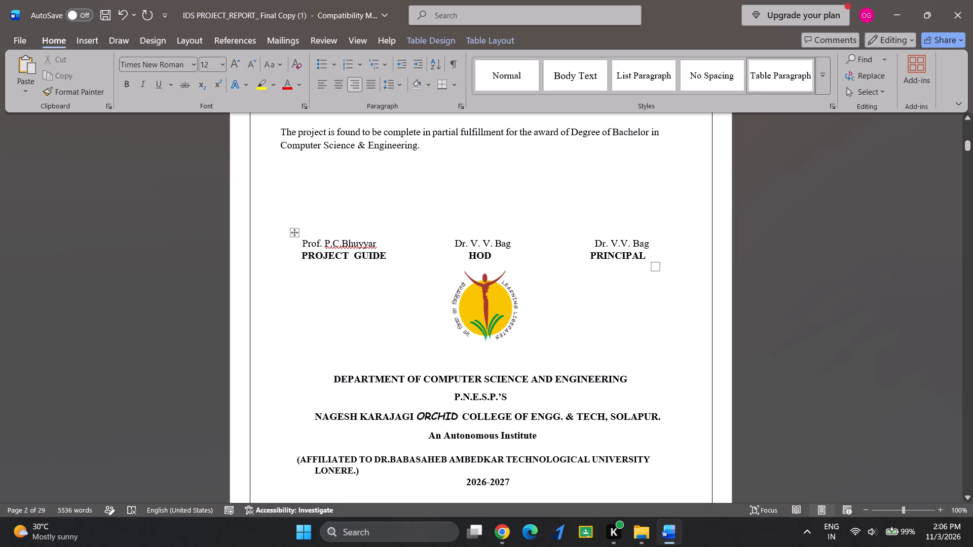
Replace the title PRINCIPAL under the last signature name with HOD.
left_click(630, 248)
left_click(621, 250)
left_click_drag(646, 255, 596, 255)
left_click_drag(596, 255, 591, 257)
type("HOD")
Clear the HOD title and name from the middle column of the signature table, keeping the empty column.
left_click(507, 249)
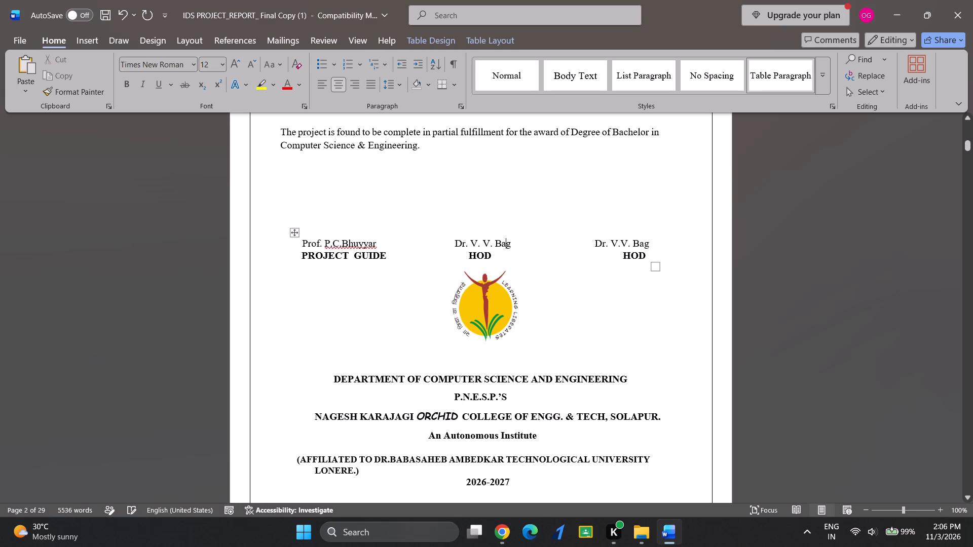
left_click_drag(452, 246, 489, 260)
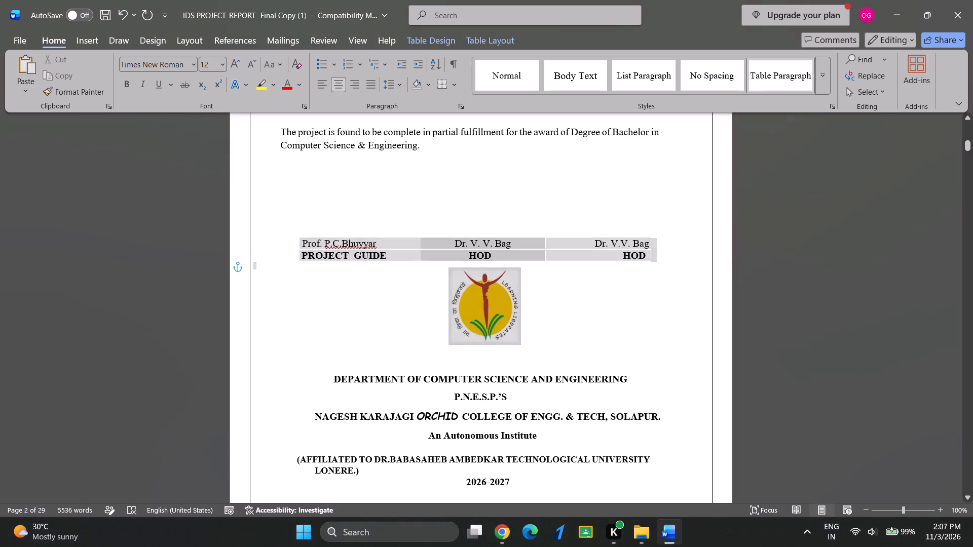
left_click_drag(489, 260, 489, 258)
left_click(489, 258)
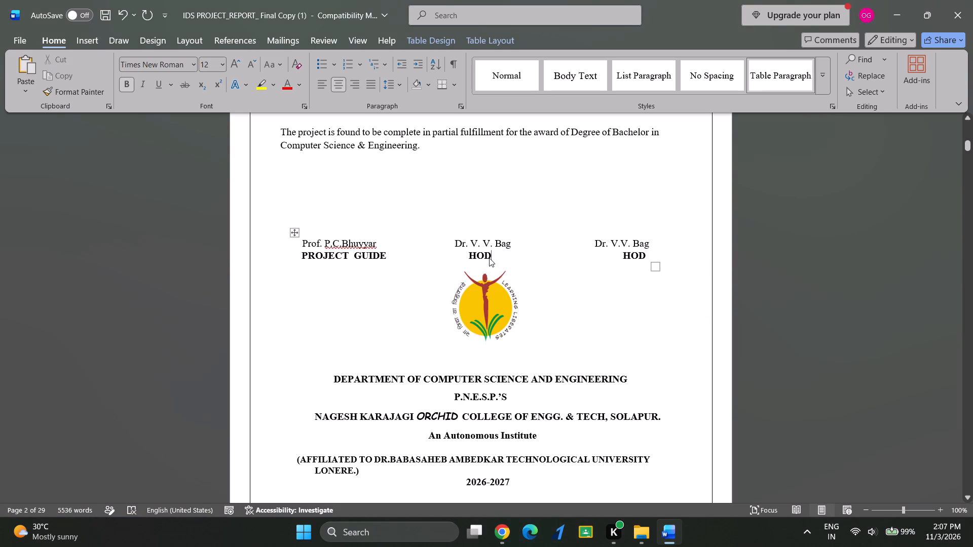
left_click_drag(490, 257, 464, 255)
key("BackSpace")
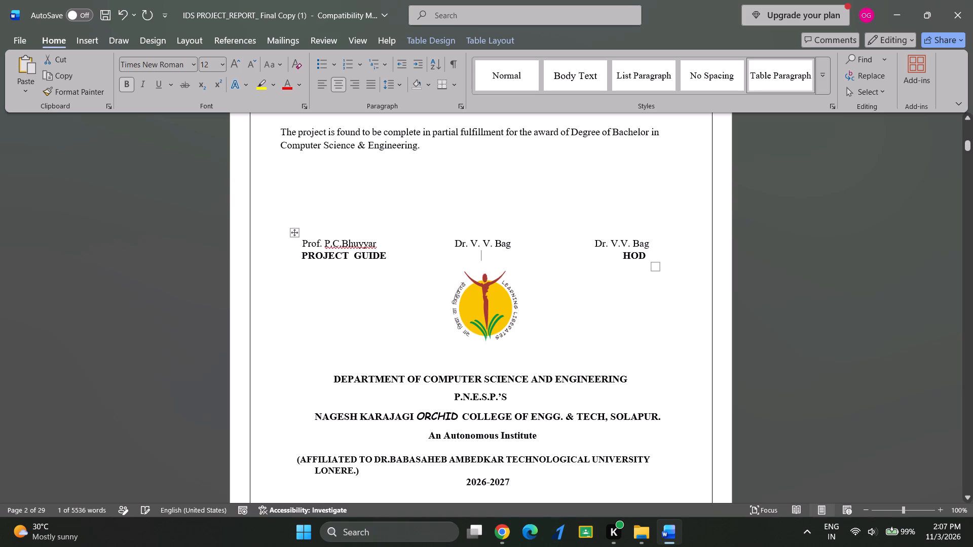
left_click_drag(522, 238, 500, 240)
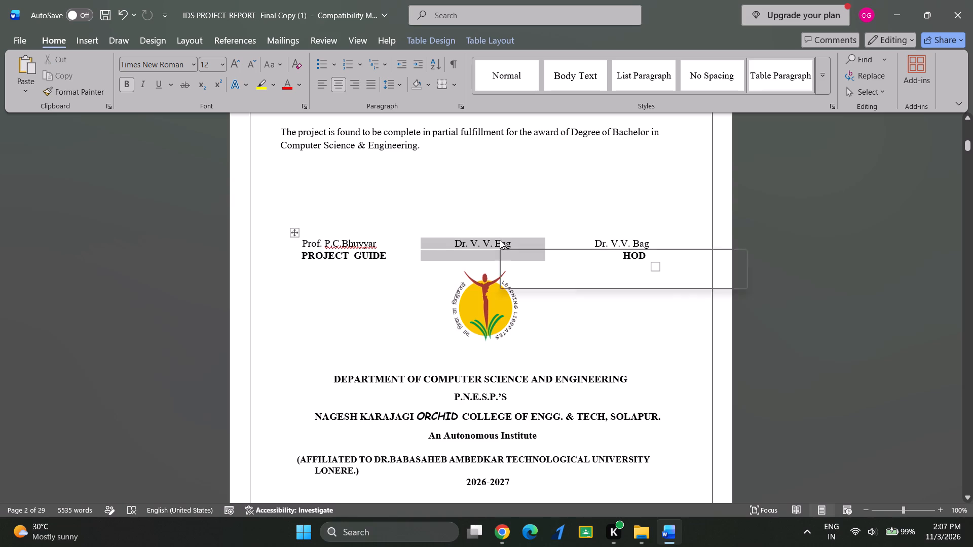
left_click(500, 240)
left_click_drag(510, 241, 453, 247)
key("BackSpace")
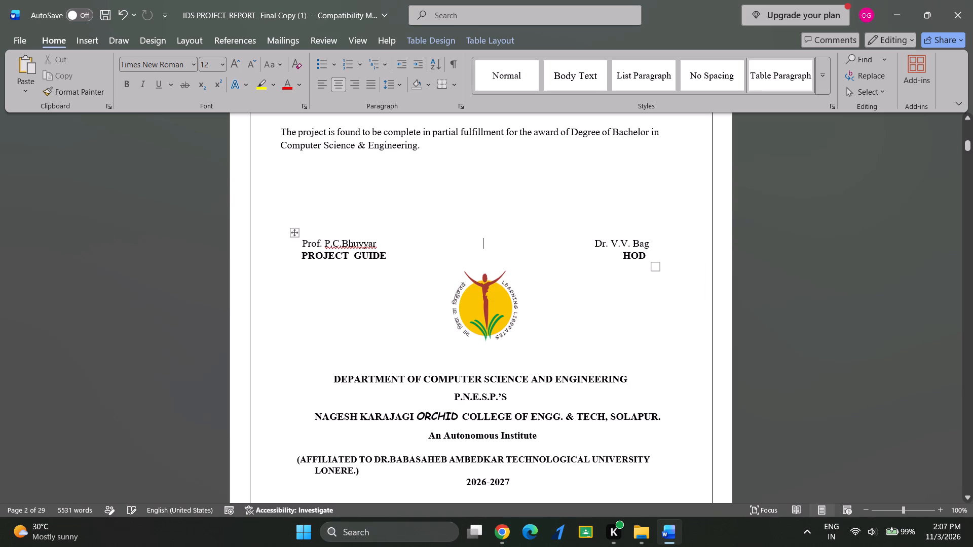
left_click(547, 300)
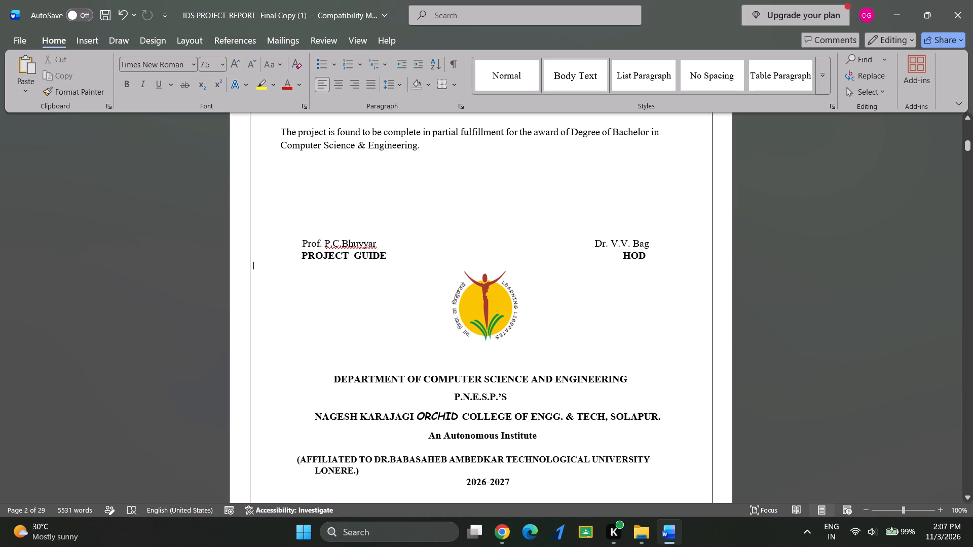
Move the college logo down to leave a gap below the signature table.
scroll(549, 302, "down", 1)
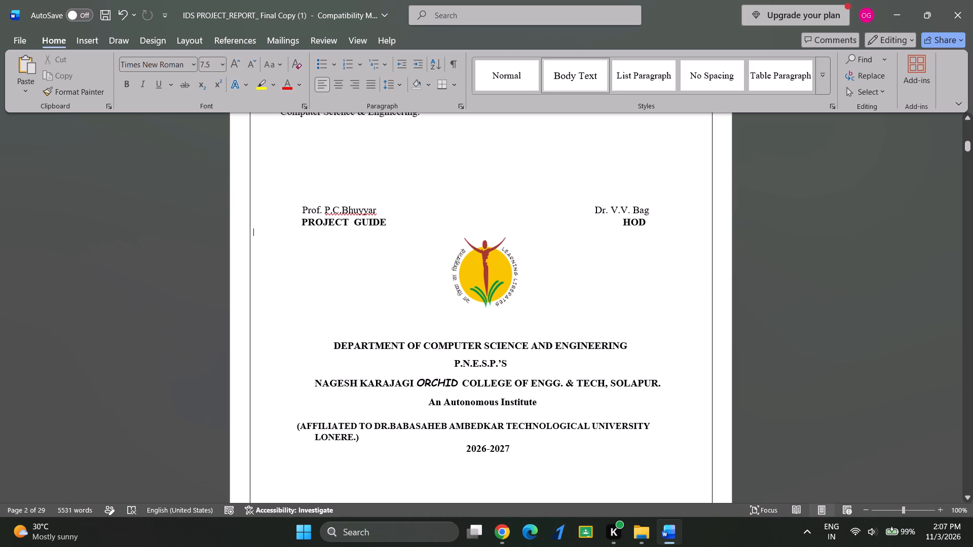
left_click_drag(502, 286, 507, 308)
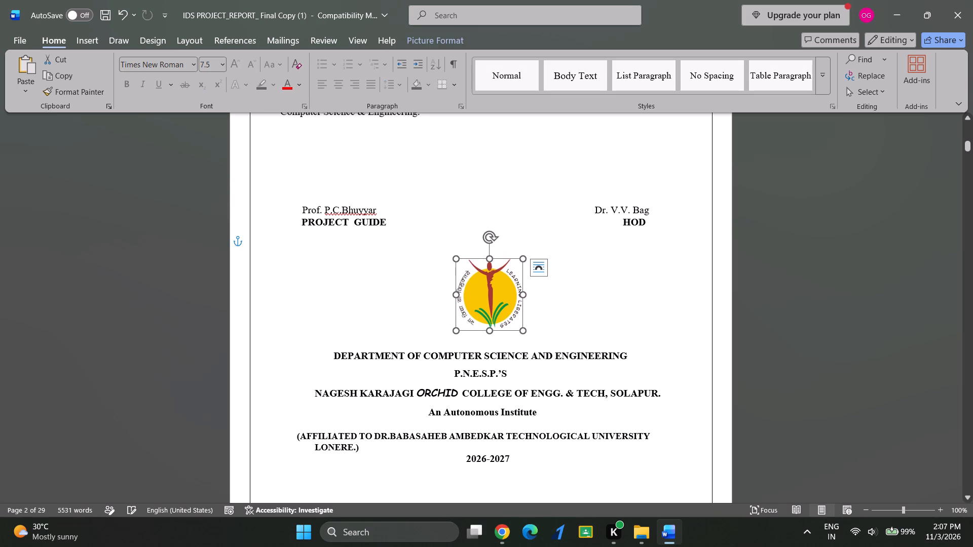
left_click(528, 357)
Insert two blank lines above the academic year 2026-2027 at the end of the certificate page.
scroll(528, 357, "down", 2)
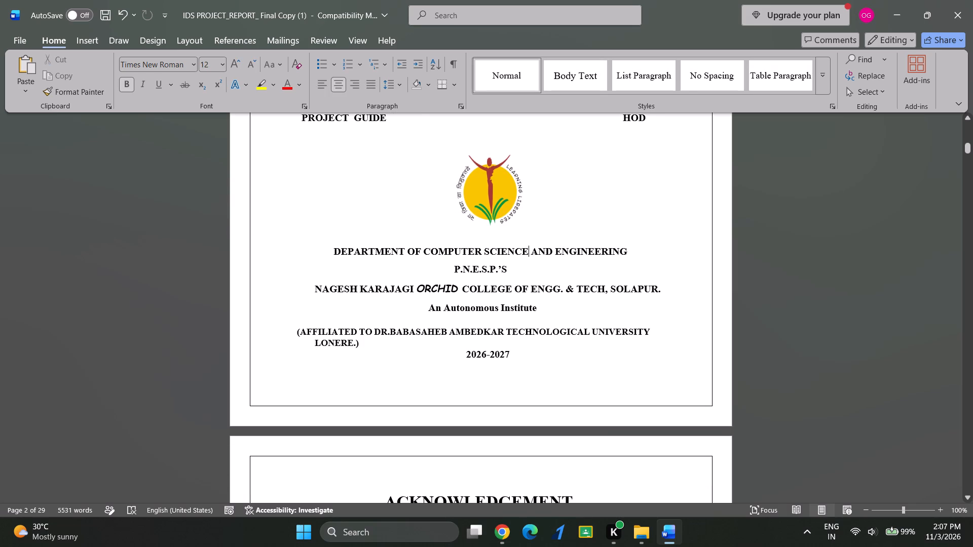
scroll(528, 357, "up", 1)
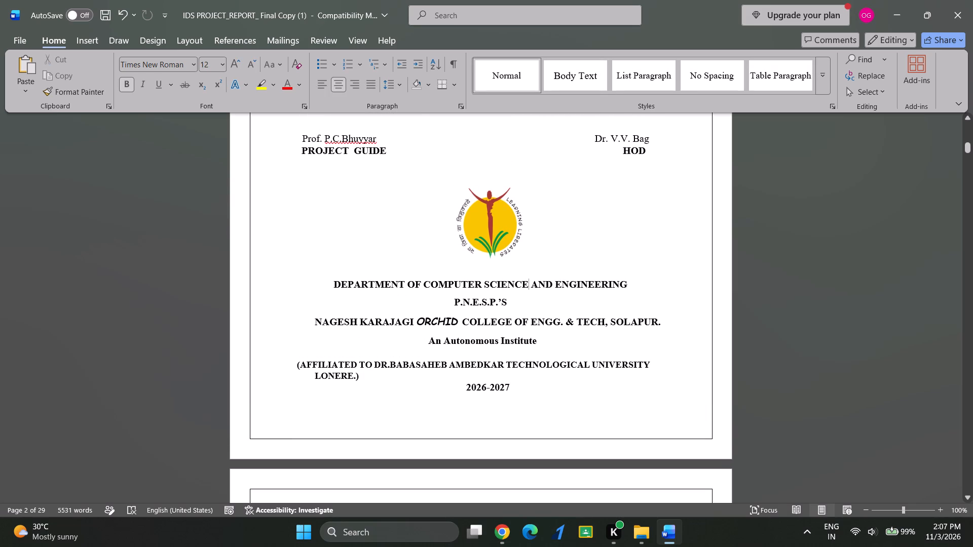
left_click(461, 392)
key("Return")
key("Return")
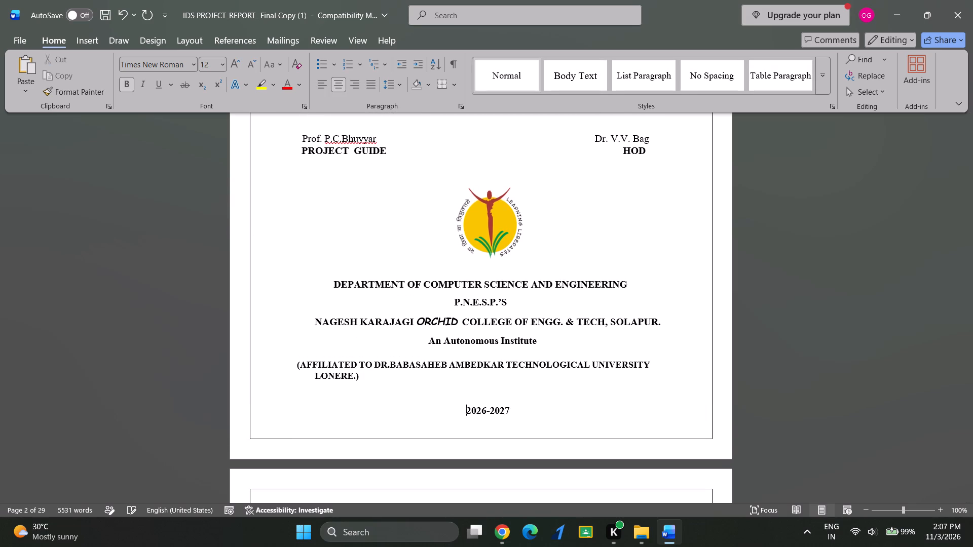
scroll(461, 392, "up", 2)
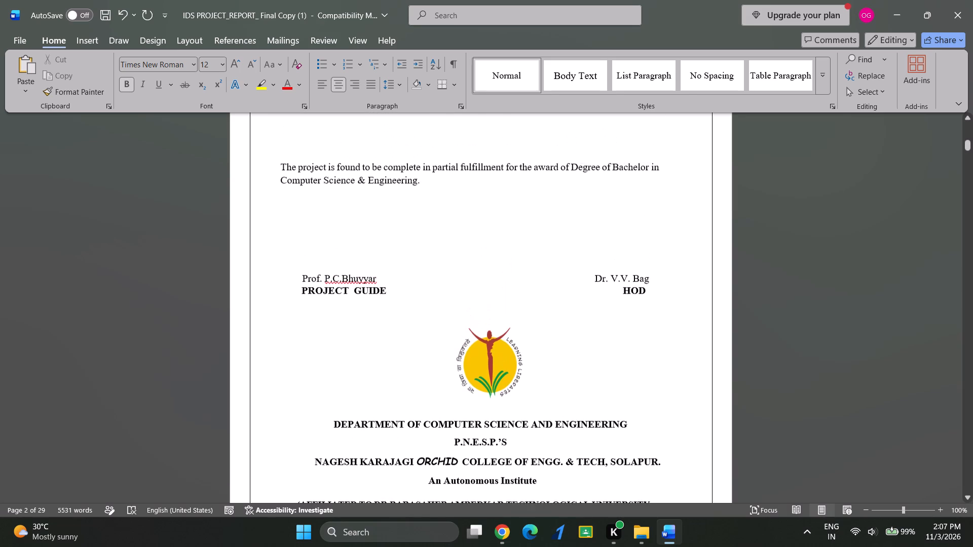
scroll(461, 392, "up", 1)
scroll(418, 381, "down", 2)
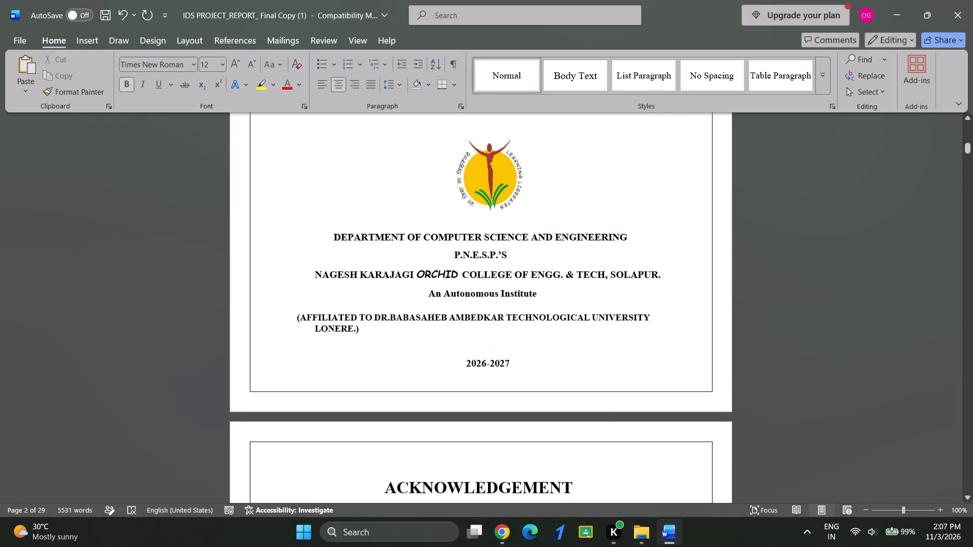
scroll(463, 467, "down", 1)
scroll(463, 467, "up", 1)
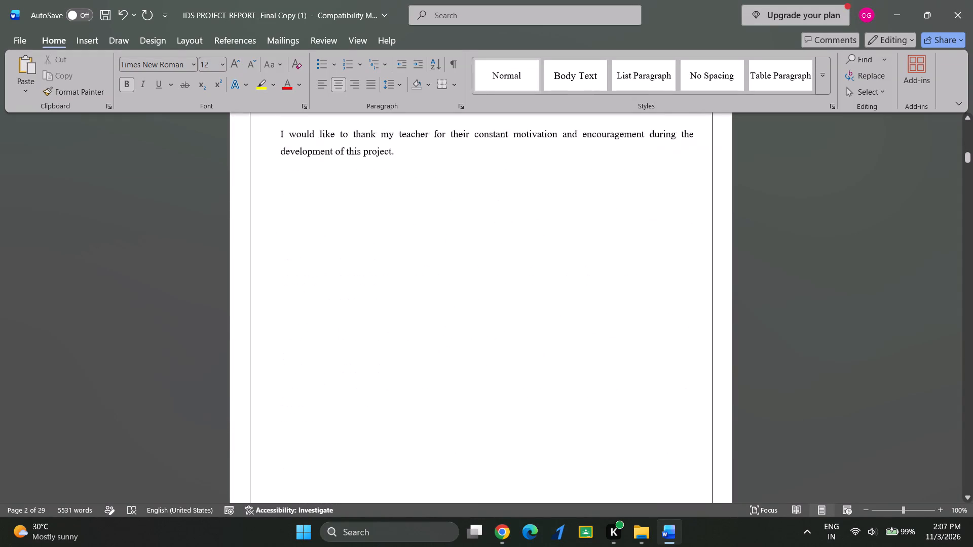
Examine the layout and spacing of the certificate page and compare its top with the cover page.
scroll(463, 467, "up", 2)
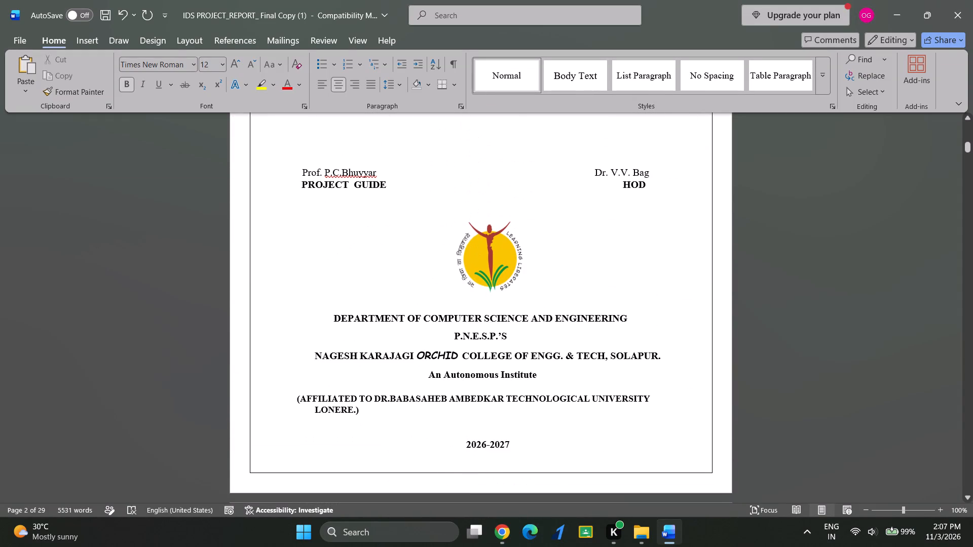
scroll(463, 467, "up", 1)
scroll(463, 467, "down", 1)
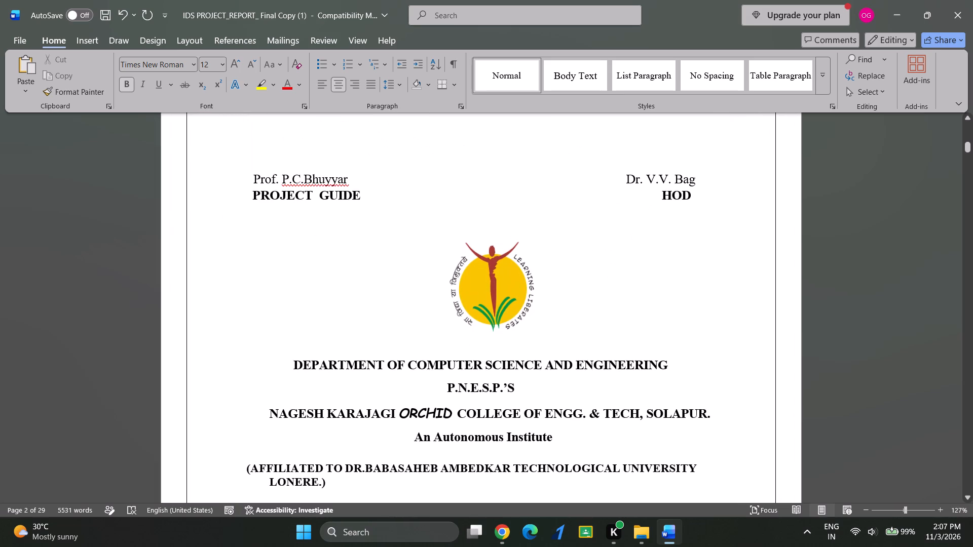
scroll(463, 467, "down", 4)
left_click(508, 395)
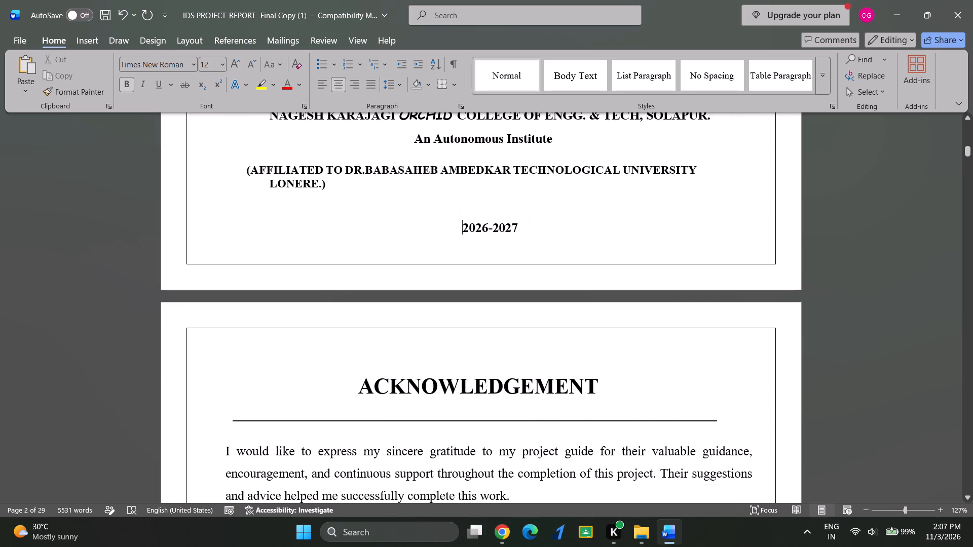
scroll(456, 395, "right", 1)
scroll(456, 395, "up", 6)
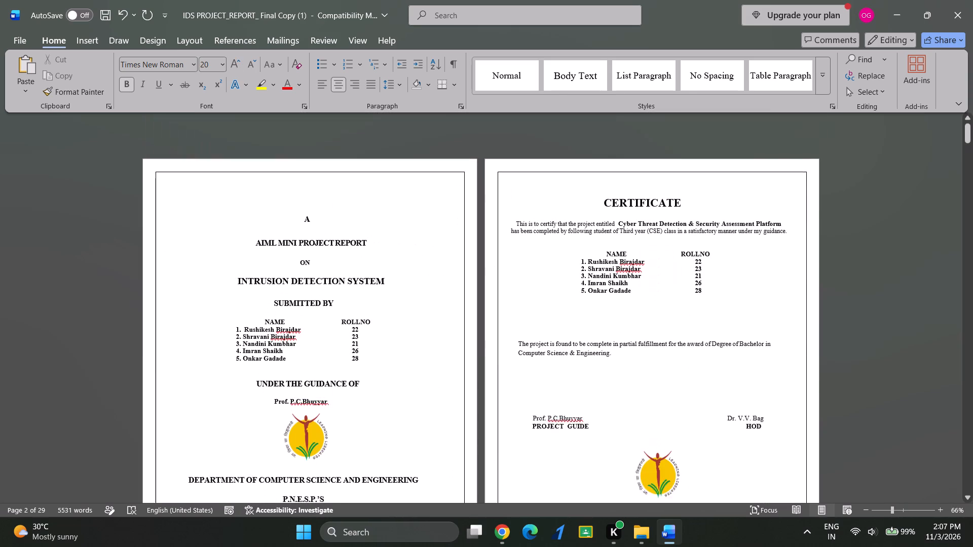
left_click(632, 172)
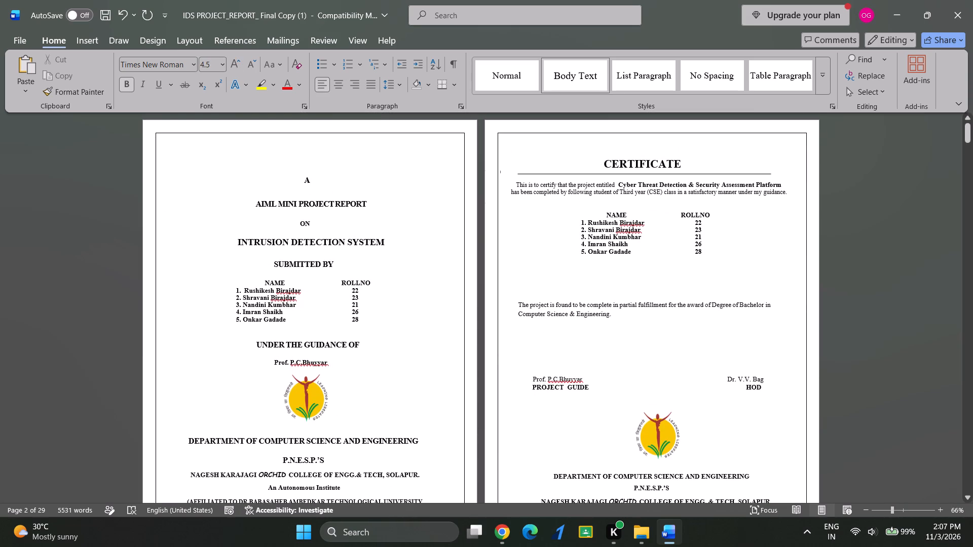
left_click(645, 160)
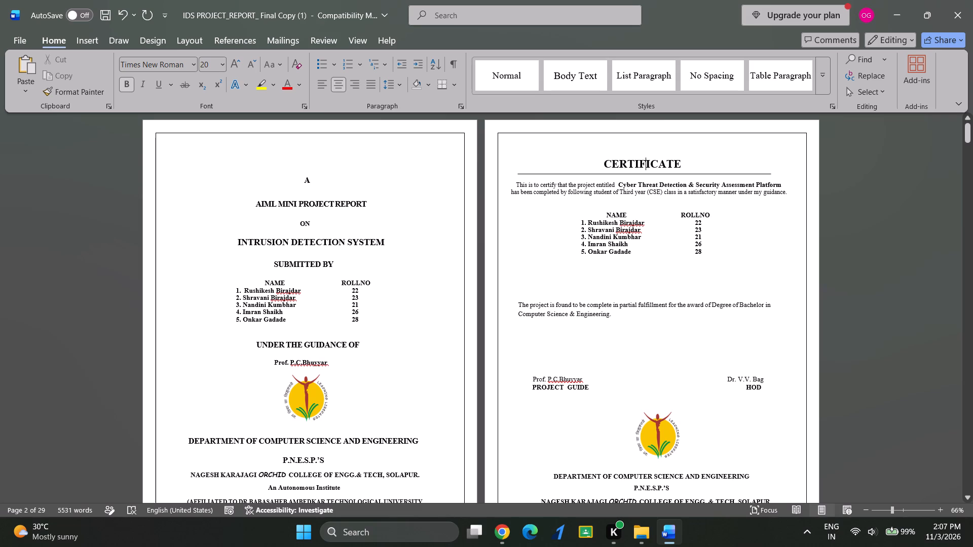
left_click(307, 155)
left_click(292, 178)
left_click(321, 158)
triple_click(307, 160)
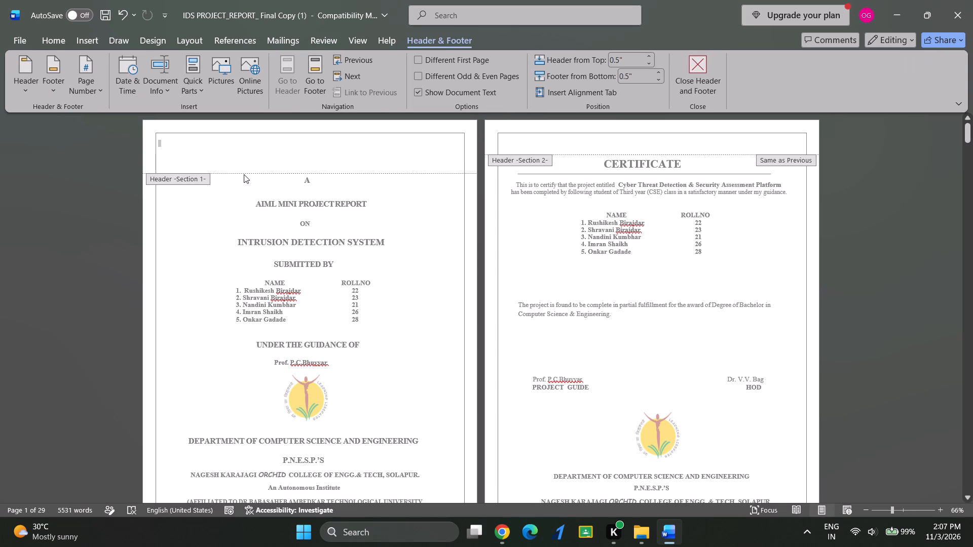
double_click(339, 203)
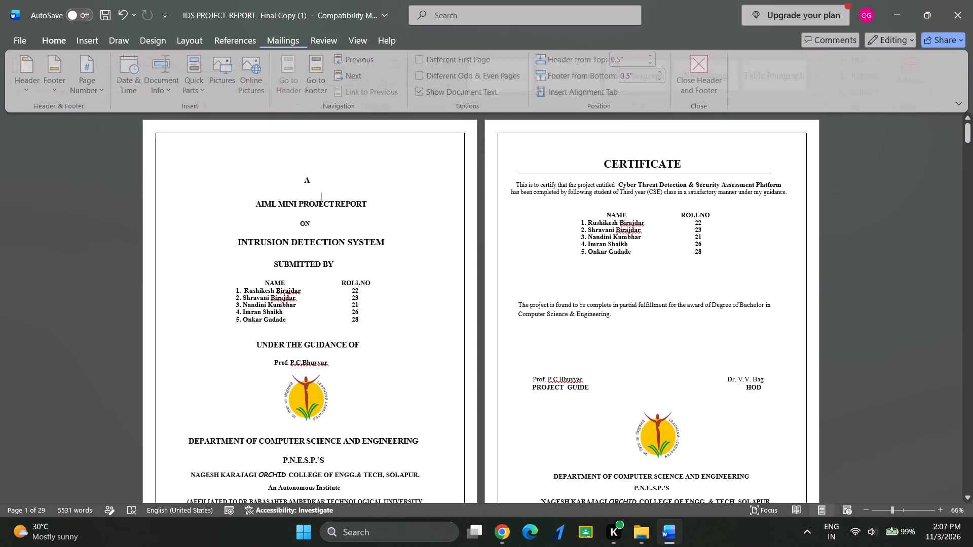
Set the top page margin of the cover page's section to 0.7".
left_click(291, 166)
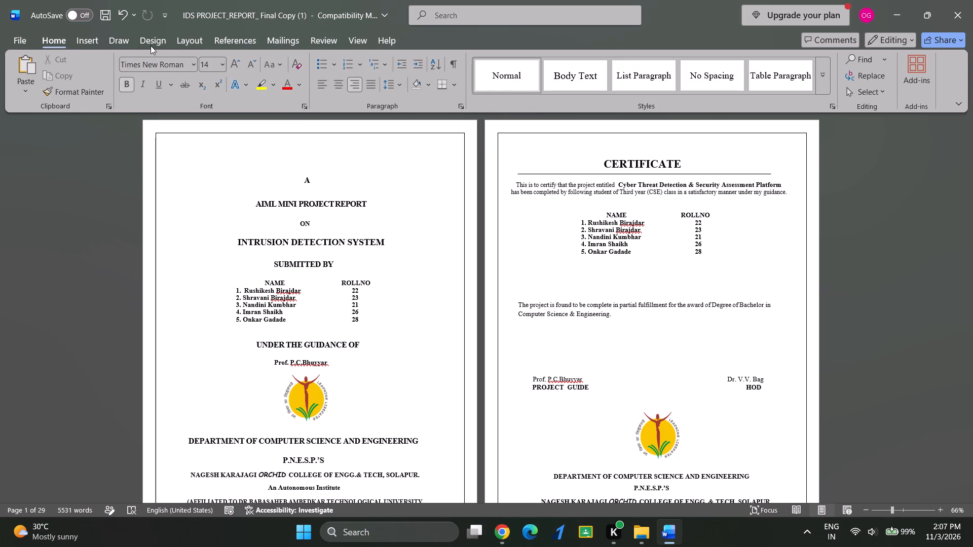
left_click(175, 42)
left_click(21, 88)
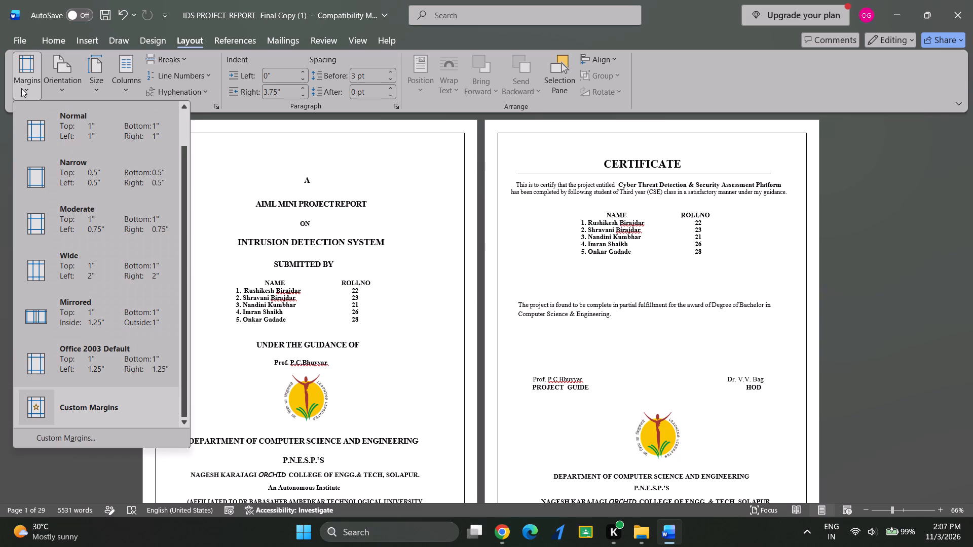
left_click(70, 435)
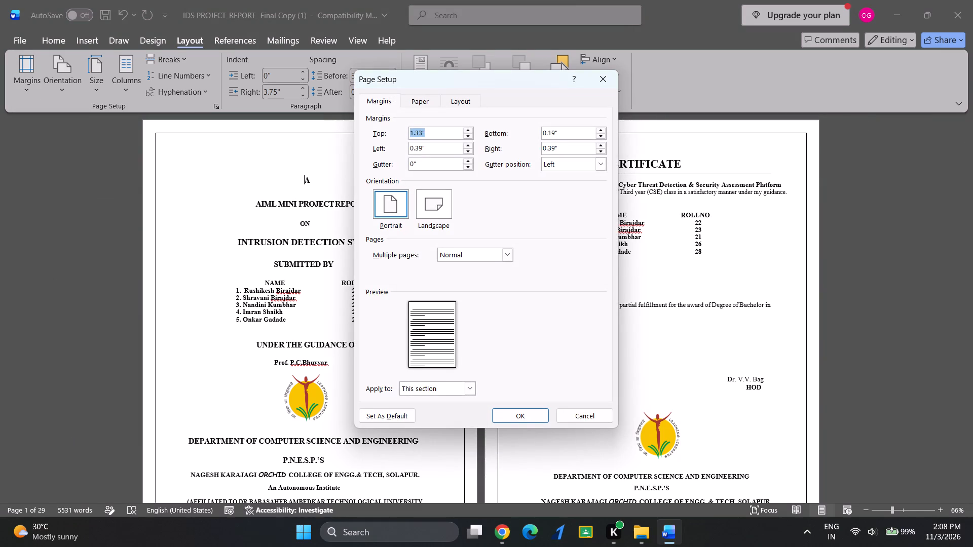
type("0.7")
left_click(512, 413)
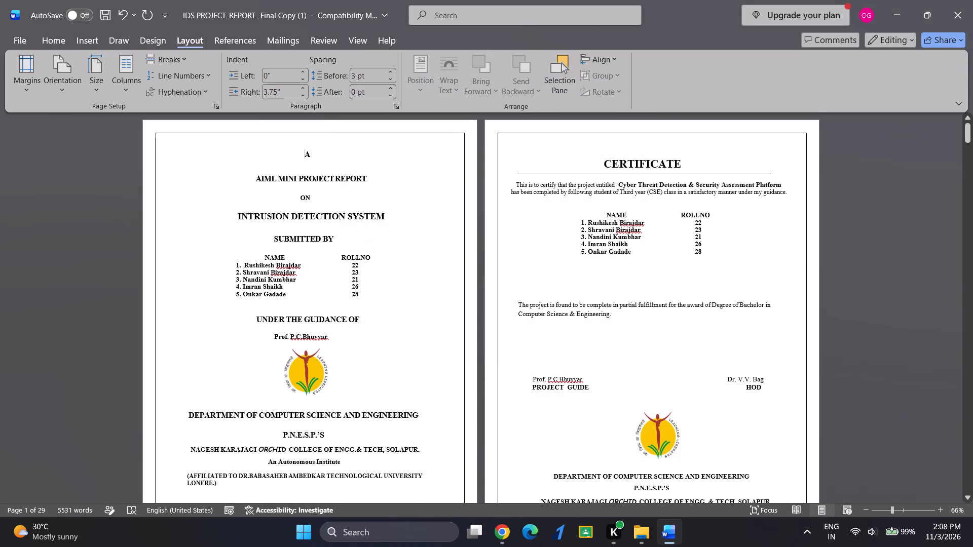
Insert two blank lines above the academic year 2026-2027 at the end of the cover page.
scroll(462, 363, "down", 1)
left_click(325, 391)
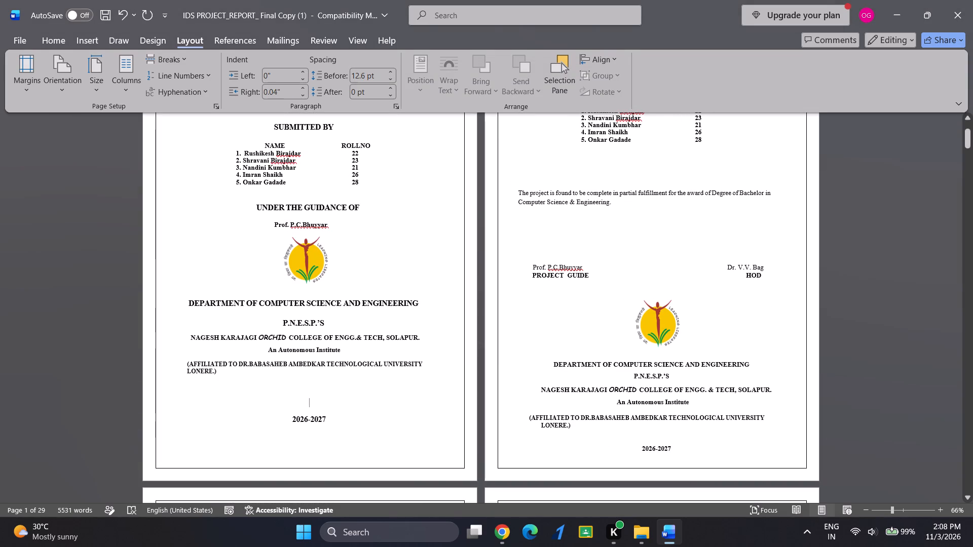
key("Return")
scroll(483, 357, "up", 1)
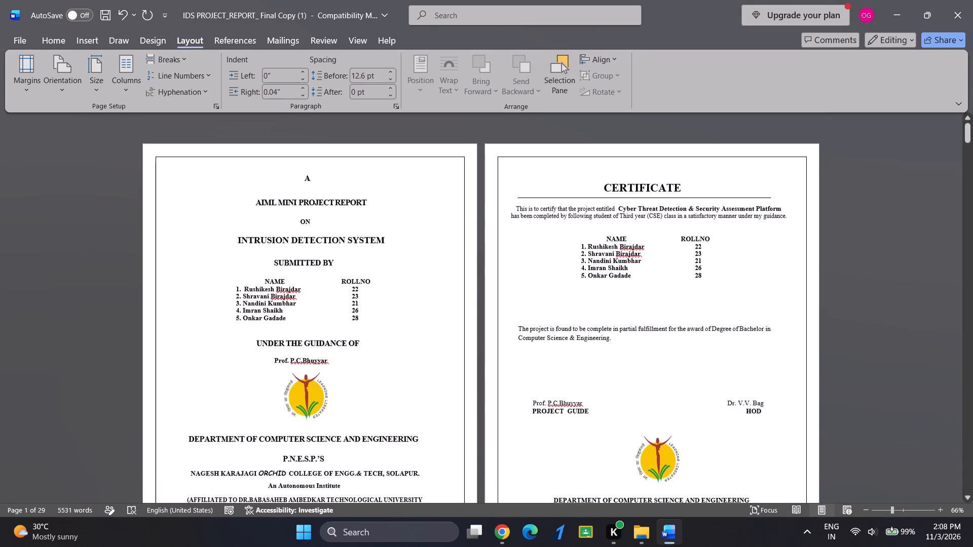
scroll(483, 357, "up", 1)
scroll(504, 337, "down", 1)
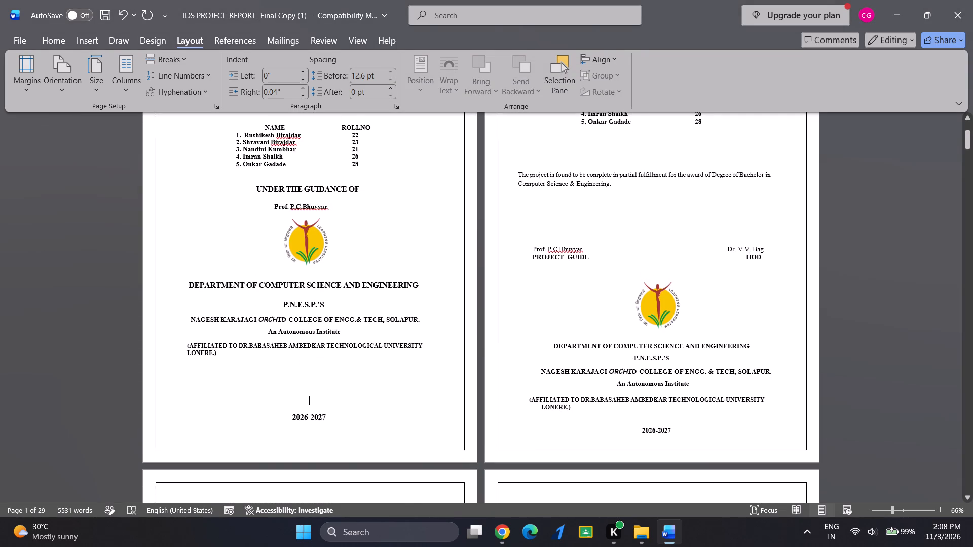
scroll(504, 337, "down", 2)
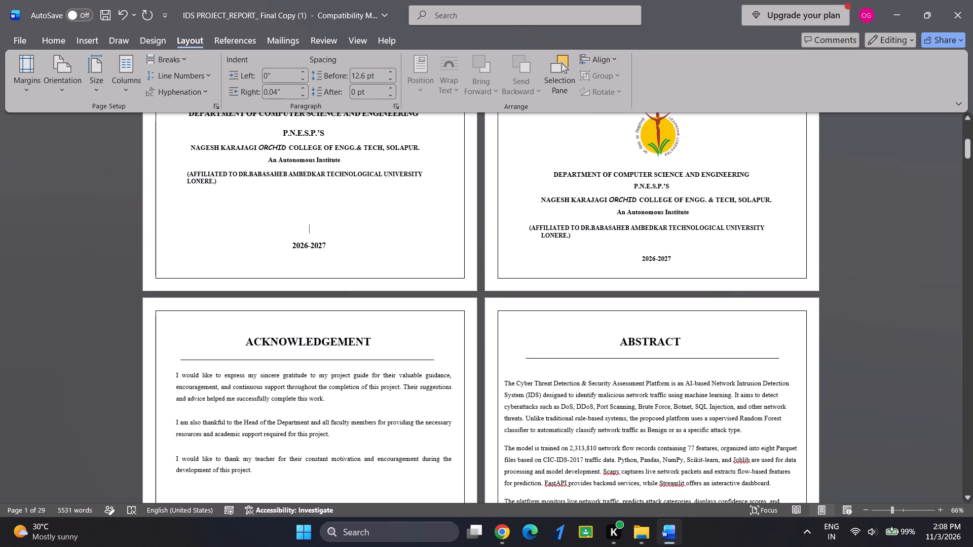
key("Return")
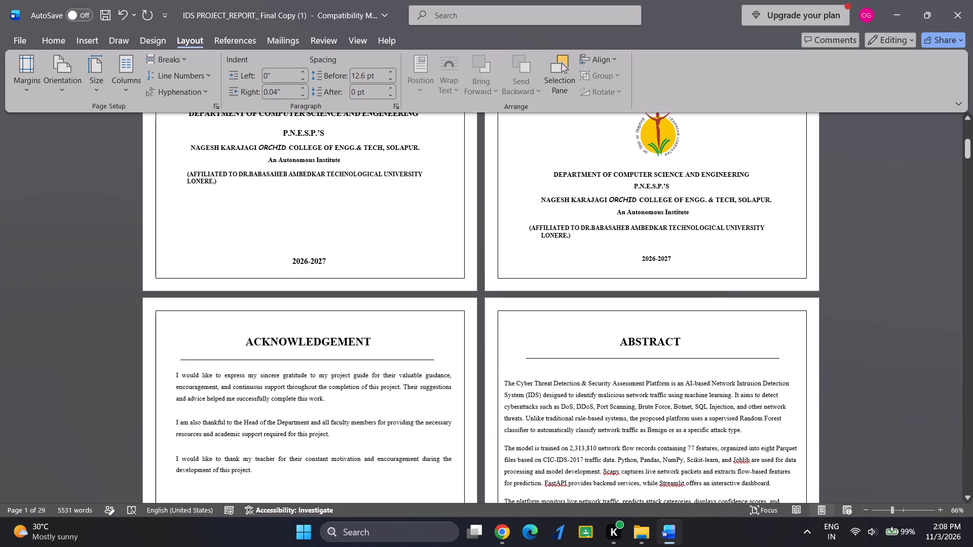
left_click(359, 255)
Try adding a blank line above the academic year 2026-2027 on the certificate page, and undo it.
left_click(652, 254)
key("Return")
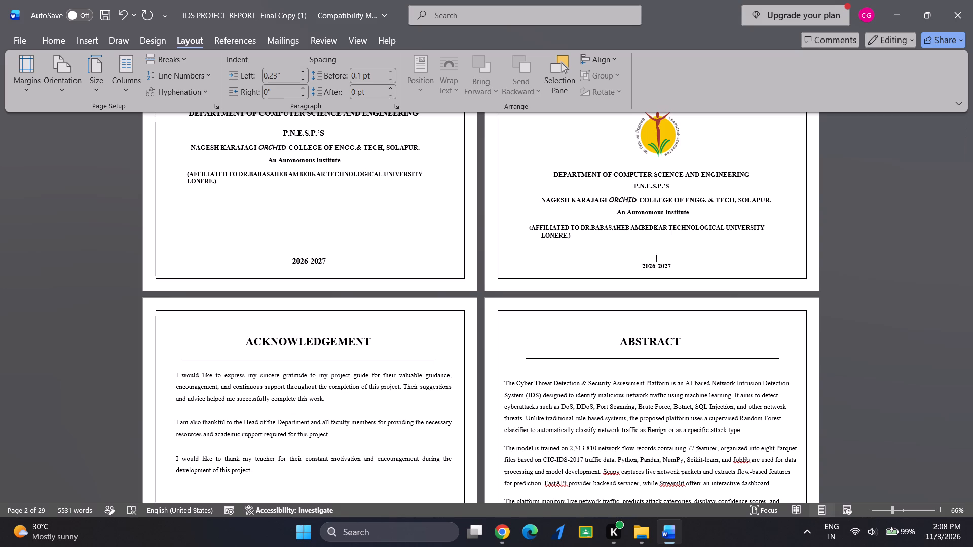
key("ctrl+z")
Replace the page number of the Abstract entry in the INDEX table with the Roman numeral IV.
scroll(694, 300, "down", 11)
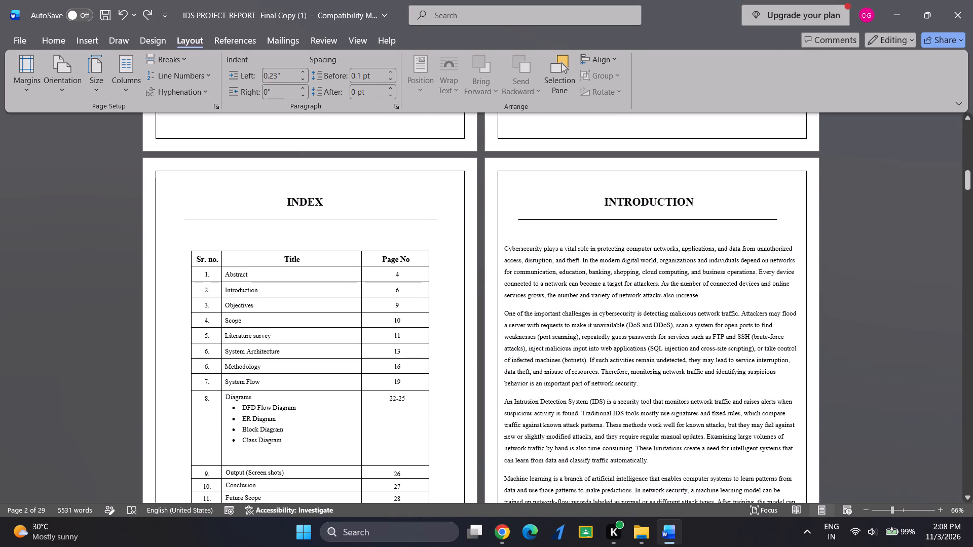
left_click(405, 269)
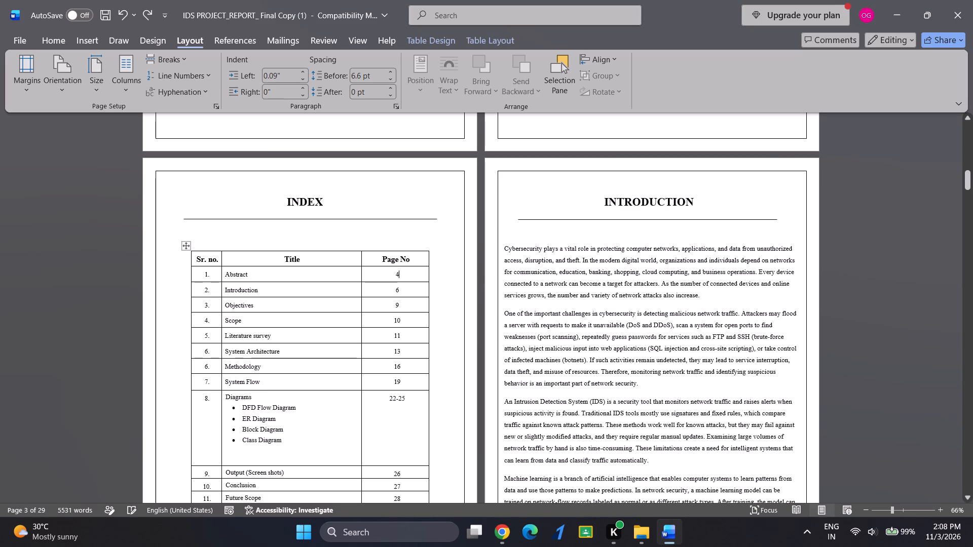
key("BackSpace")
key("i")
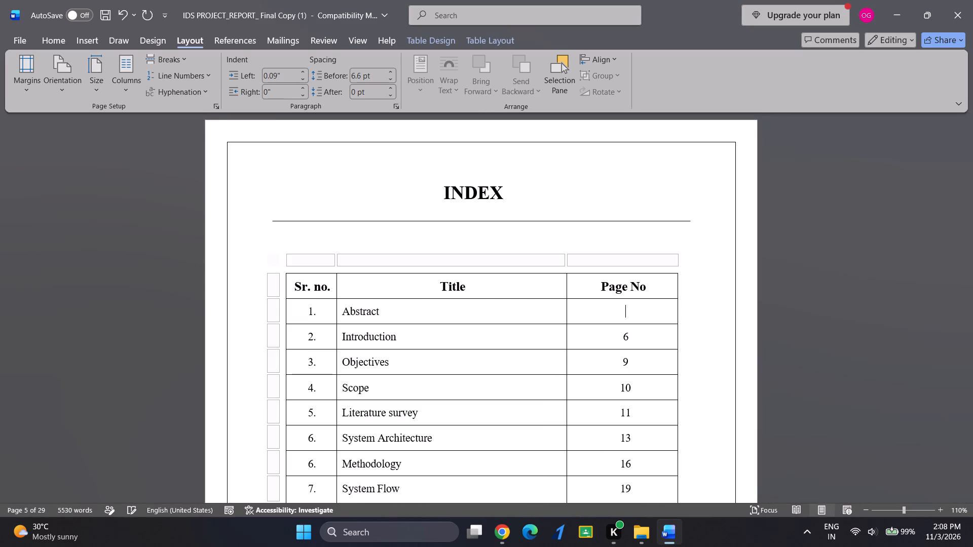
key("i")
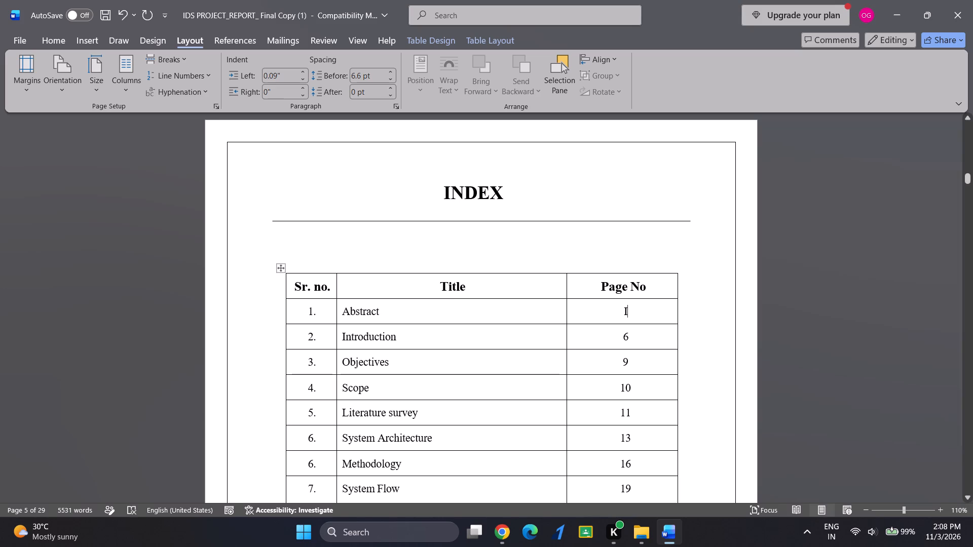
key("v")
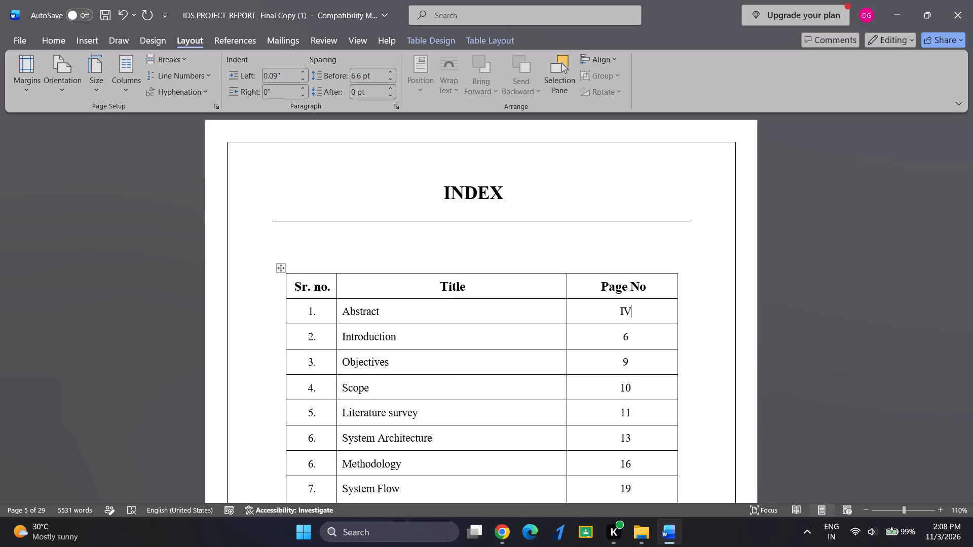
Replace the page number of the Introduction entry in the INDEX table with the Roman numeral VI.
left_click(644, 331)
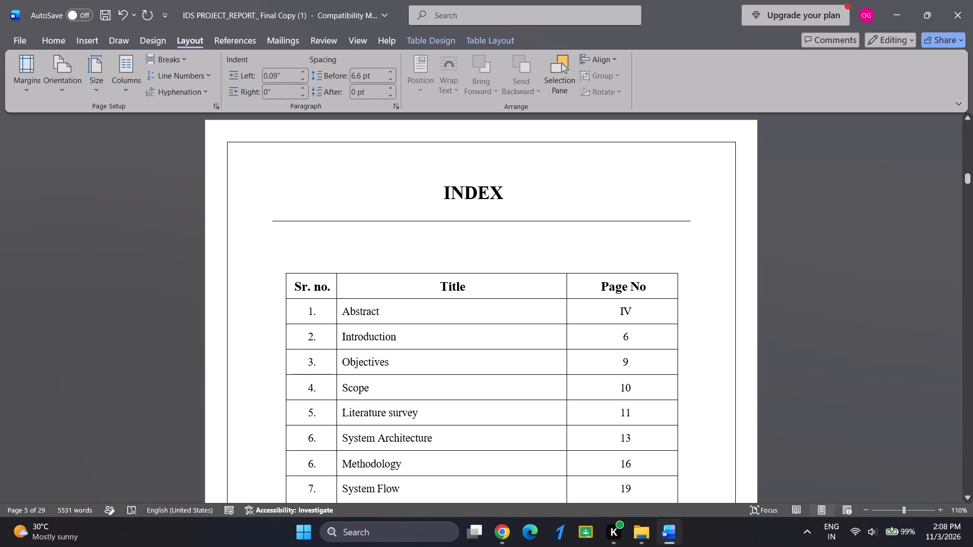
key("BackSpace")
key("x")
key("BackSpace")
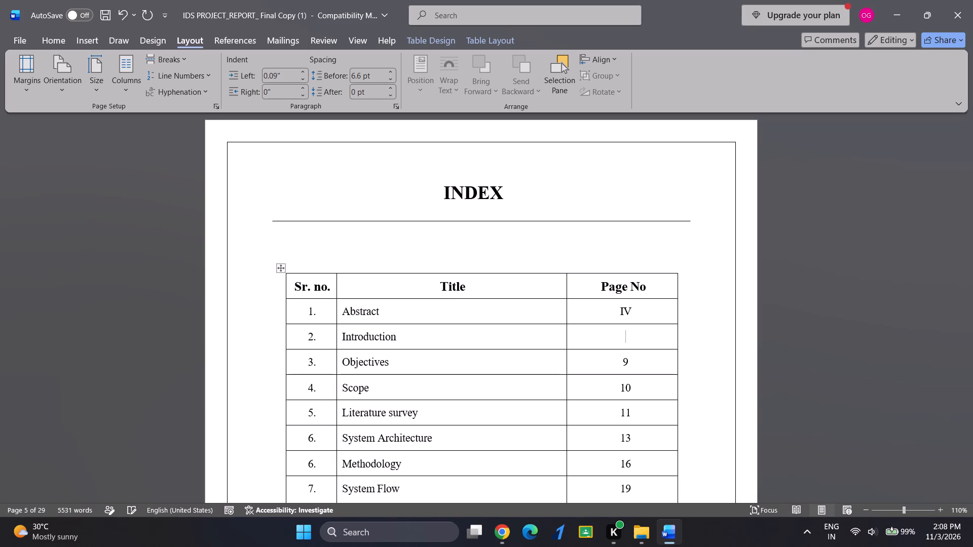
key("x")
key("BackSpace")
type("VI")
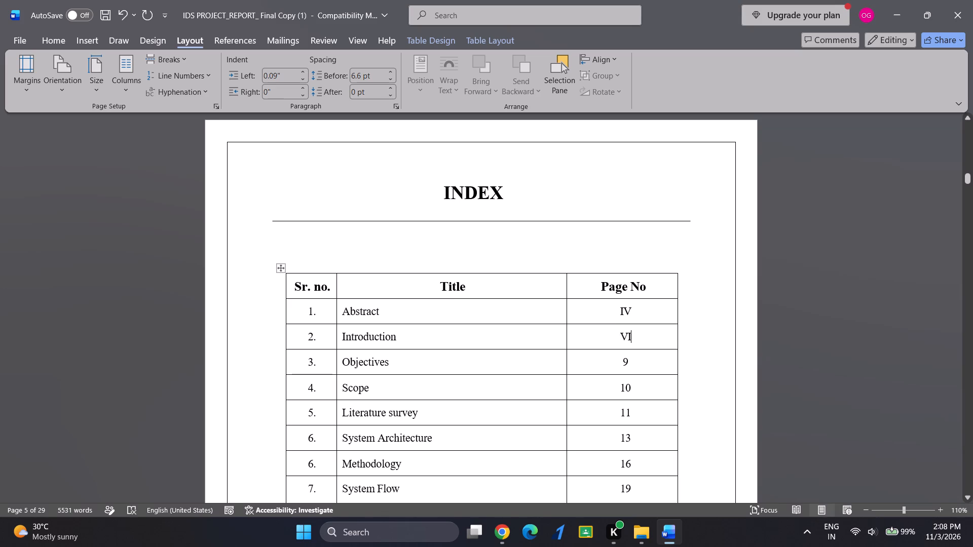
Review the report pages from the cover and INDEX through the Objectives and Scope sections.
left_click(624, 358)
scroll(765, 338, "left", 1)
scroll(765, 338, "down", 1)
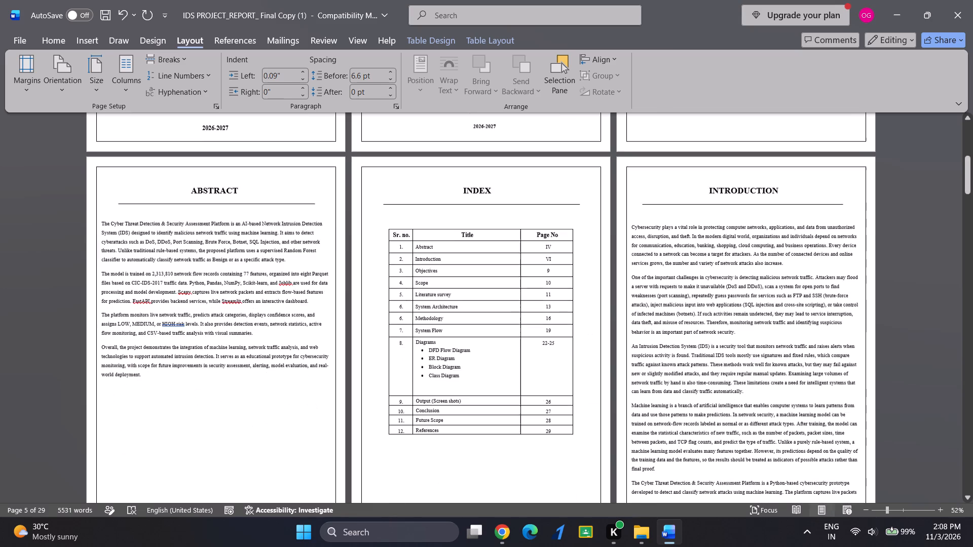
scroll(765, 338, "down", 1)
scroll(765, 338, "up", 4)
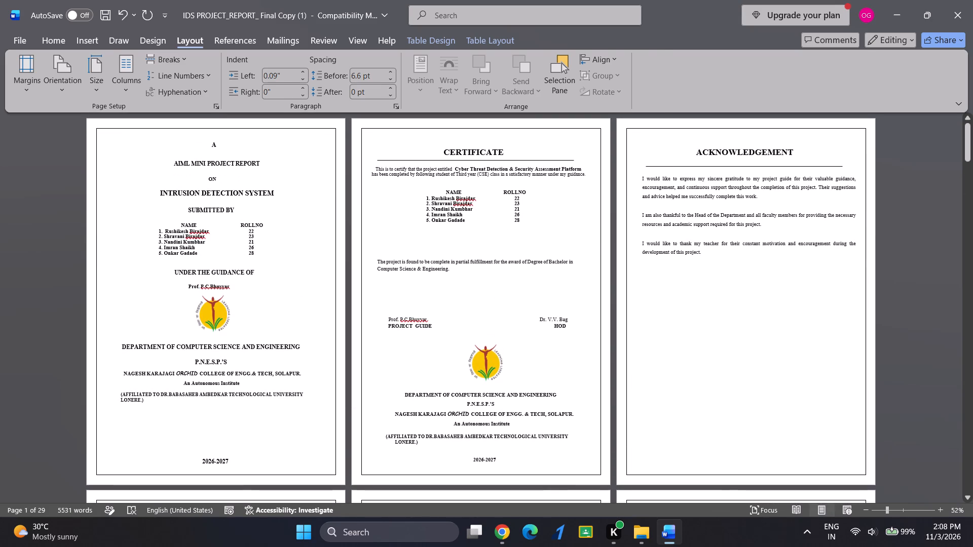
scroll(764, 269, "up", 1)
scroll(764, 269, "down", 2)
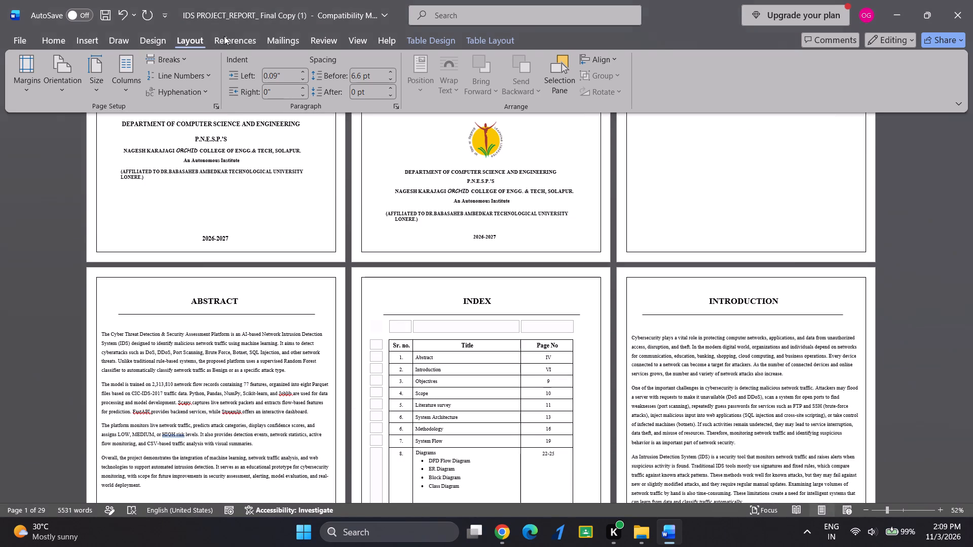
scroll(423, 154, "down", 1)
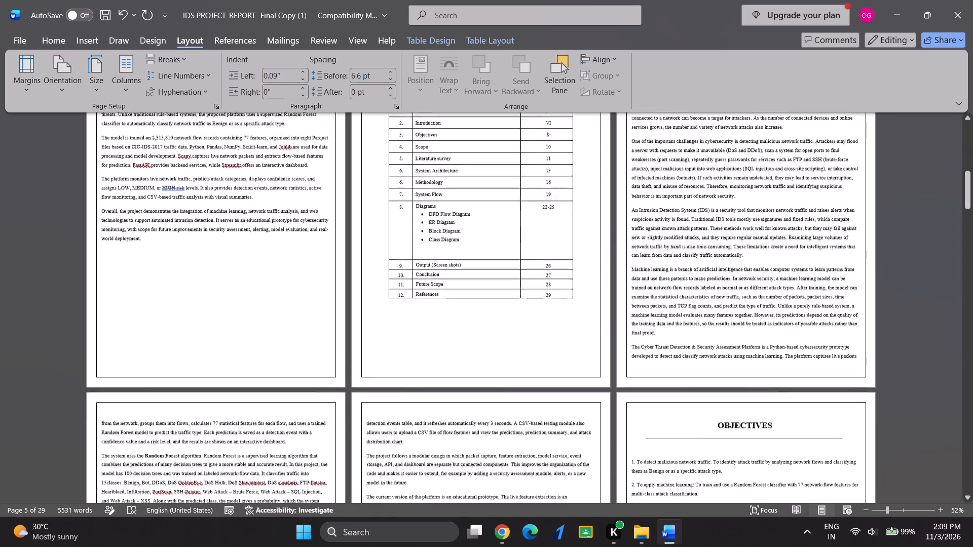
scroll(423, 154, "down", 3)
scroll(597, 200, "down", 7)
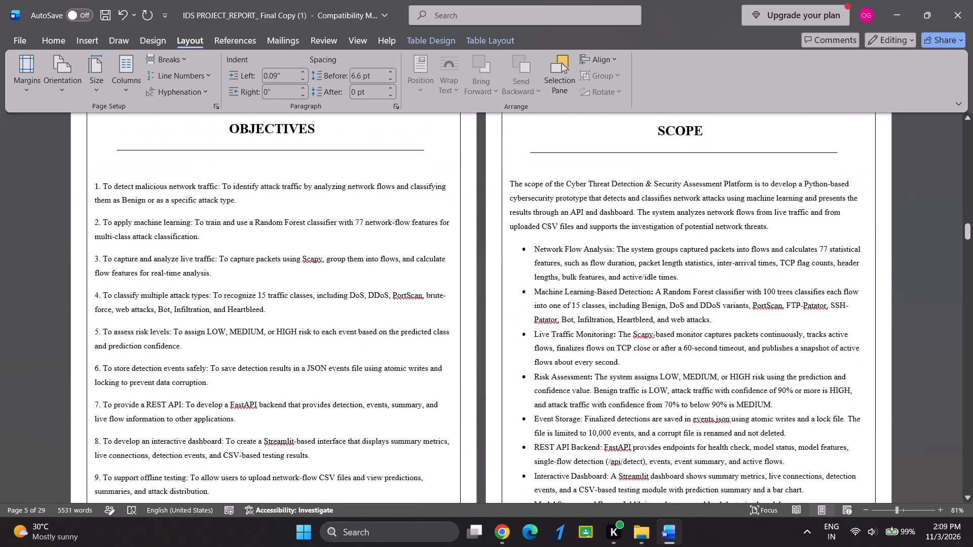
scroll(353, 300, "down", 1)
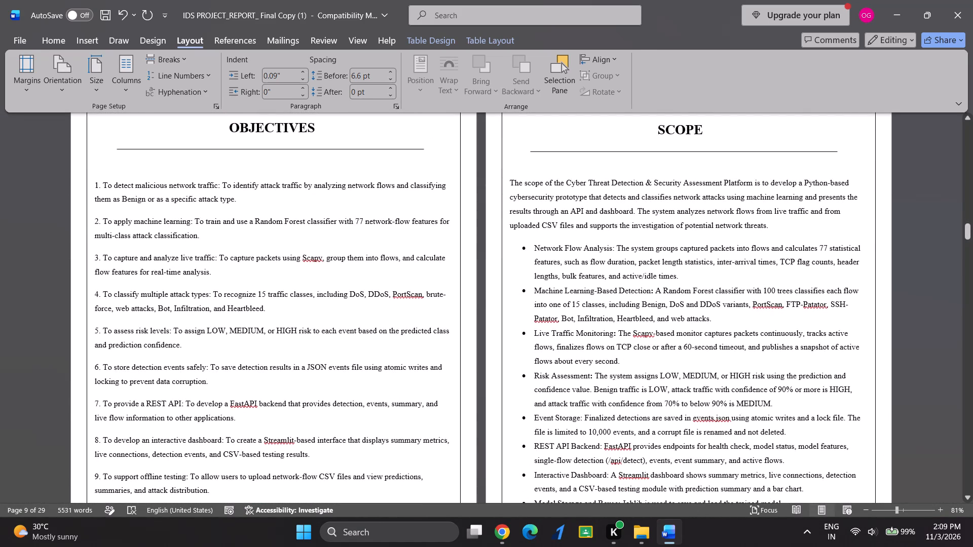
scroll(260, 380, "down", 1)
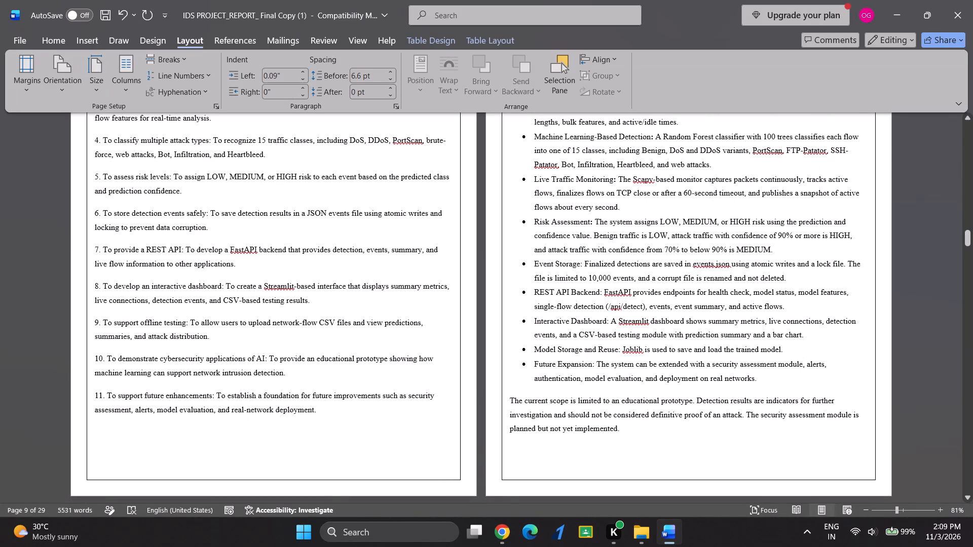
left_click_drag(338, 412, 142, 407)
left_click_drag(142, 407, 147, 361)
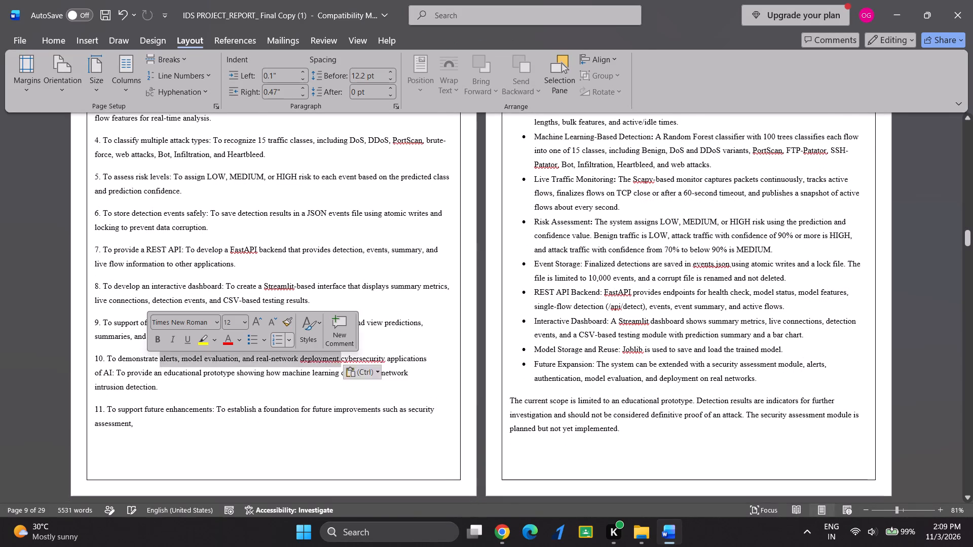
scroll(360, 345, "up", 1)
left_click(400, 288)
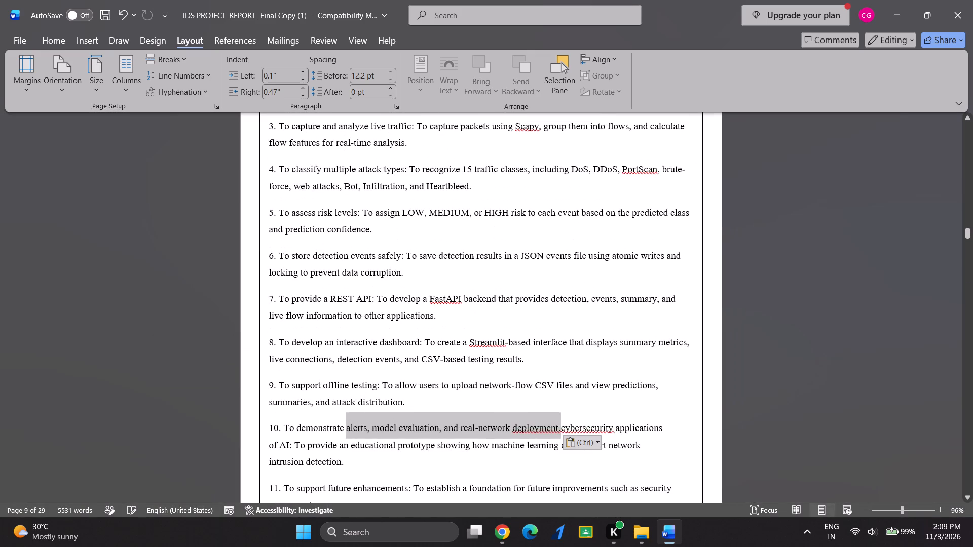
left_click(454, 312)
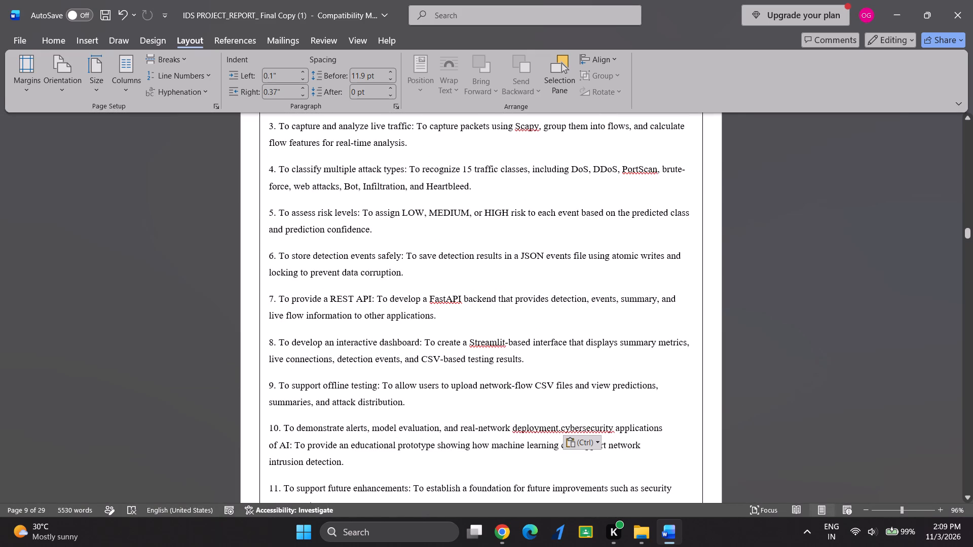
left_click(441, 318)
Delete objectives 9, 10 and 11 from the end of the numbered list on the OBJECTIVES page.
scroll(467, 354, "down", 1)
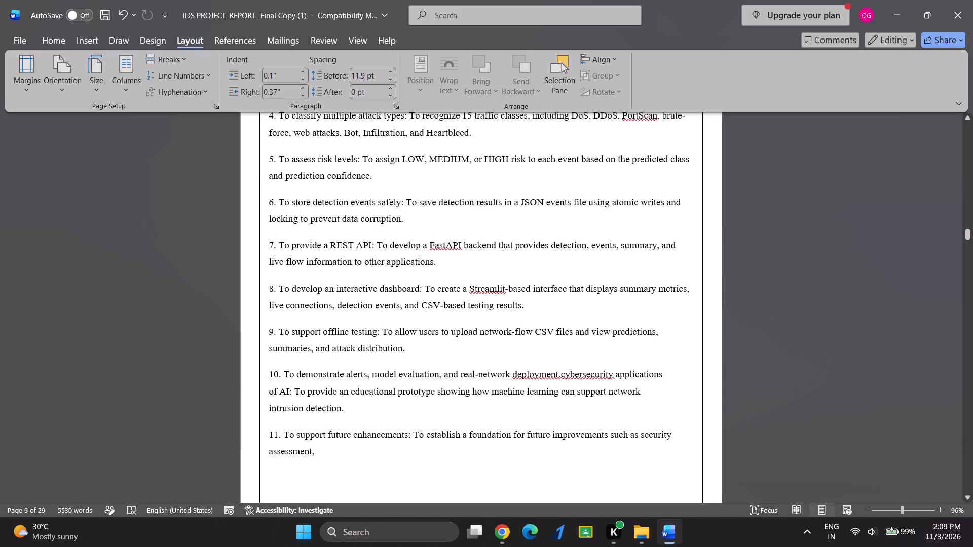
scroll(467, 354, "down", 1)
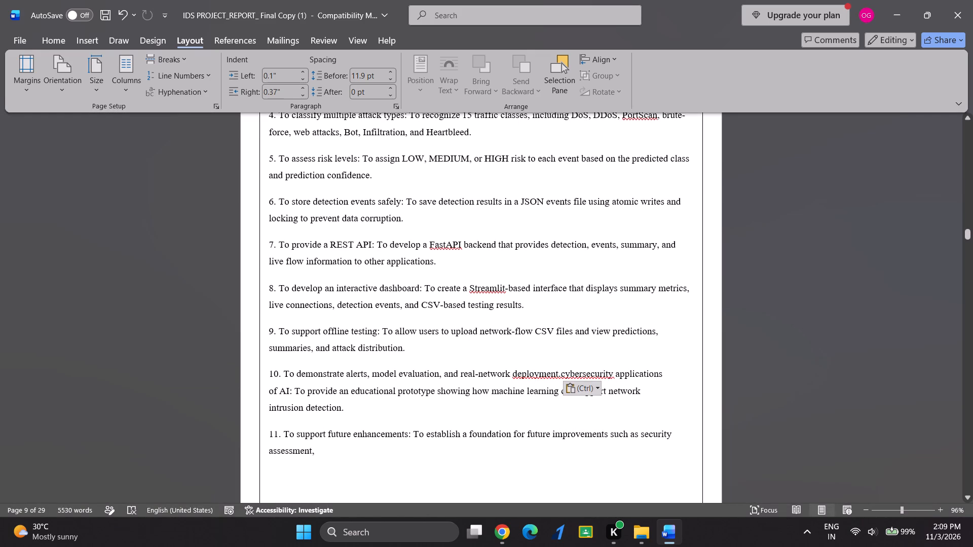
left_click_drag(351, 405, 282, 380)
left_click(282, 380)
left_click_drag(327, 454, 218, 311)
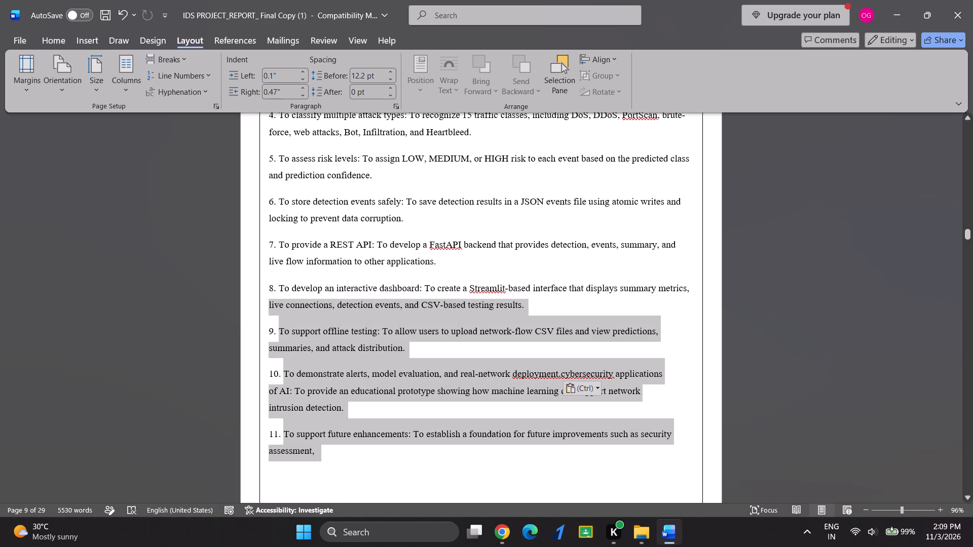
left_click_drag(218, 311, 198, 321)
left_click_drag(198, 321, 196, 321)
key("BackSpace")
Delete objectives 6, 7 and 8, including the leftover empty numbered line, so the list ends with the risk-levels objective.
scroll(413, 299, "up", 1)
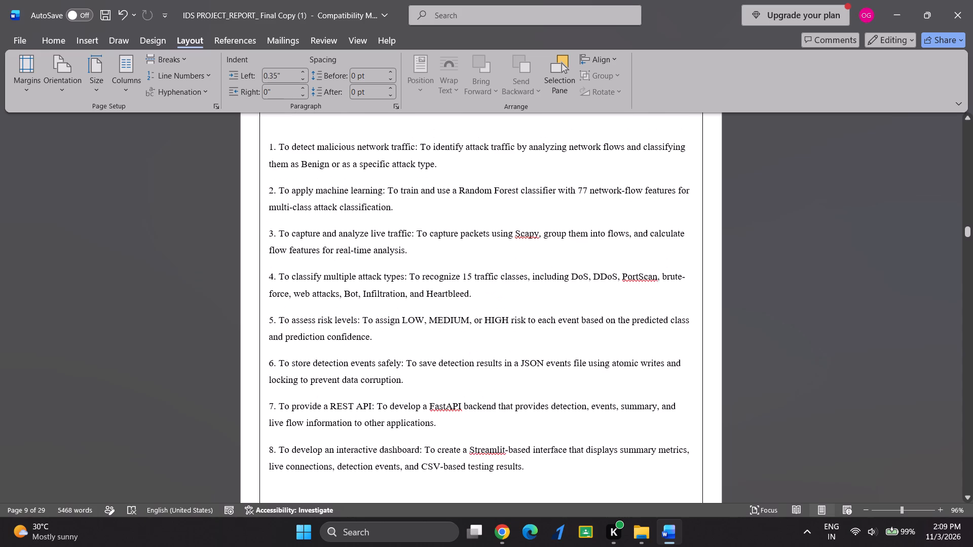
scroll(413, 299, "up", 2)
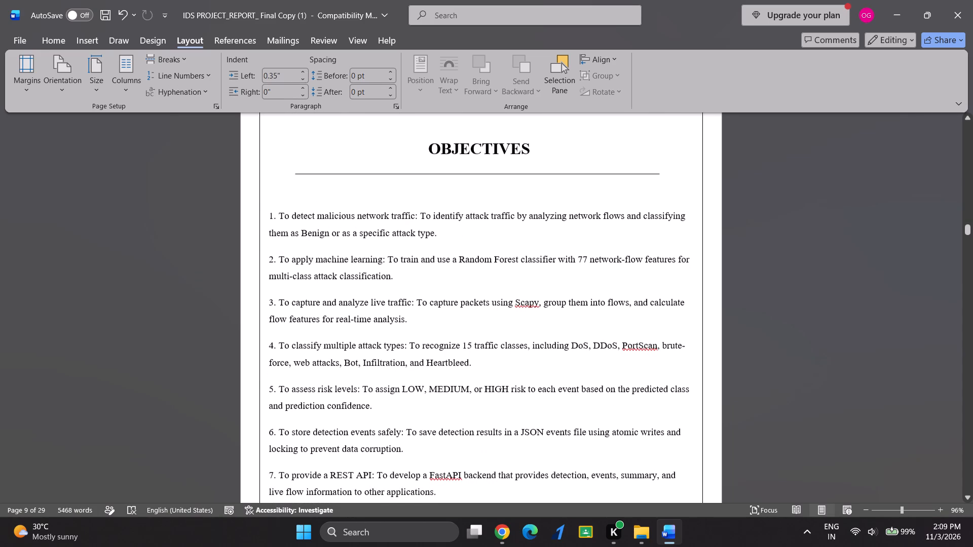
left_click(440, 285)
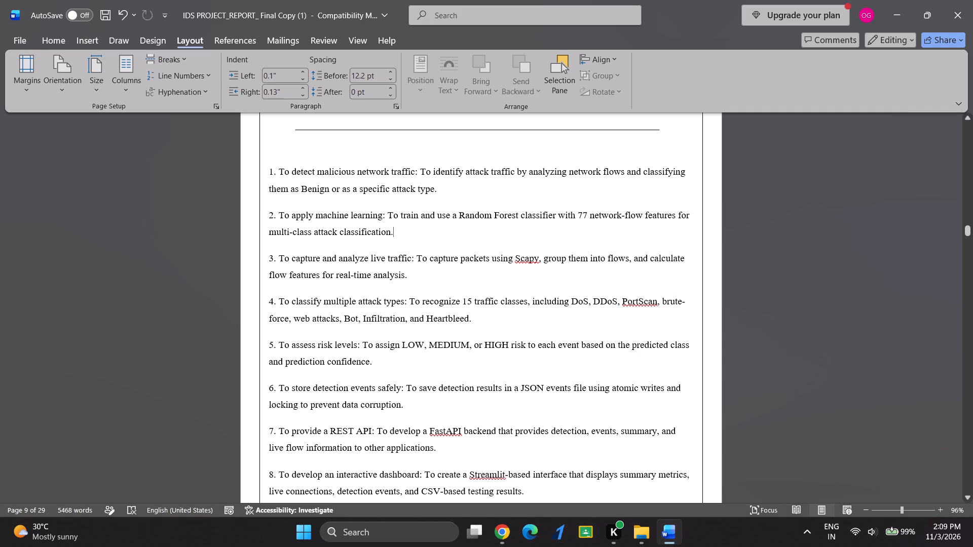
scroll(382, 361, "down", 1)
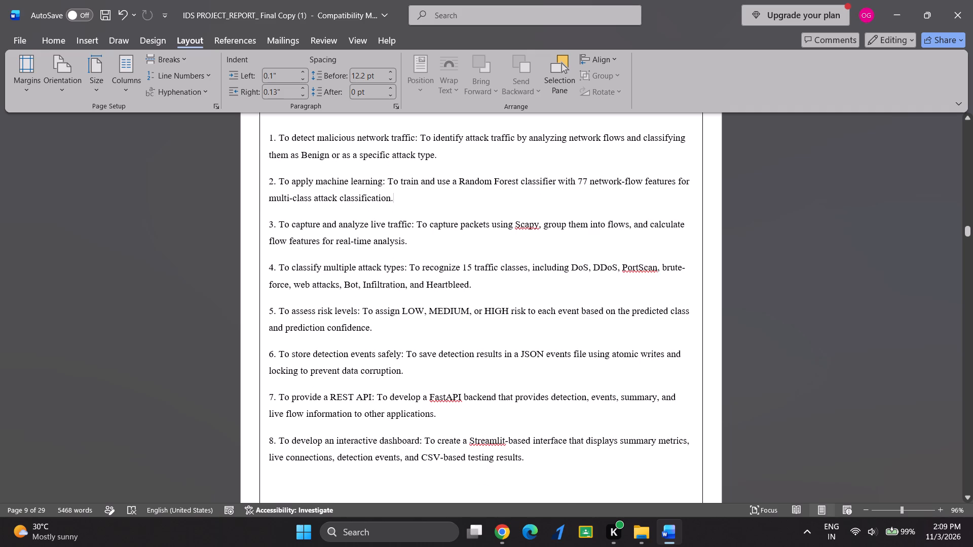
left_click_drag(539, 468, 255, 411)
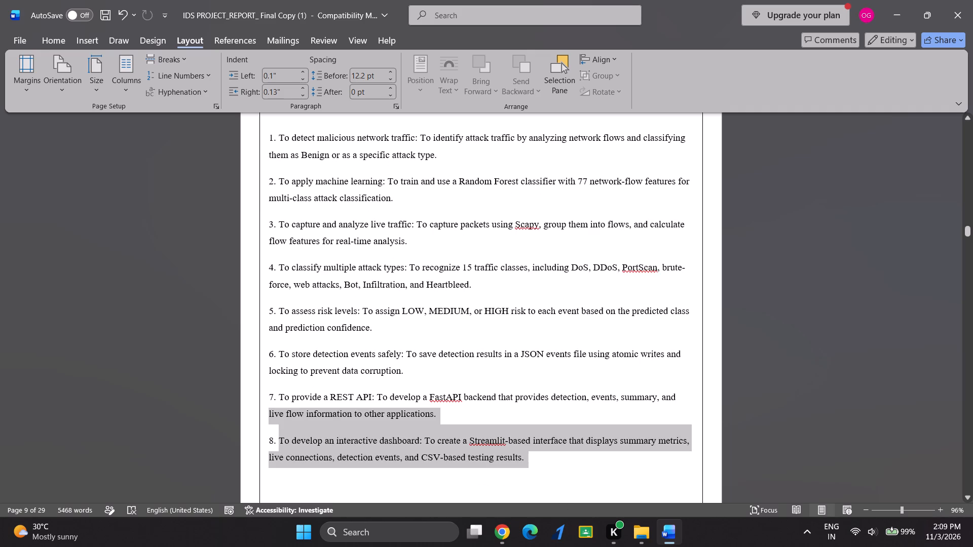
left_click_drag(255, 411, 258, 372)
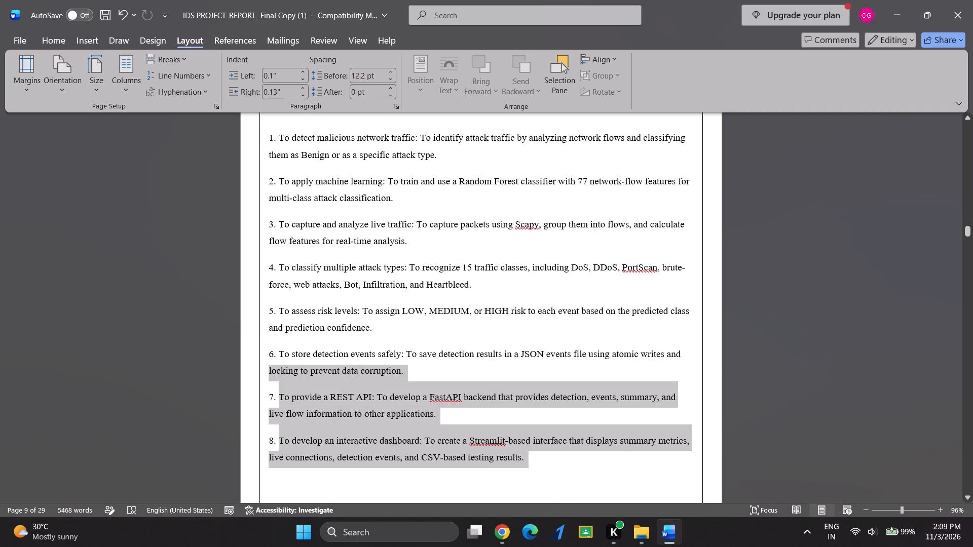
left_click_drag(258, 372, 253, 360)
key("BackSpace")
key("BackSpace")
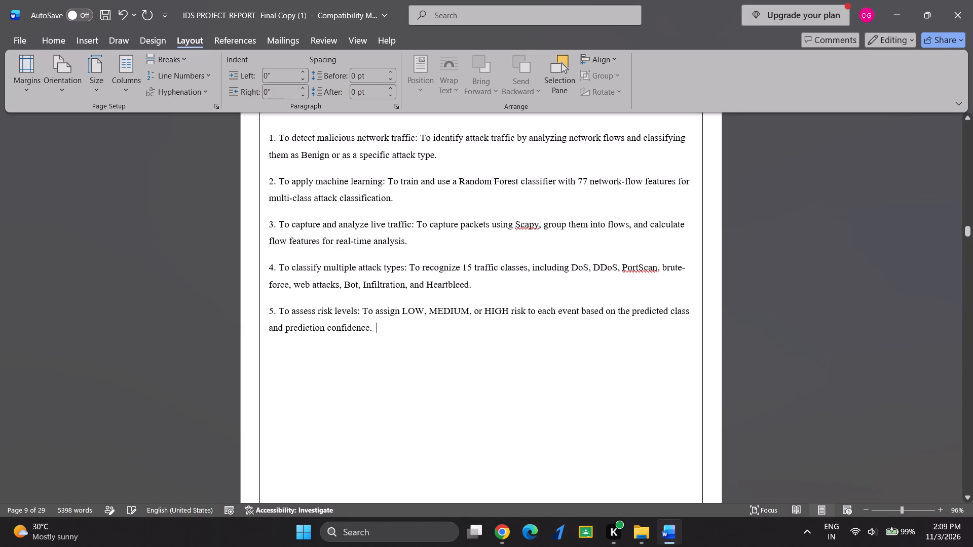
Justify the text of all five numbered objectives on the OBJECTIVES page.
scroll(416, 353, "up", 1)
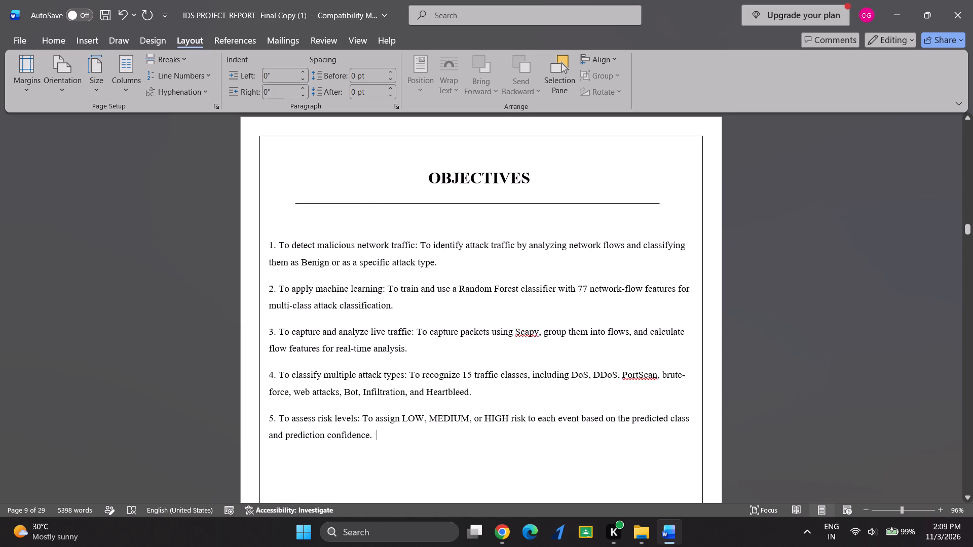
left_click(341, 221)
scroll(415, 266, "down", 1)
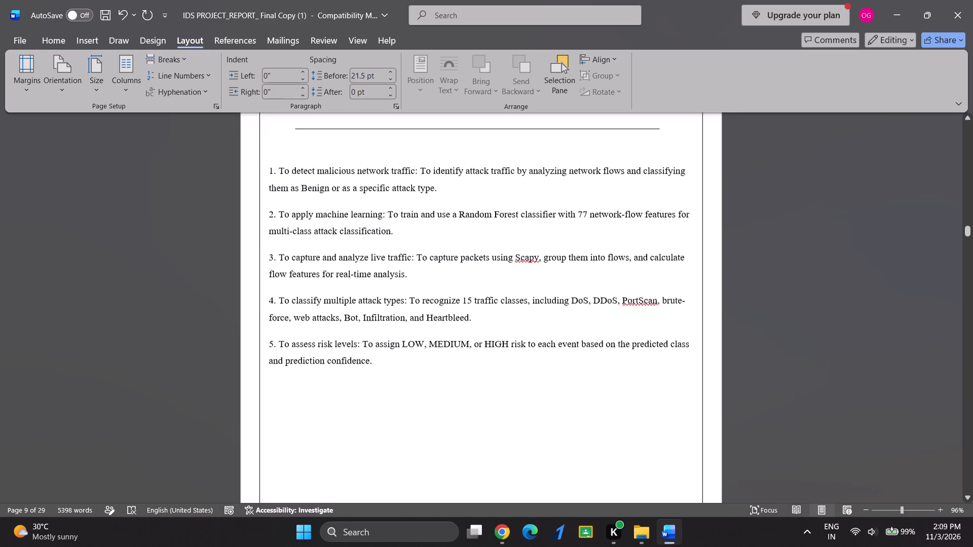
scroll(415, 266, "down", 1)
left_click(399, 338)
left_click(57, 37)
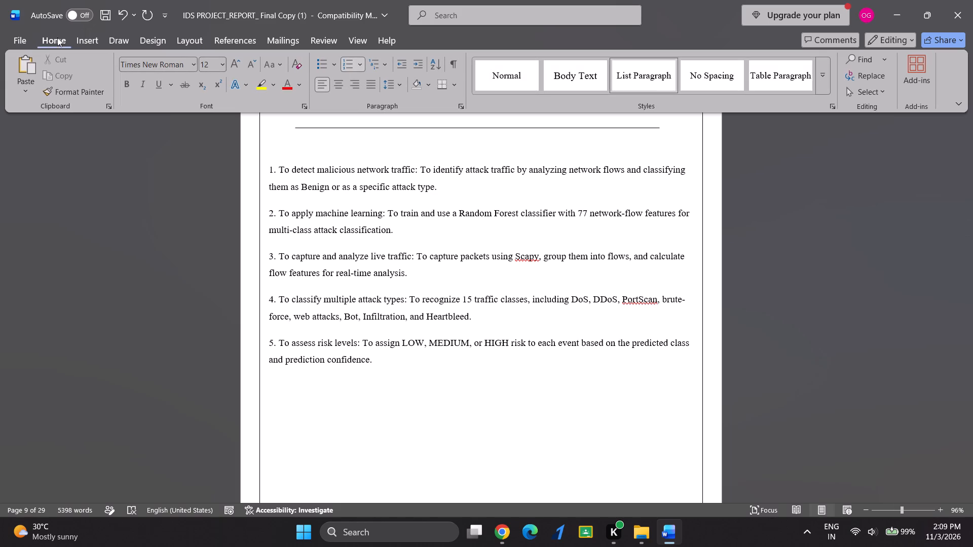
left_click(303, 241)
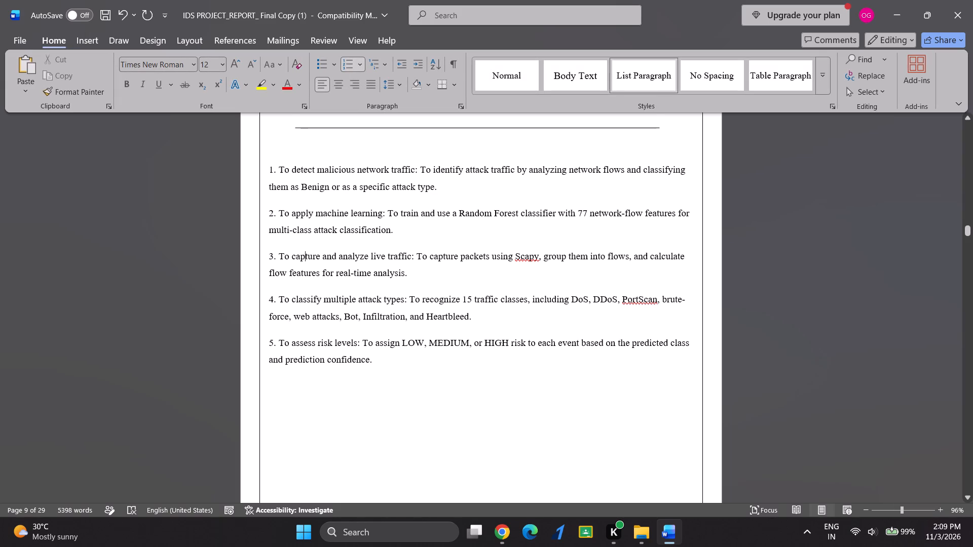
left_click_drag(388, 366, 251, 173)
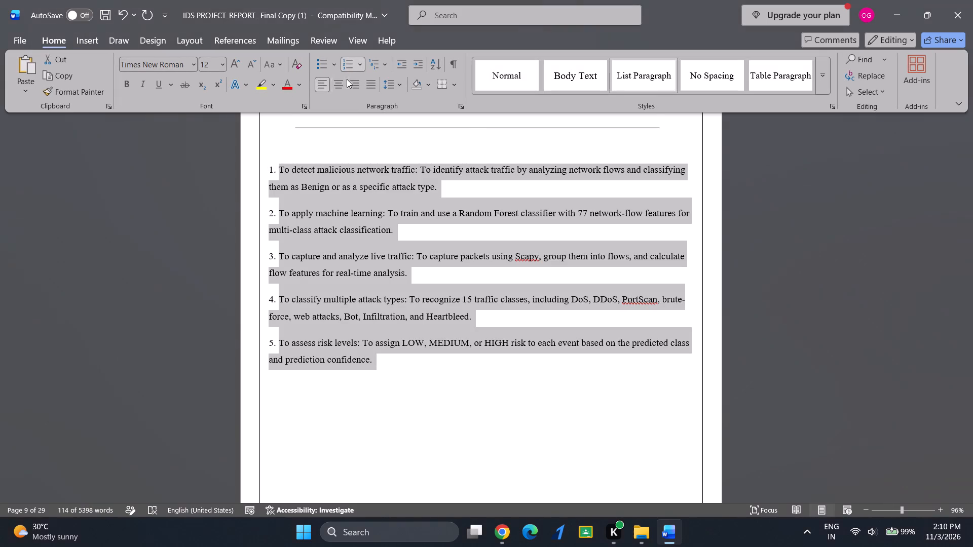
left_click(364, 83)
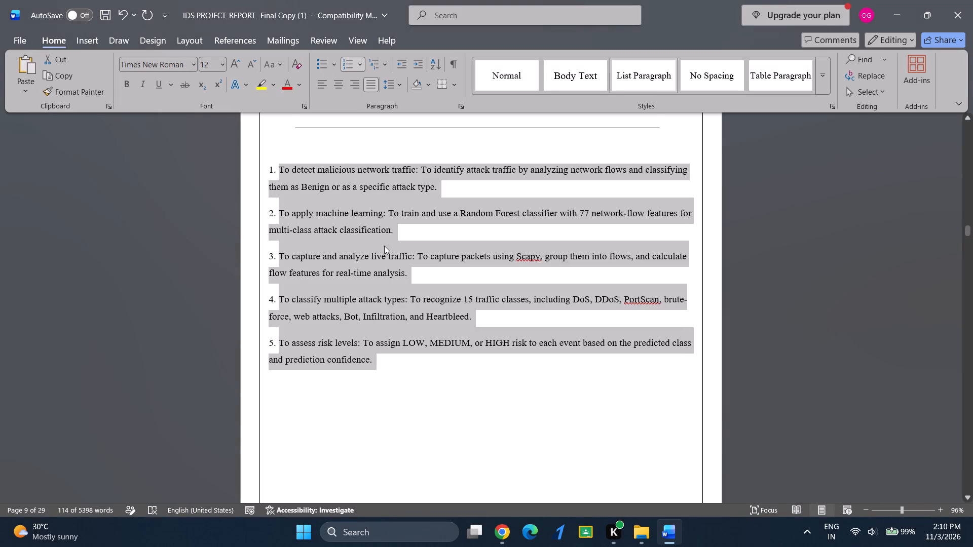
left_click(377, 278)
Examine the end of the OBJECTIVES page, the SCOPE page and the start of the literature survey for layout and content.
scroll(377, 278, "down", 2)
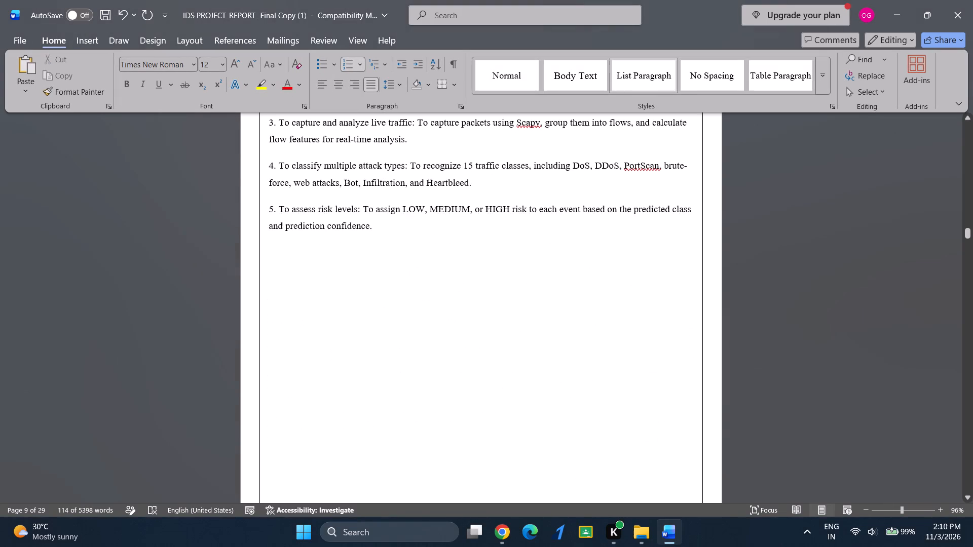
left_click(272, 213)
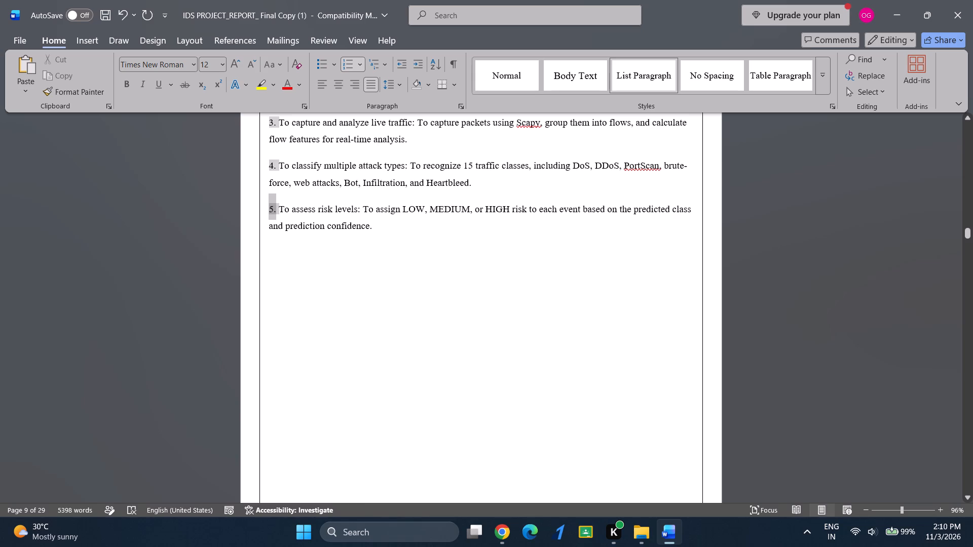
left_click(400, 319)
scroll(400, 319, "down", 4)
scroll(439, 341, "down", 1)
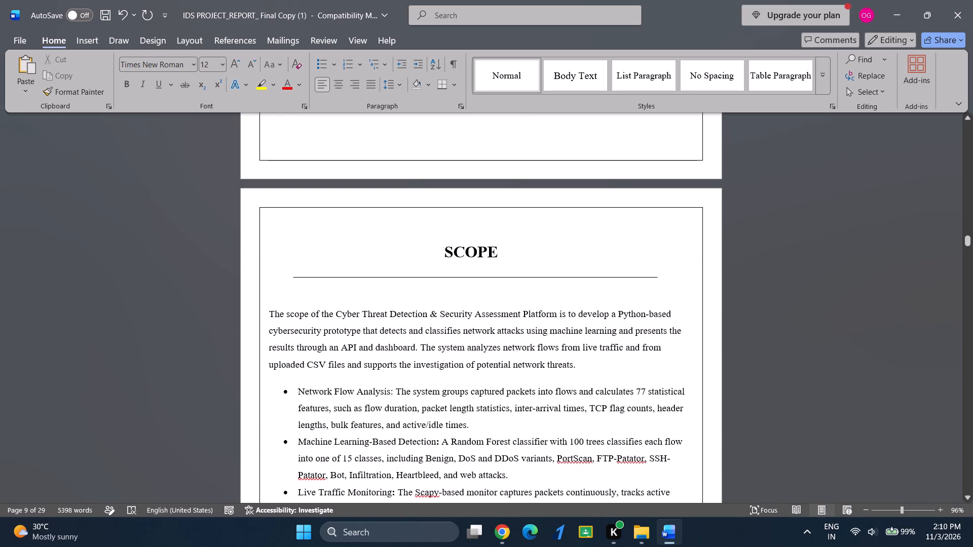
left_click(495, 282)
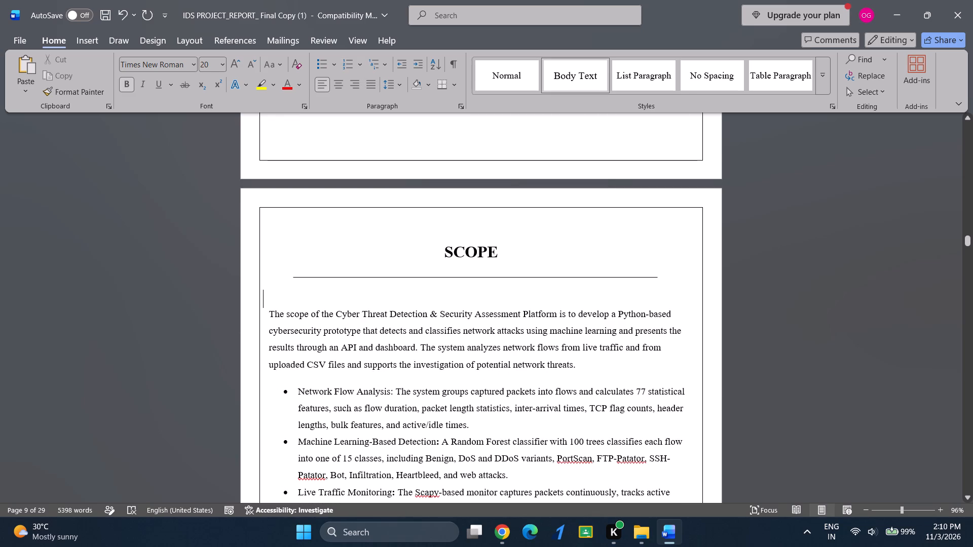
scroll(495, 282, "down", 4)
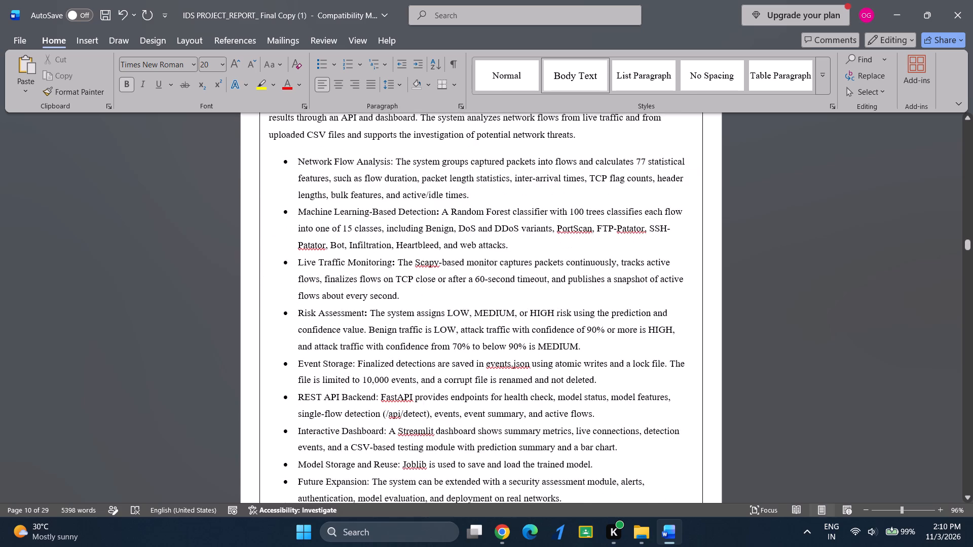
scroll(495, 282, "down", 6)
scroll(501, 348, "down", 1)
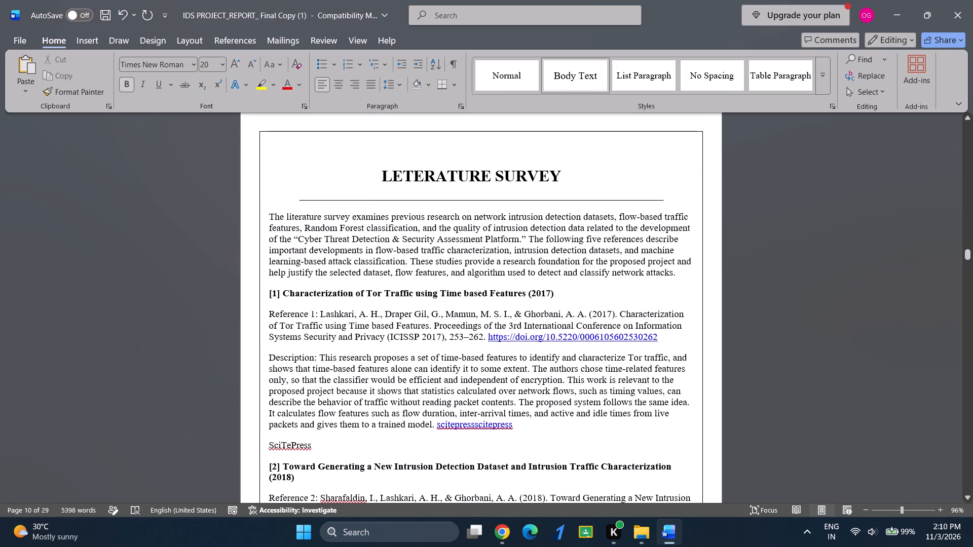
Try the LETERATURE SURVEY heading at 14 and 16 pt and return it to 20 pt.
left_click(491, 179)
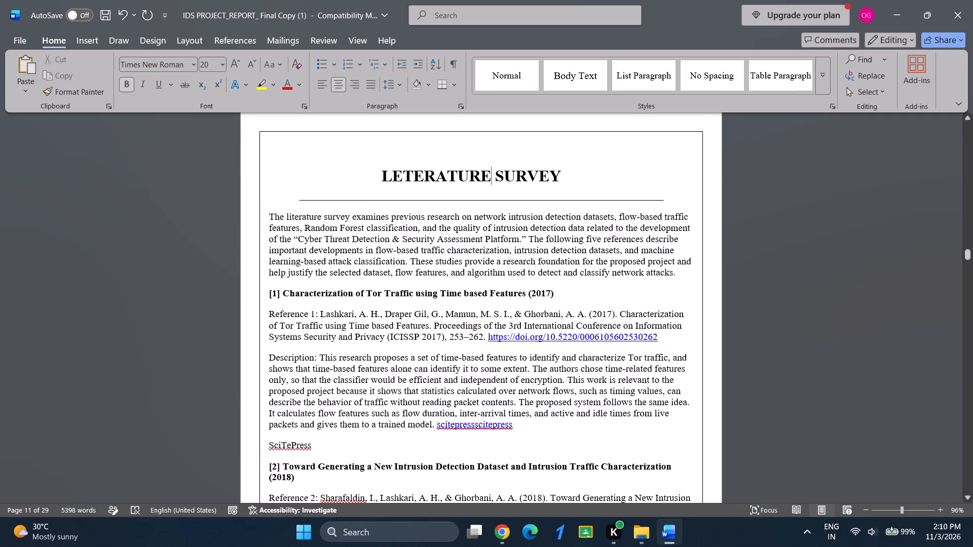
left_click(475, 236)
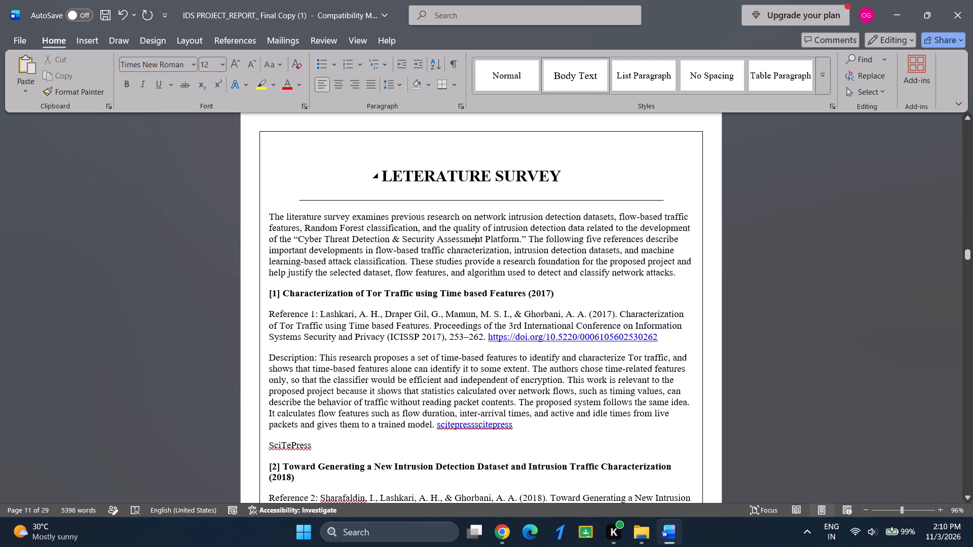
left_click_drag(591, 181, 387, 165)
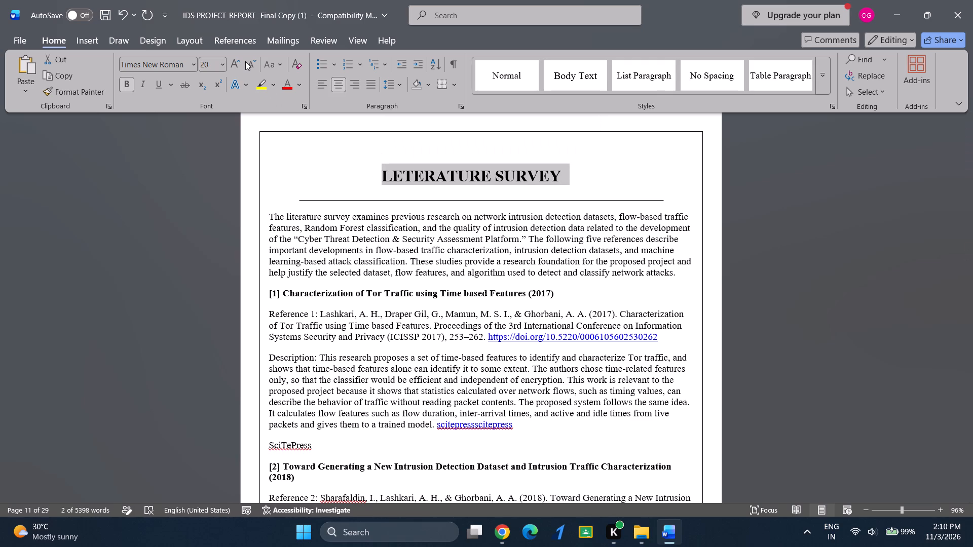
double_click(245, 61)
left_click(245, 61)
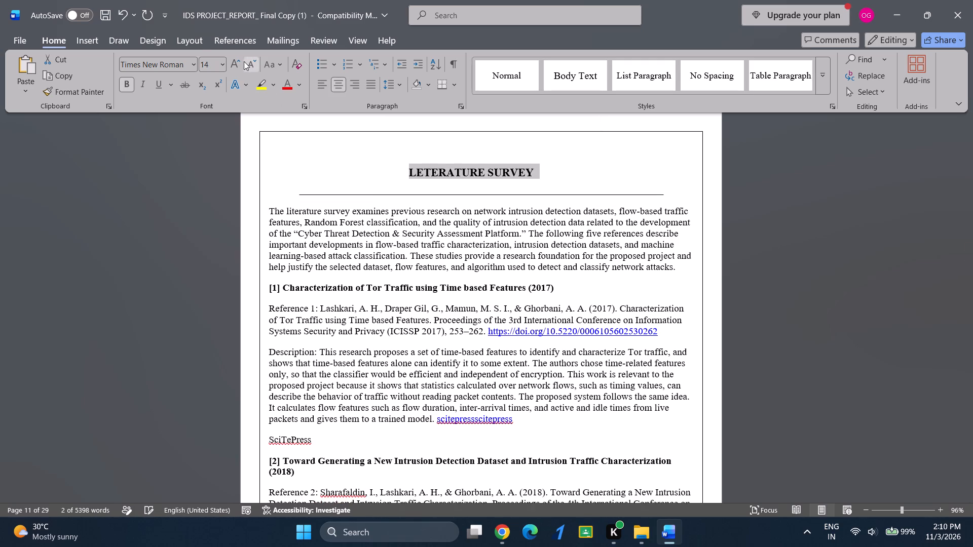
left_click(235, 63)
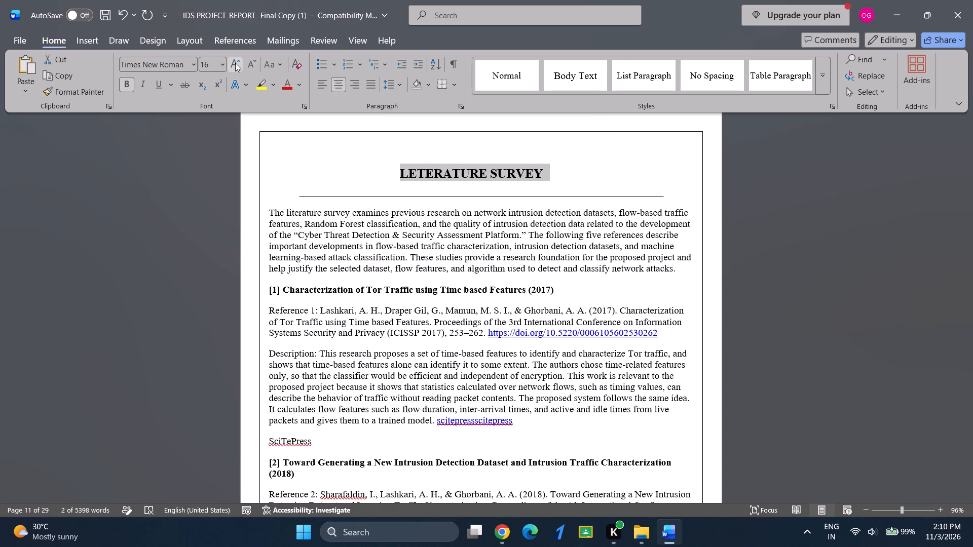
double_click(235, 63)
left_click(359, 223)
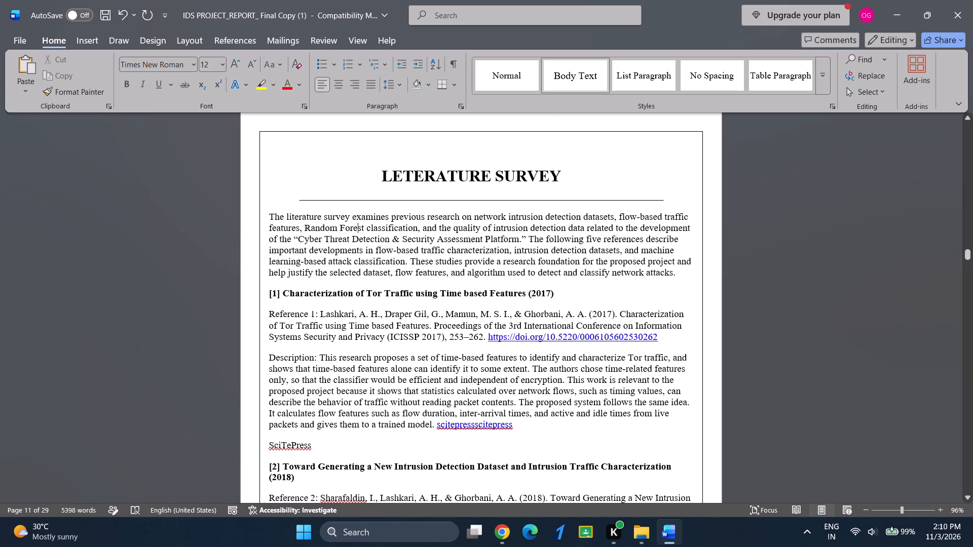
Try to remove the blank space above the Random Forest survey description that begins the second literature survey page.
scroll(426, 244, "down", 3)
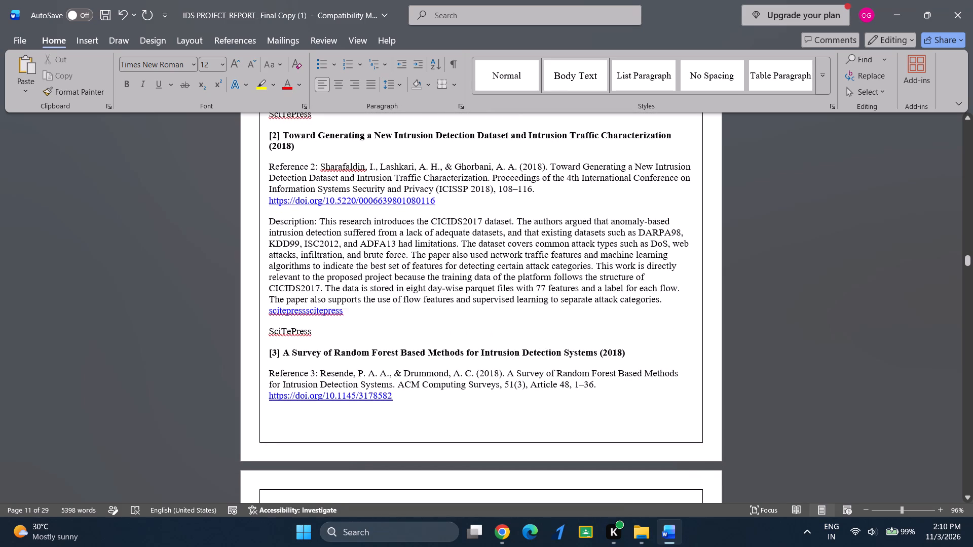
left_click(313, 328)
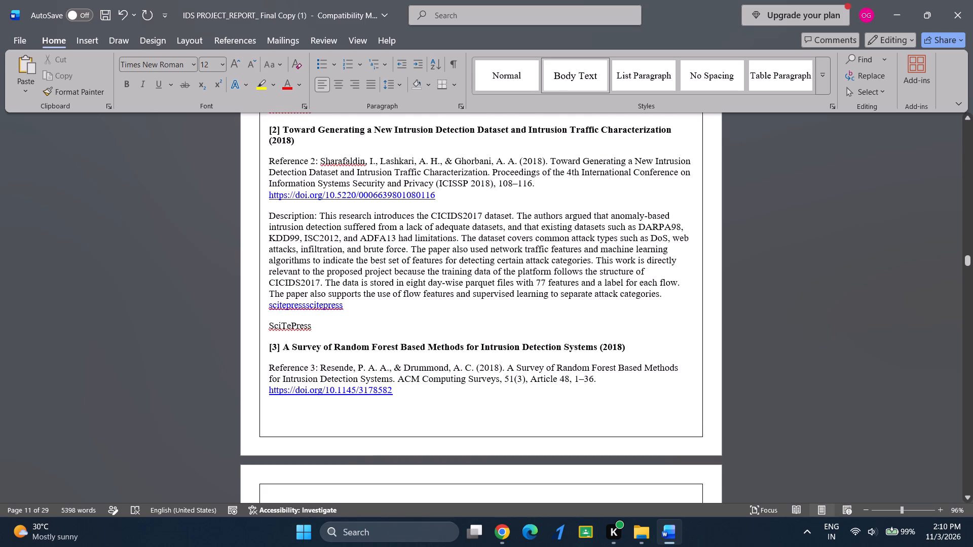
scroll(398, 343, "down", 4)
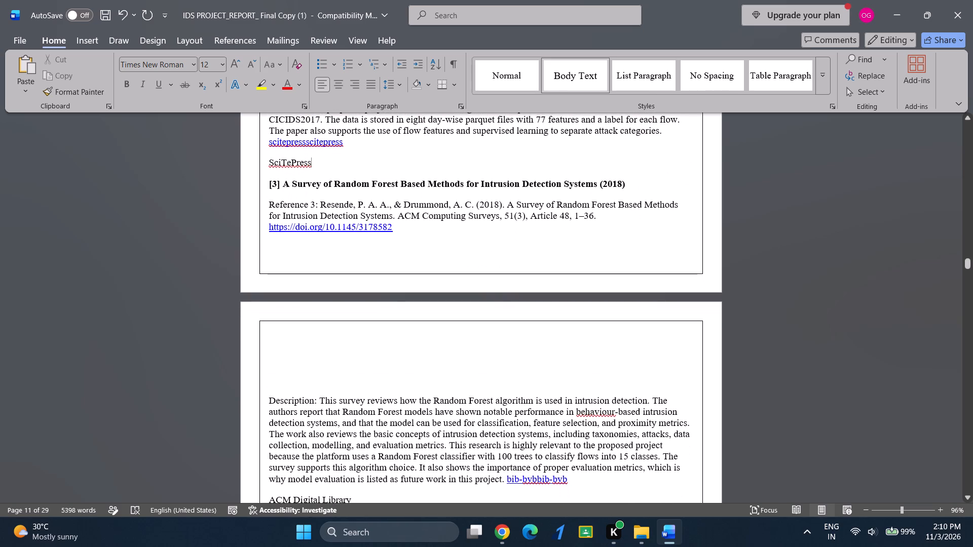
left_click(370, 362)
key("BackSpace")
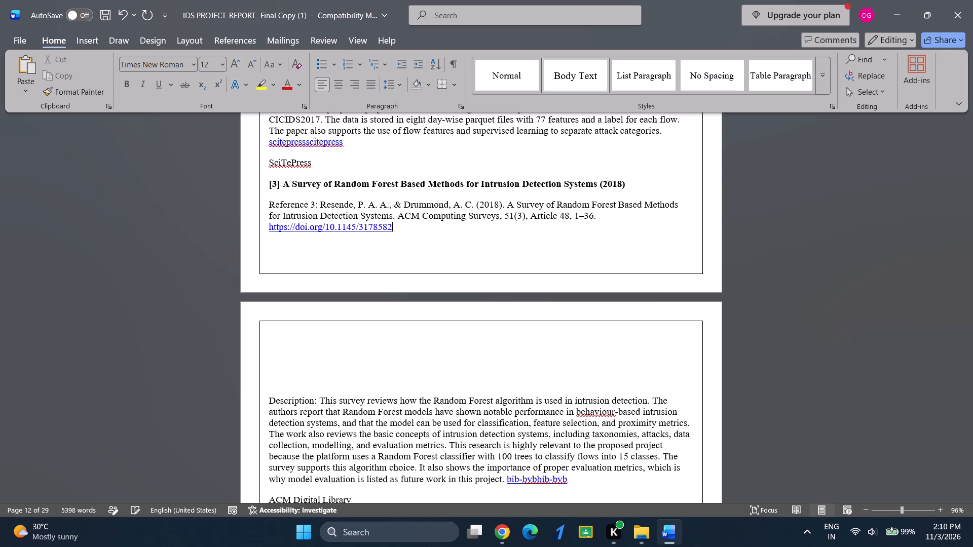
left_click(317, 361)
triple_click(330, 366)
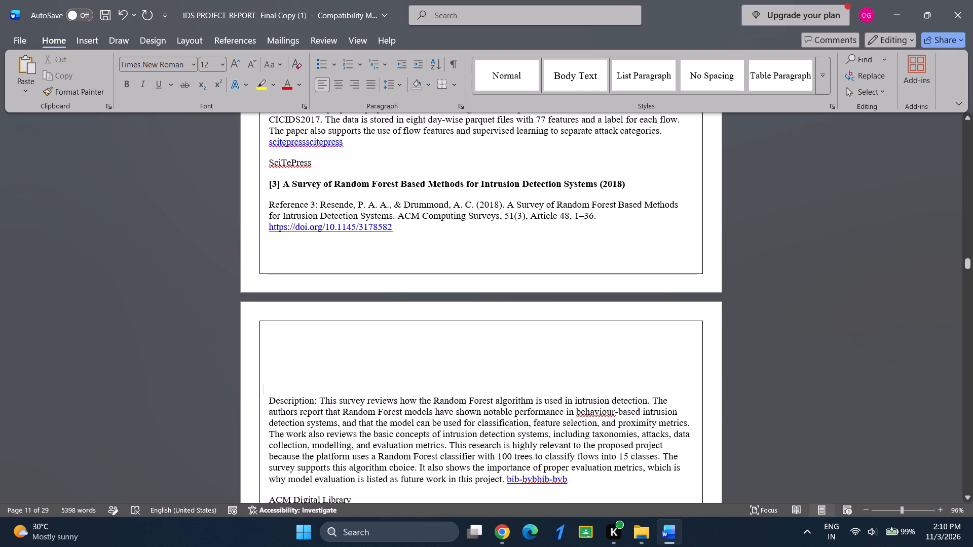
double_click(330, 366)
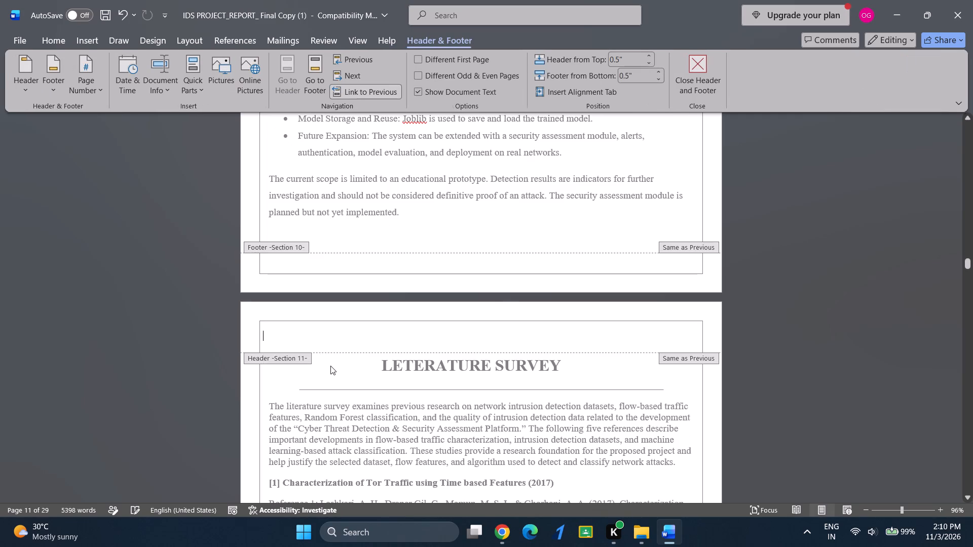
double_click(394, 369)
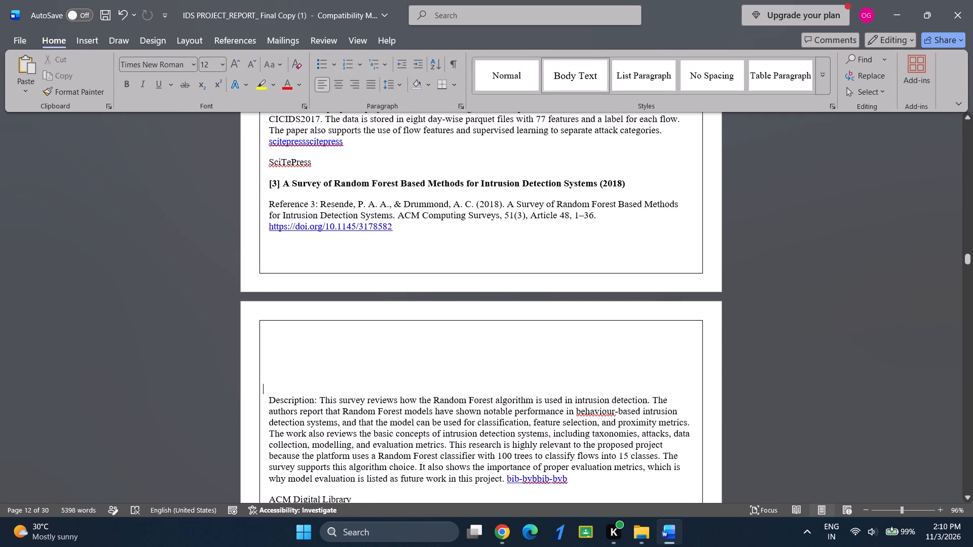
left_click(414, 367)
Examine the literature survey and system architecture pages side by side for spacing and page layout.
scroll(414, 367, "up", 5)
left_click(547, 312)
scroll(547, 312, "up", 2)
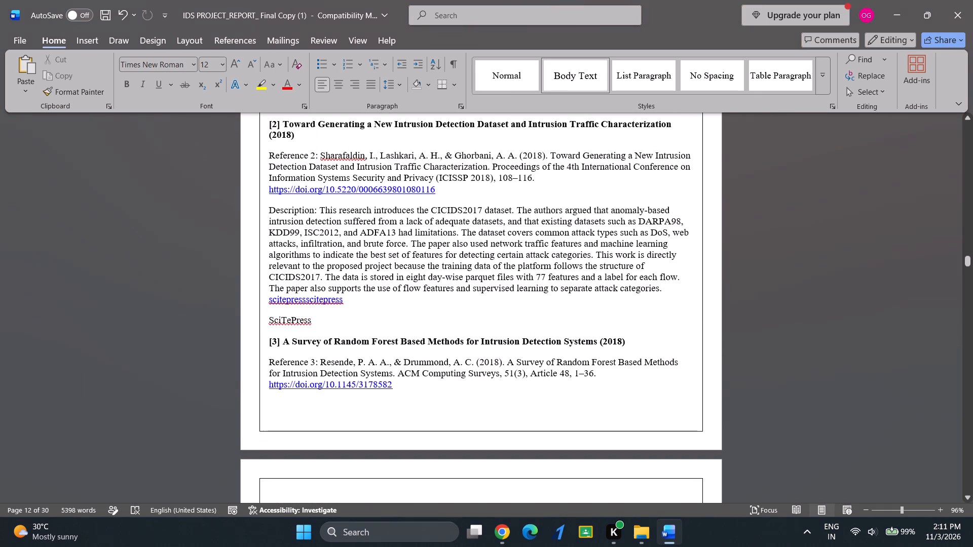
scroll(577, 341, "up", 2)
scroll(577, 341, "down", 4)
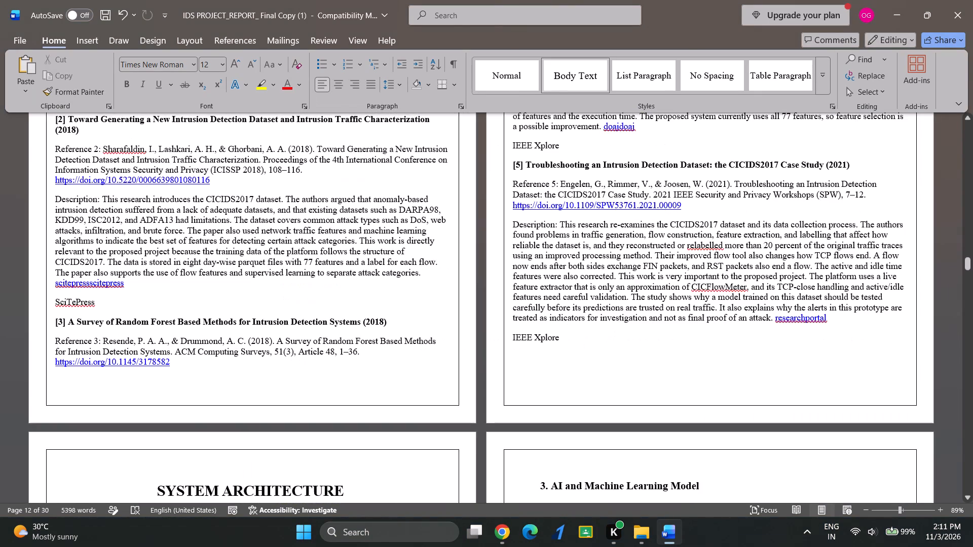
scroll(548, 345, "down", 3)
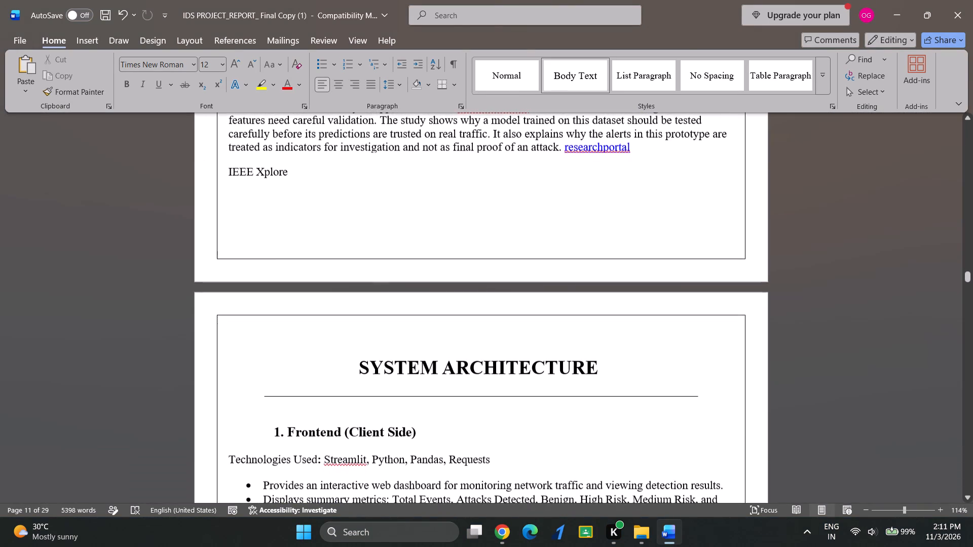
scroll(502, 341, "down", 2)
scroll(502, 341, "up", 1)
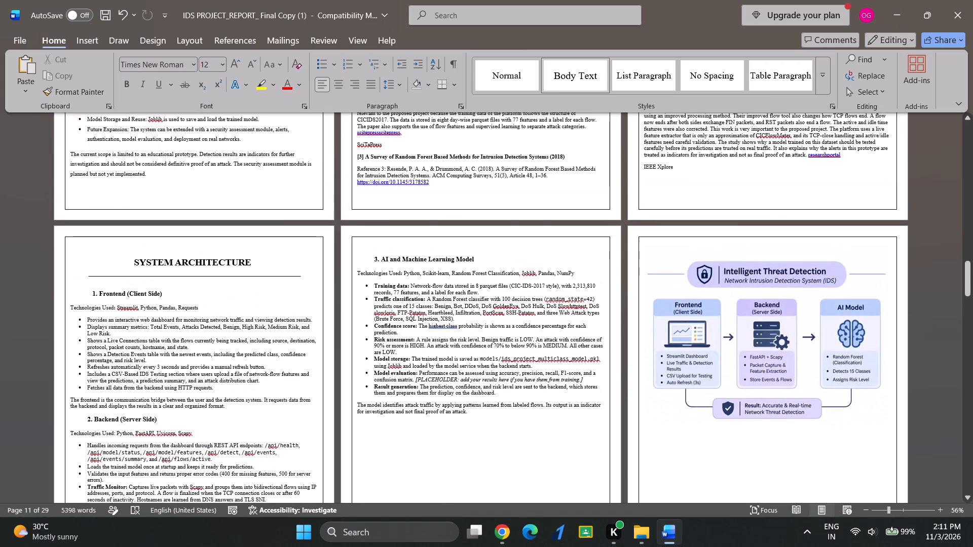
scroll(502, 341, "up", 6)
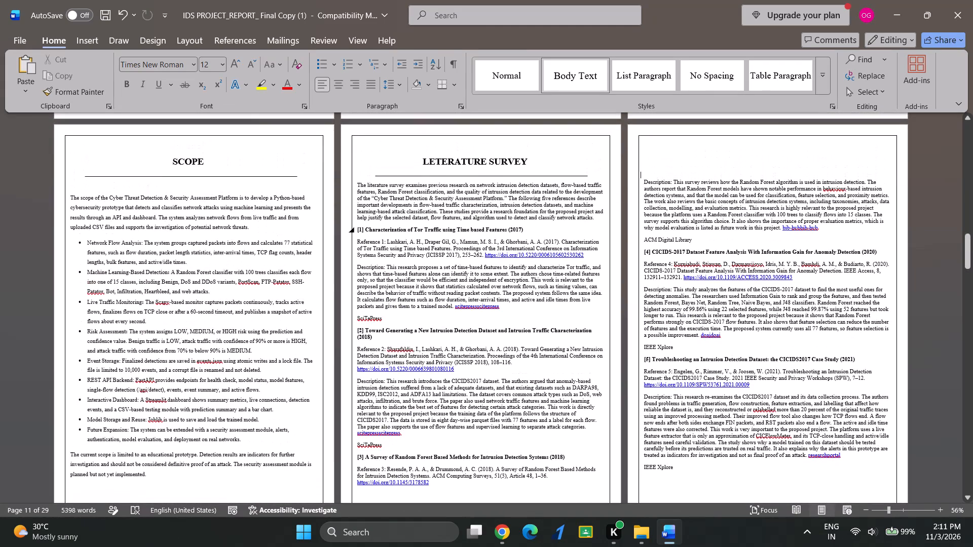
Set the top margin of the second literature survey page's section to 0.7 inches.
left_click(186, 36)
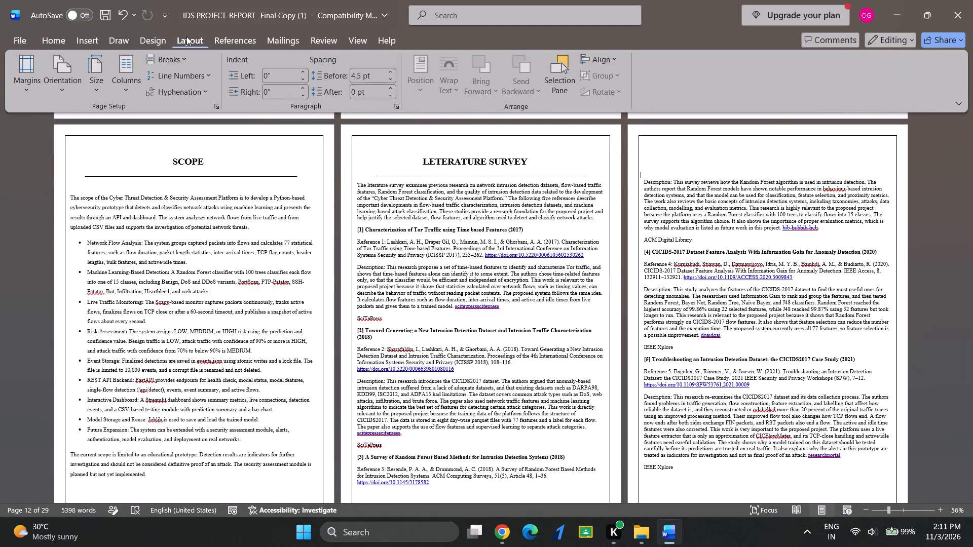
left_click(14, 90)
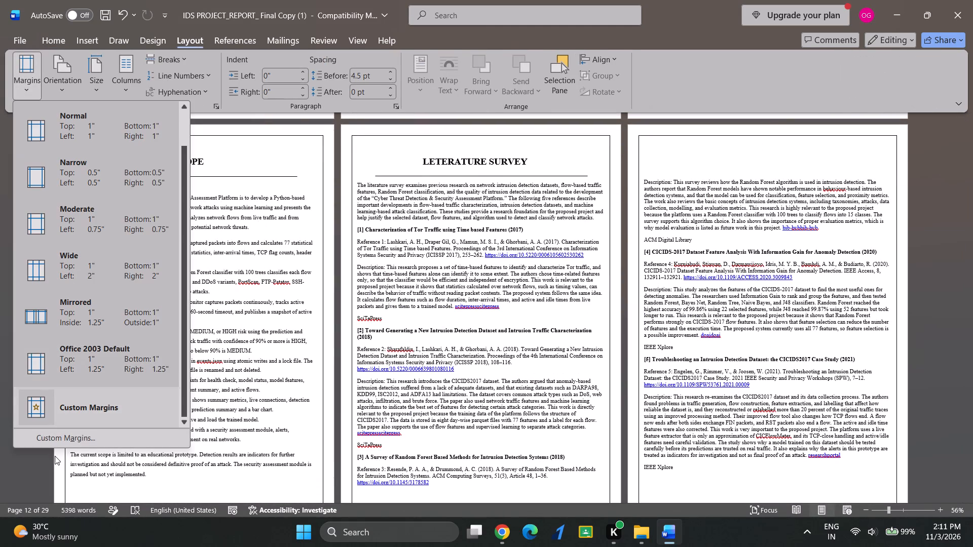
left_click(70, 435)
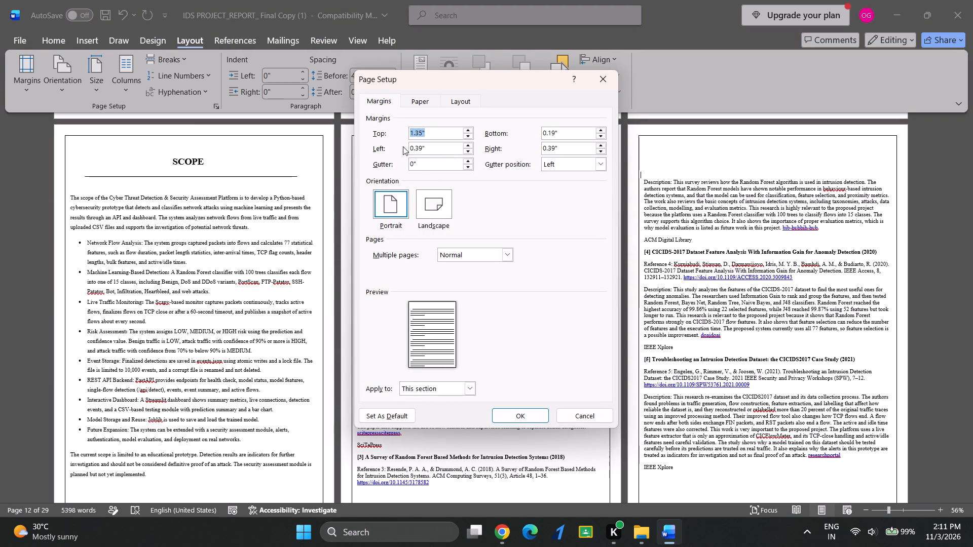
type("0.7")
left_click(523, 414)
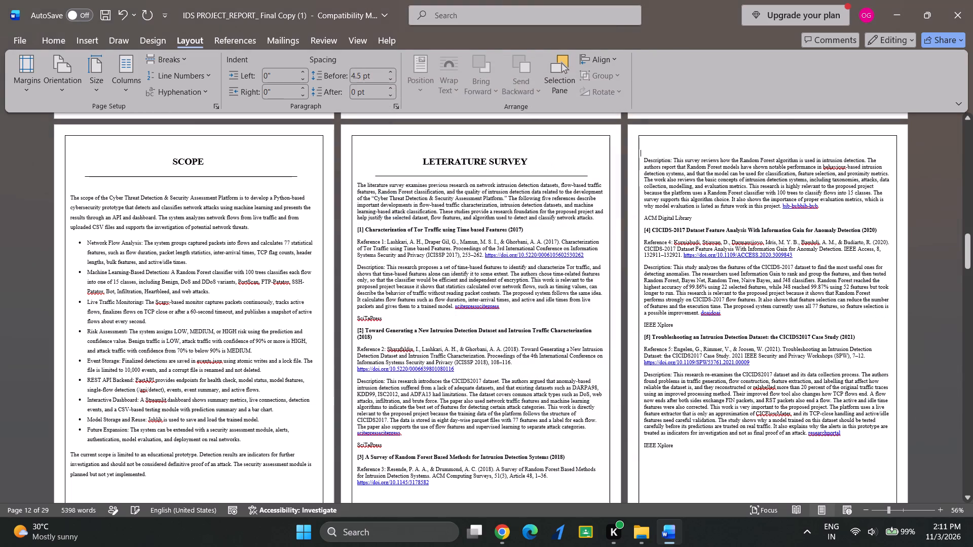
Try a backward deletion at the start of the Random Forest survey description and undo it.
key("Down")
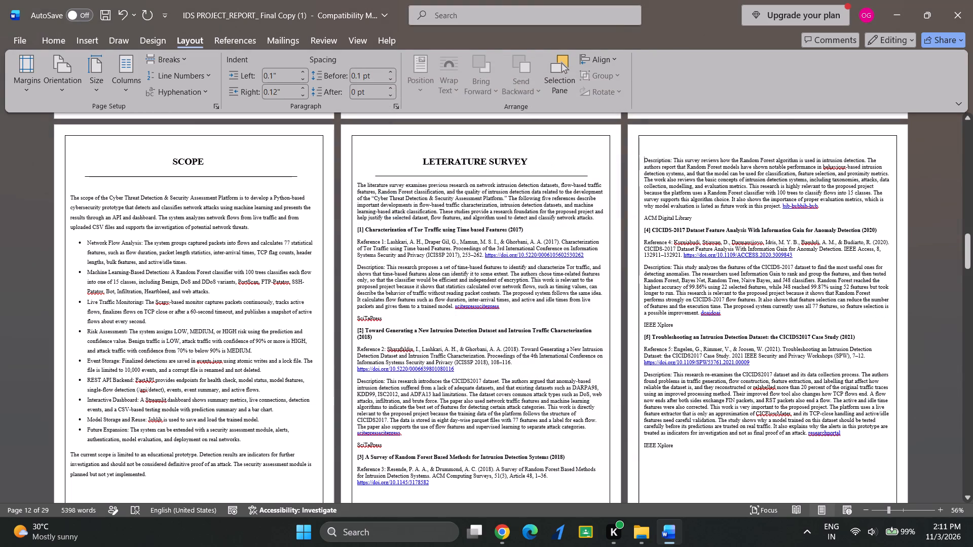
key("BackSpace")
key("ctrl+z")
Set the top margin of the second literature survey page's section to 0.5 inches.
double_click(700, 235, "ctrl")
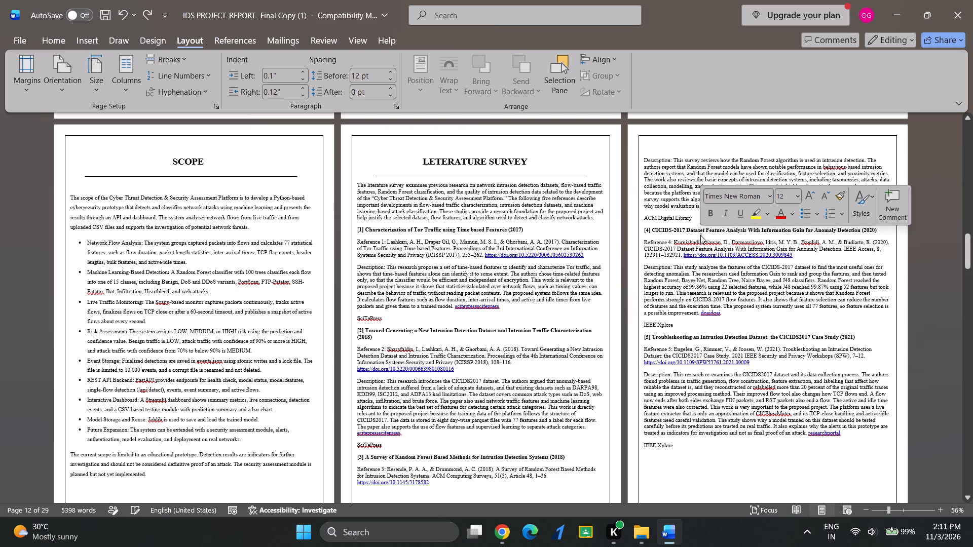
scroll(694, 154, "right", 1)
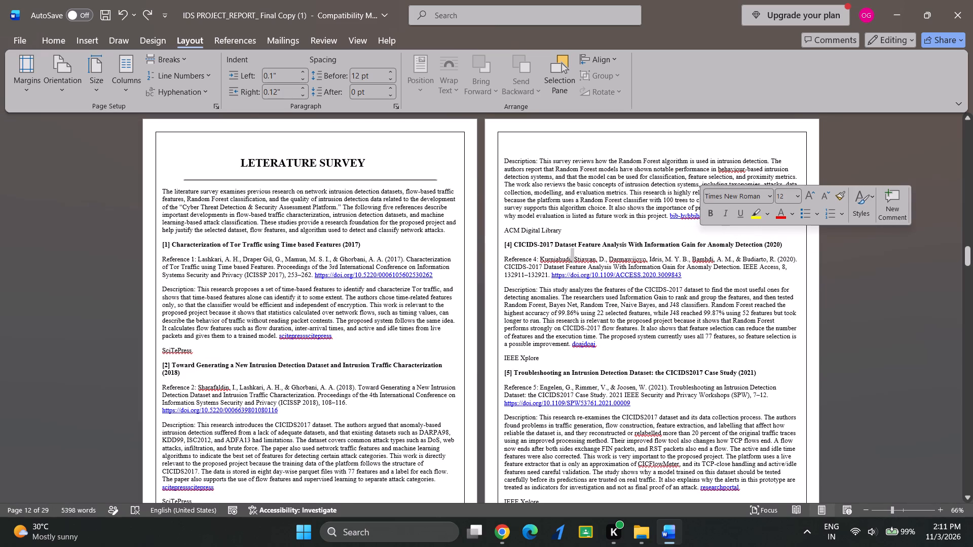
left_click(533, 167)
left_click(517, 146)
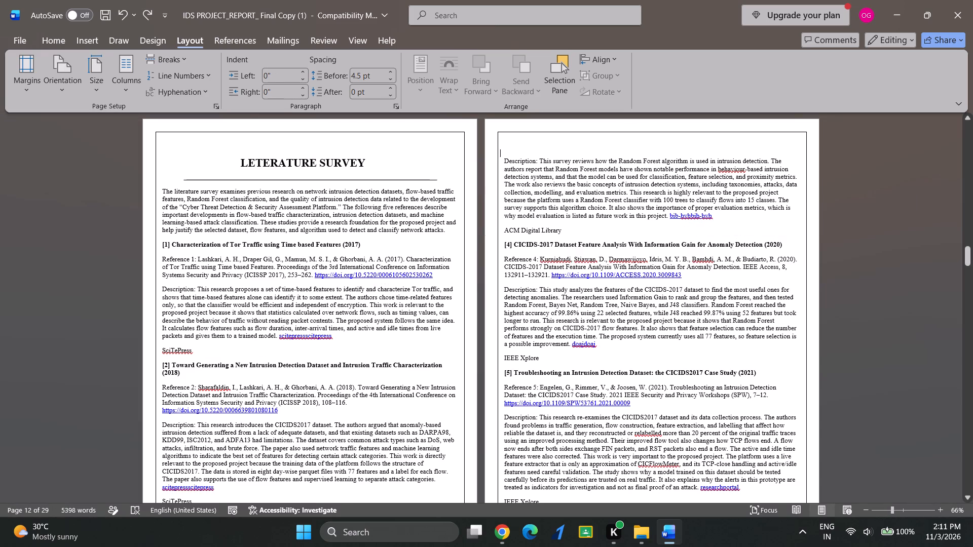
left_click(28, 94)
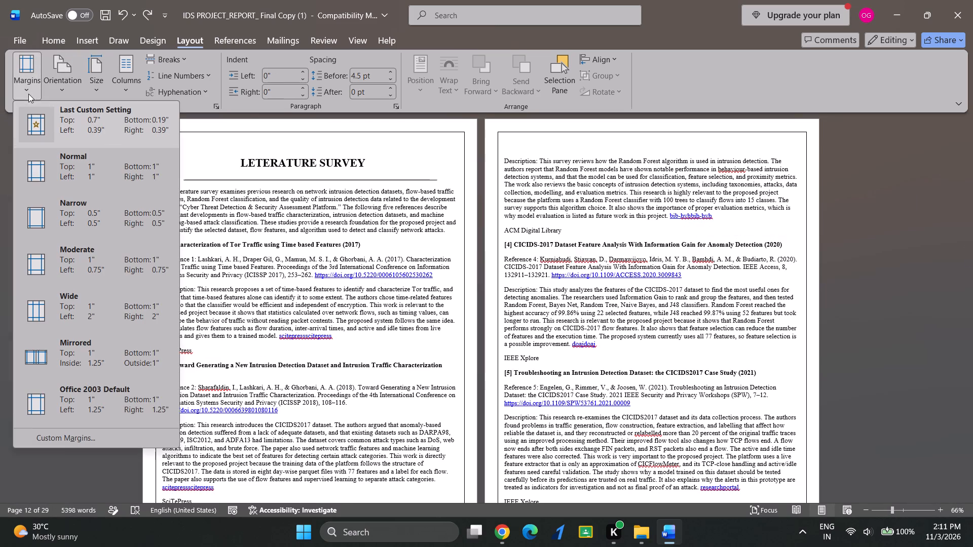
left_click(89, 439)
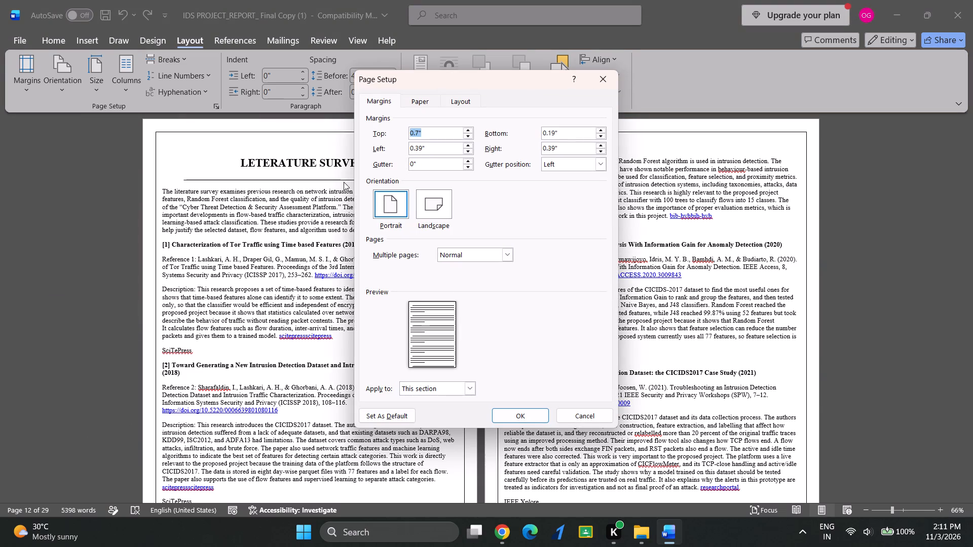
type("0.5")
left_click(511, 418)
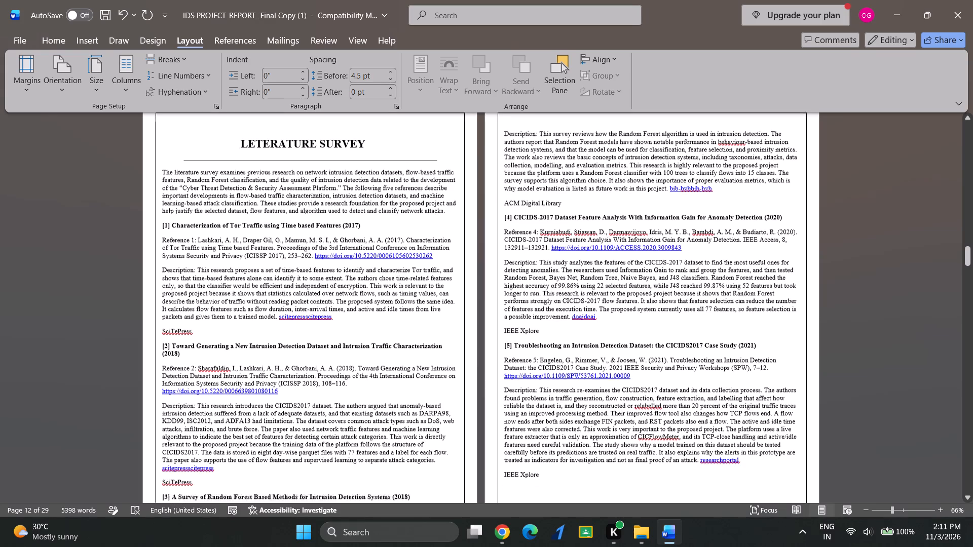
Examine the end of the literature survey, the system architecture pages and diagram, and the start of METHODOLOGY for layout.
scroll(538, 308, "down", 3)
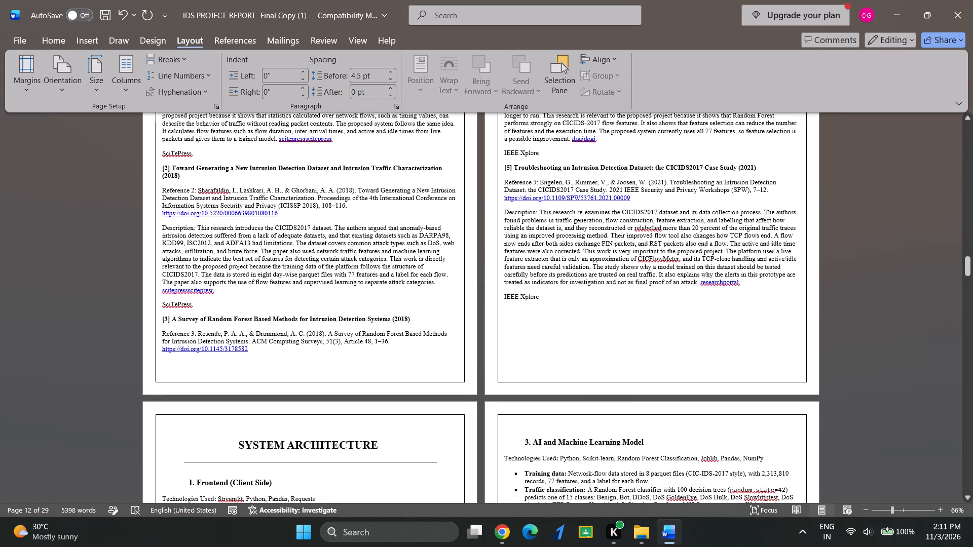
scroll(556, 310, "down", 1)
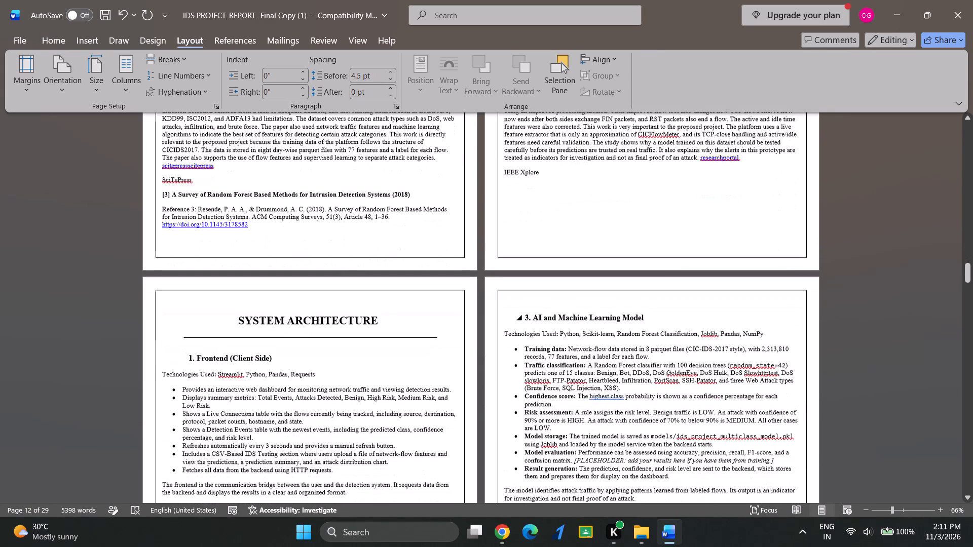
left_click(552, 309)
scroll(531, 308, "down", 1)
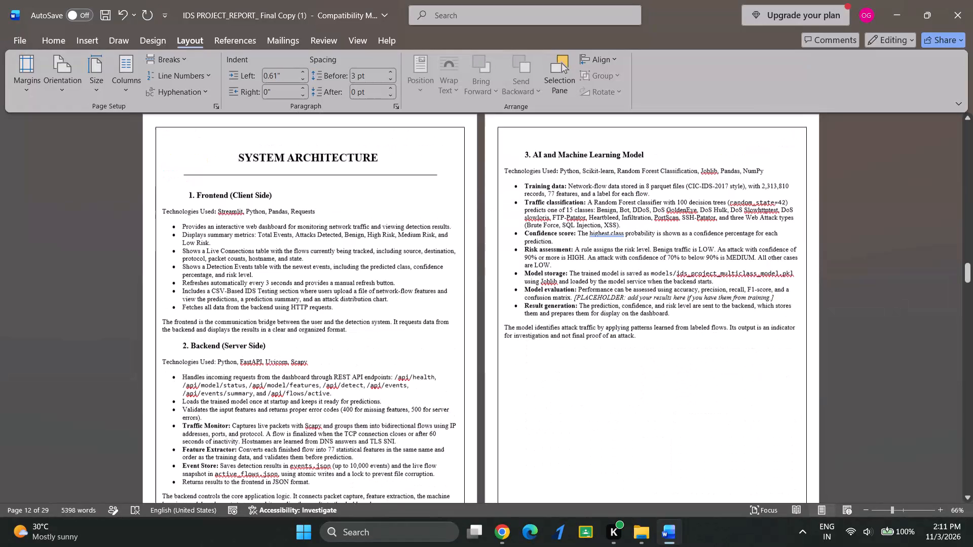
scroll(531, 308, "down", 4)
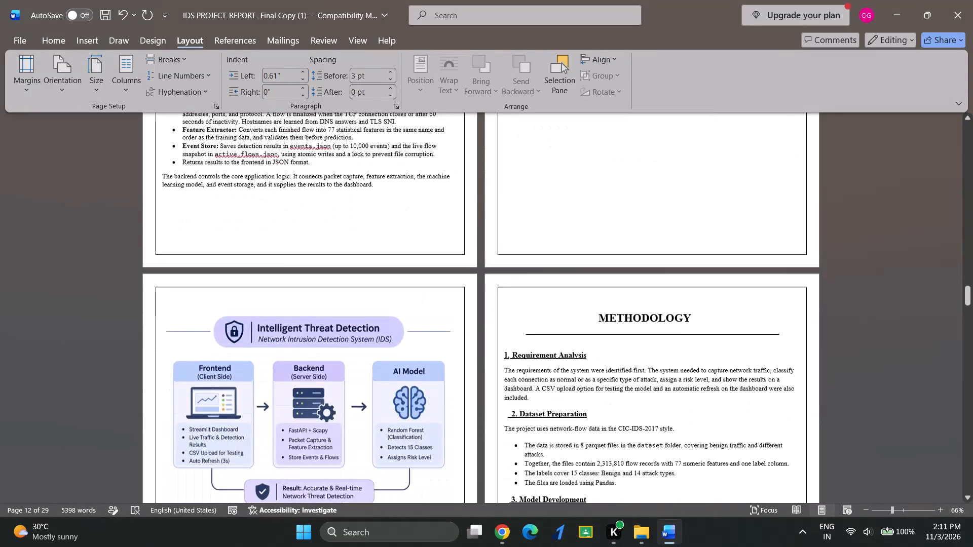
Delete backward from the blank space above the 5. Backend Development heading.
scroll(531, 308, "down", 3)
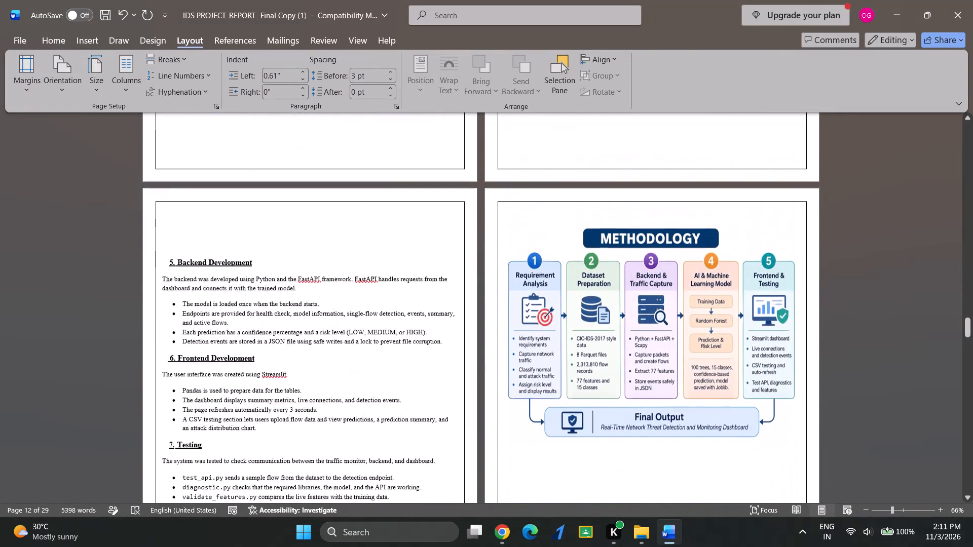
left_click(237, 270)
key("BackSpace")
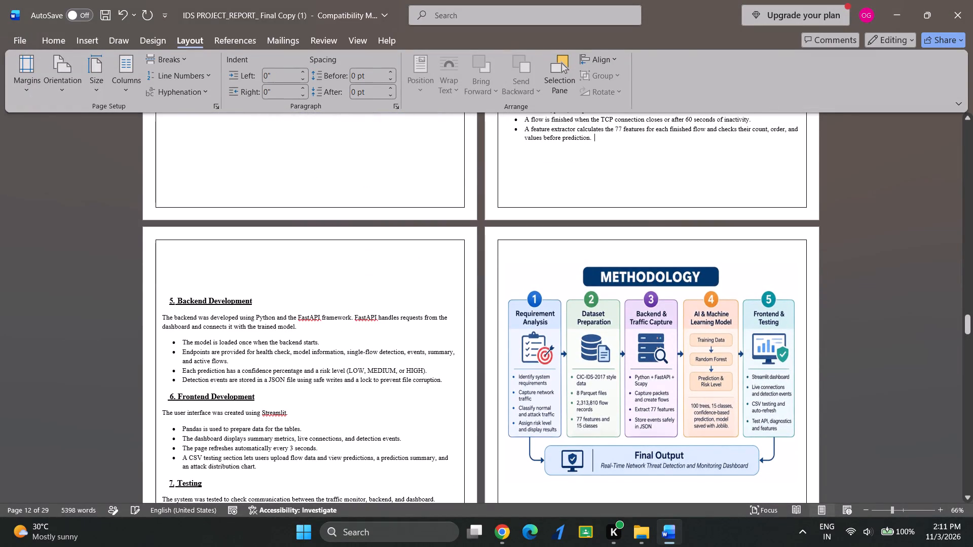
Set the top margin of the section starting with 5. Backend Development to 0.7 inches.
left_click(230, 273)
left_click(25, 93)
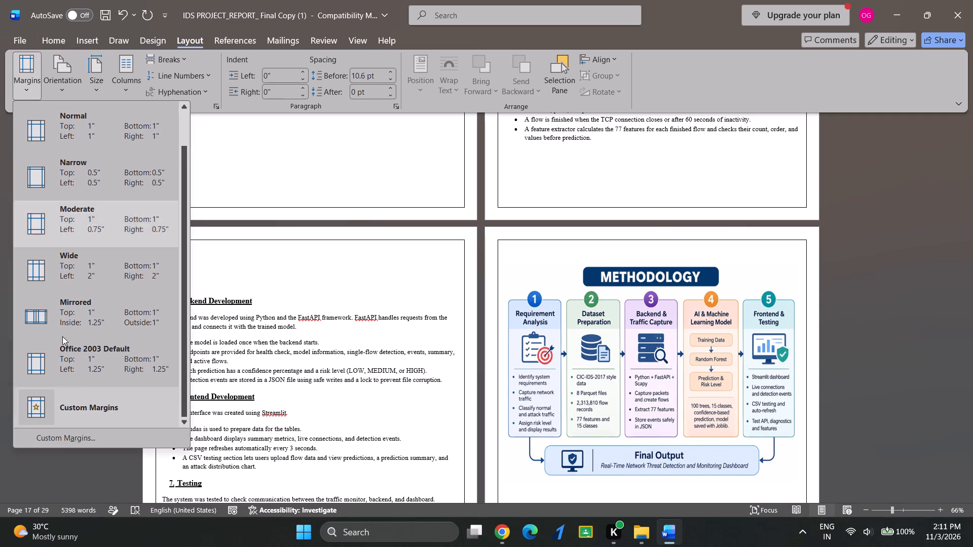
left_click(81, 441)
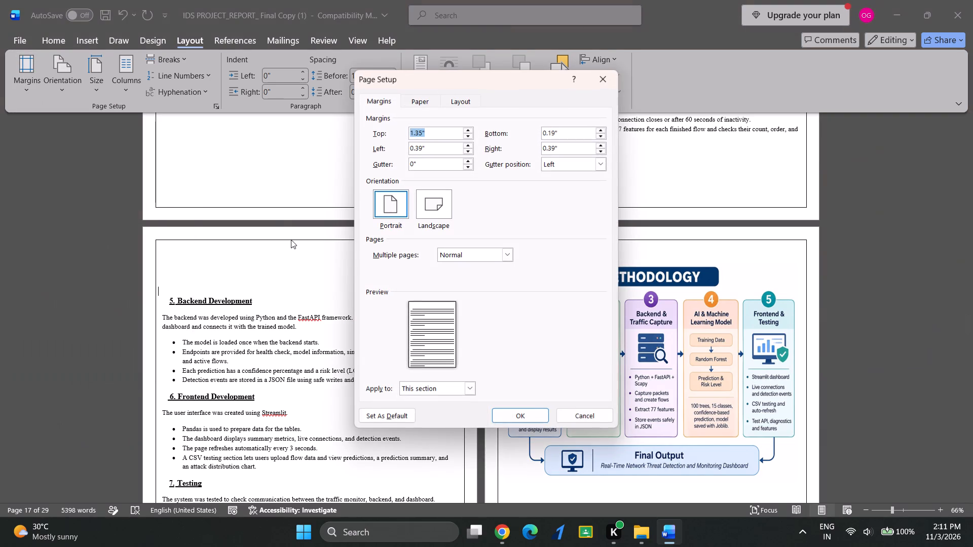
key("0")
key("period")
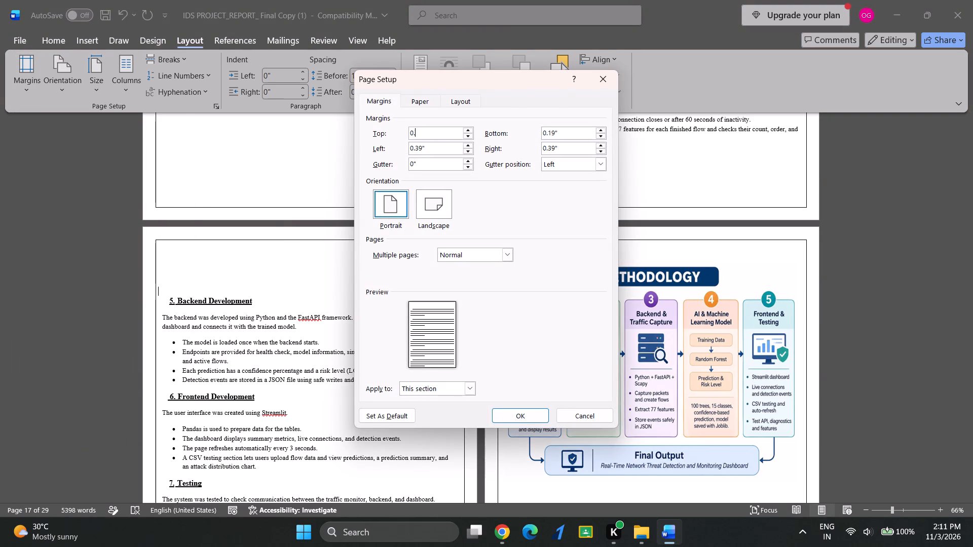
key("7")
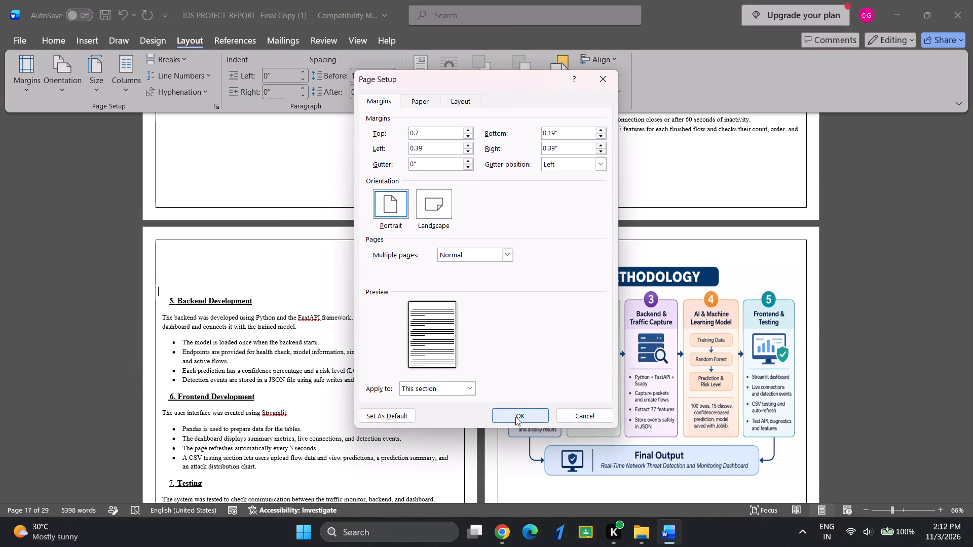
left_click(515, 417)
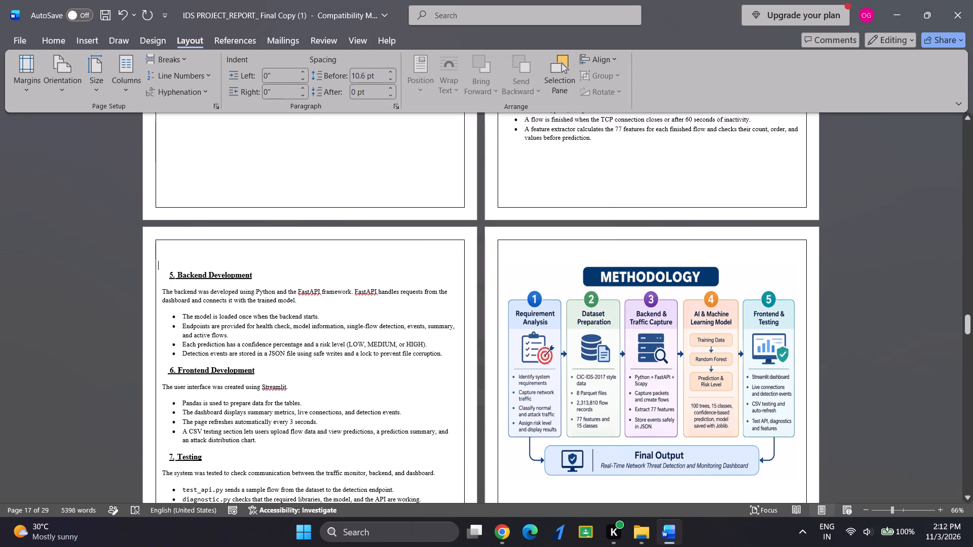
Set the top margin of the section starting with 5. Backend Development to 0.5 inches.
left_click(23, 86)
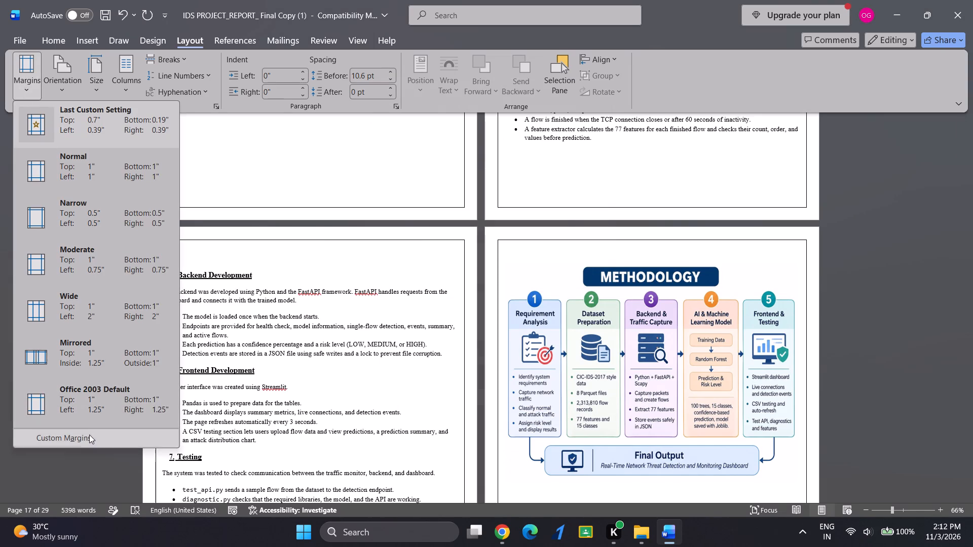
left_click(89, 435)
type("0.5")
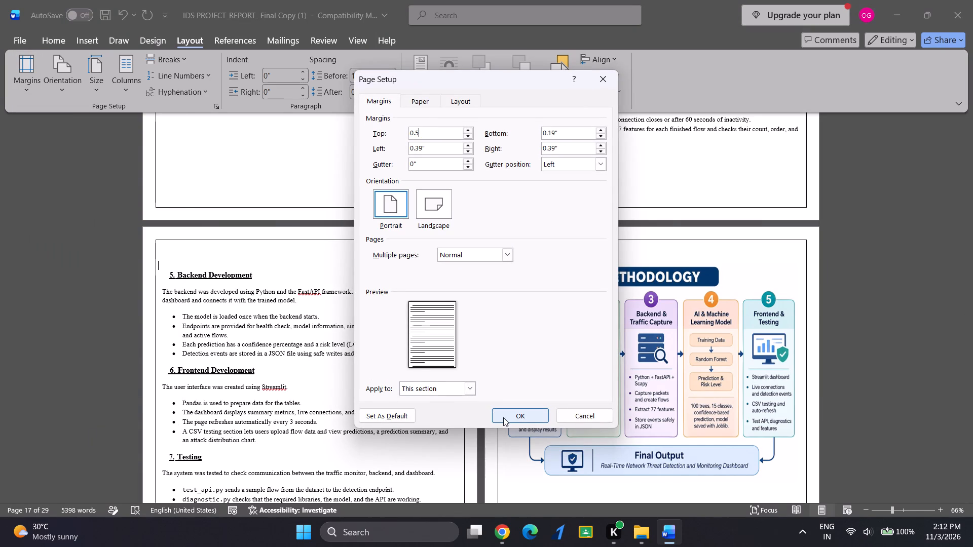
left_click(504, 417)
Examine the end of METHODOLOGY, the SYSTEM FLOW pages, and the DFD, ER and block diagram pages for layout.
scroll(283, 387, "down", 2)
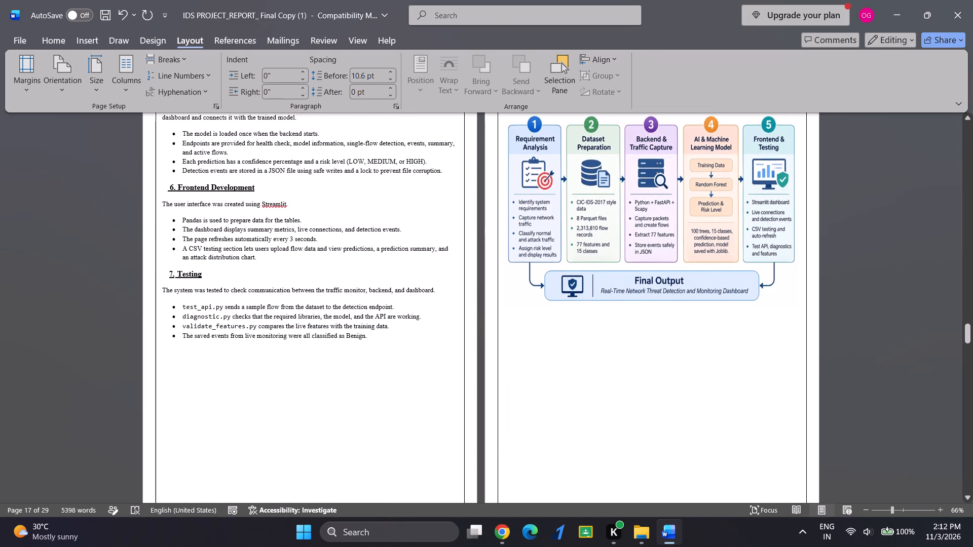
scroll(283, 387, "down", 2)
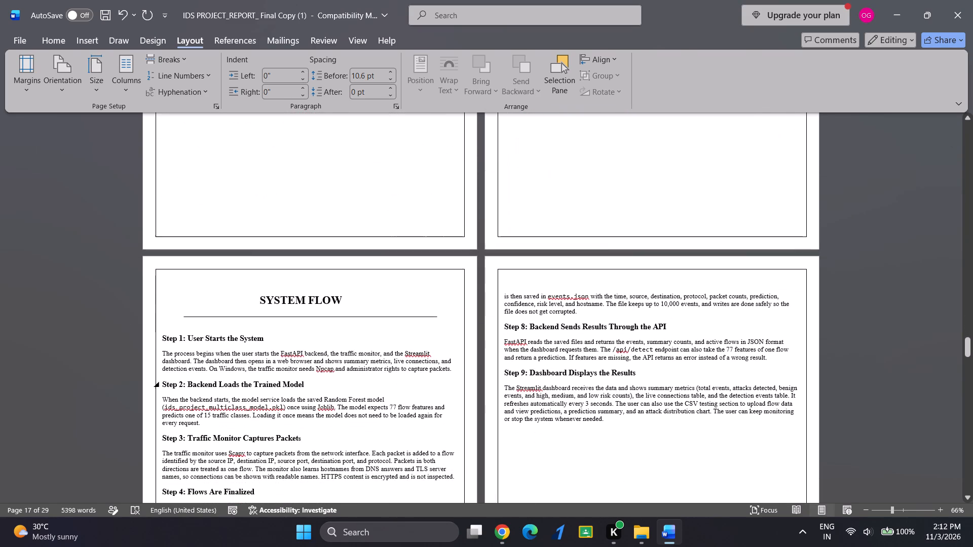
left_click(530, 287)
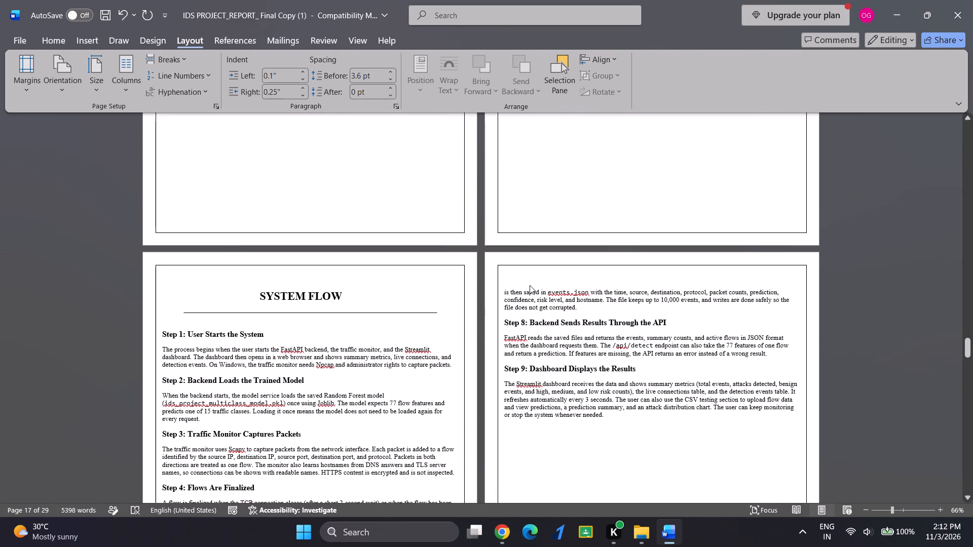
left_click(529, 284)
scroll(509, 297, "down", 1)
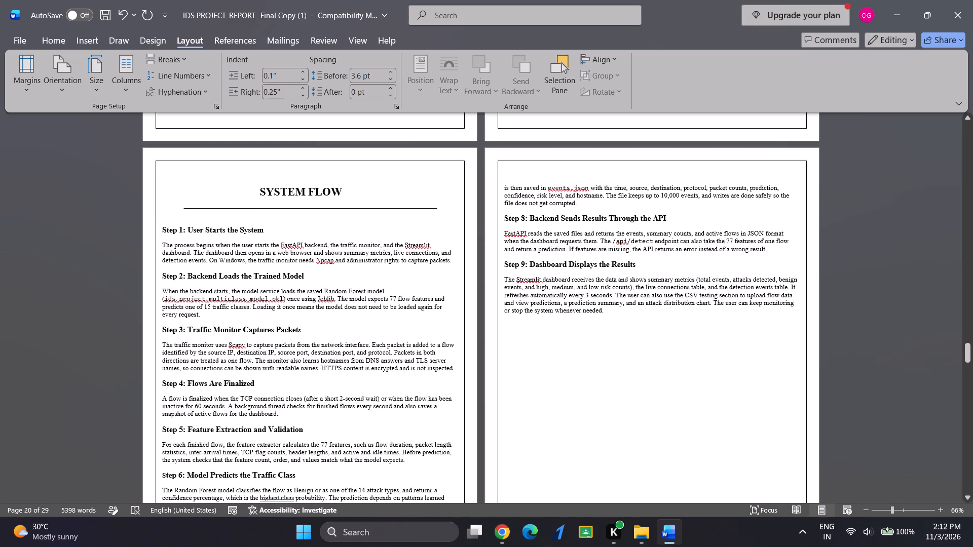
scroll(509, 297, "down", 5)
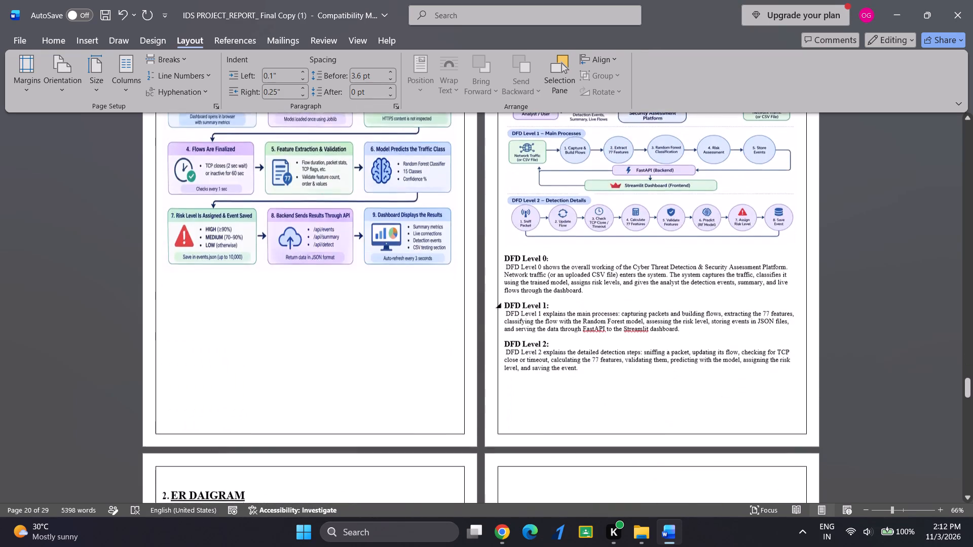
scroll(509, 297, "down", 3)
left_click(552, 282)
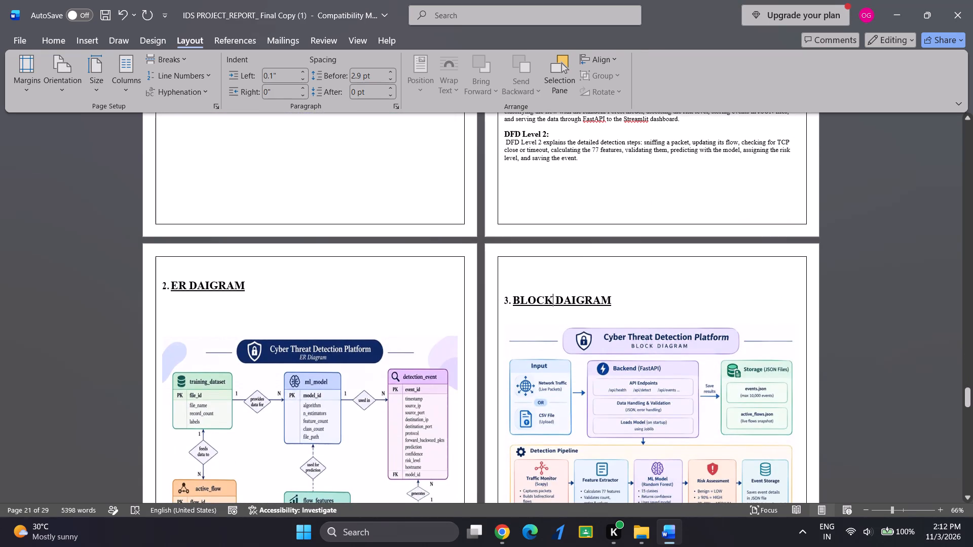
left_click(597, 262)
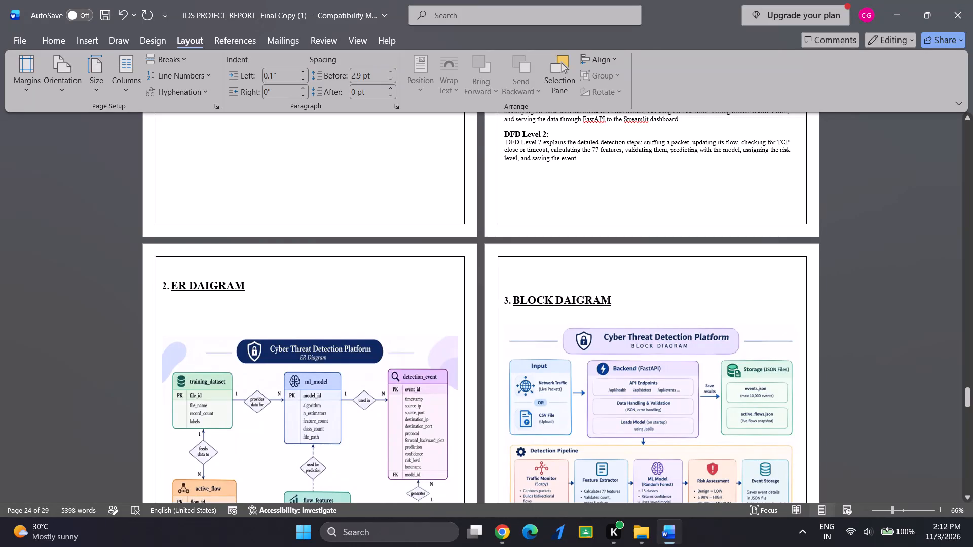
Delete two blank lines between the ER DAIGRAM heading and its diagram.
left_click(183, 265)
left_click(256, 285)
left_click(255, 310)
key("BackSpace")
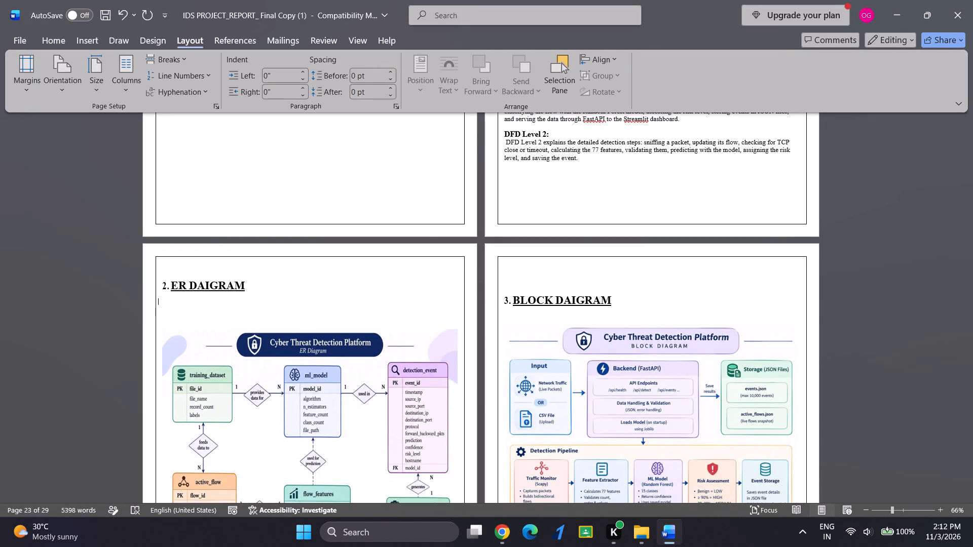
key("BackSpace")
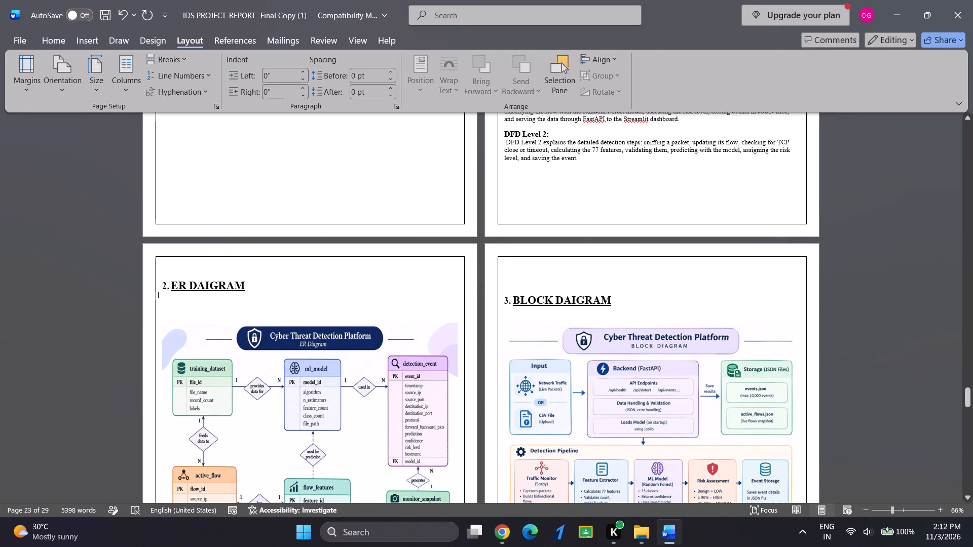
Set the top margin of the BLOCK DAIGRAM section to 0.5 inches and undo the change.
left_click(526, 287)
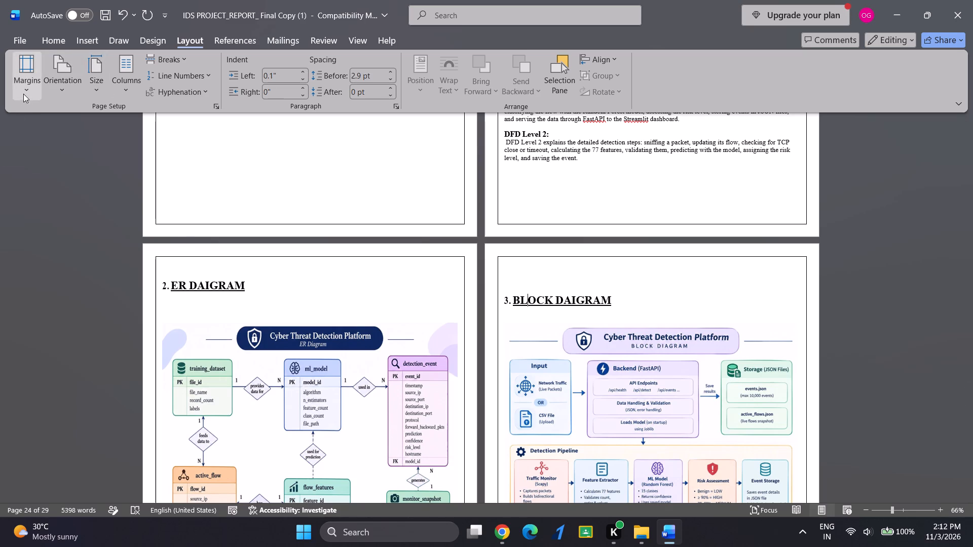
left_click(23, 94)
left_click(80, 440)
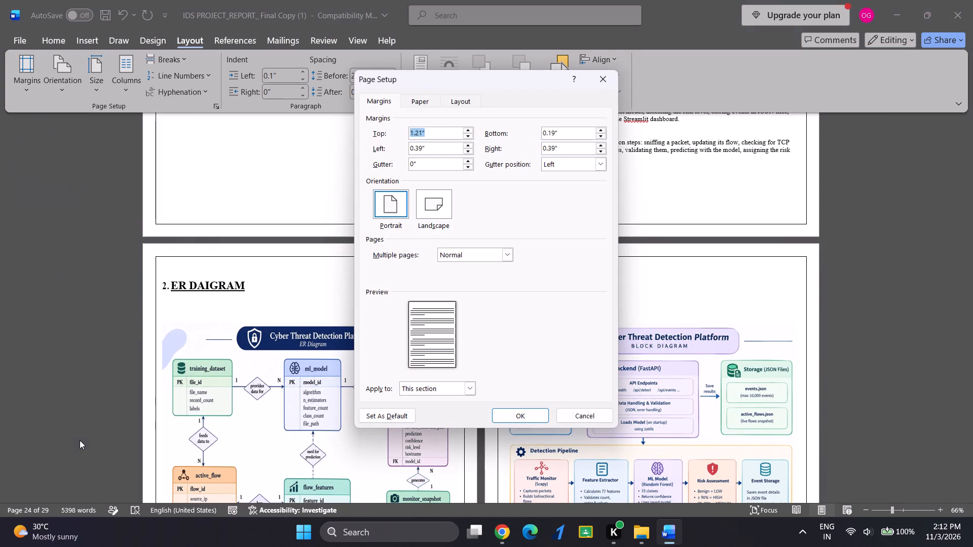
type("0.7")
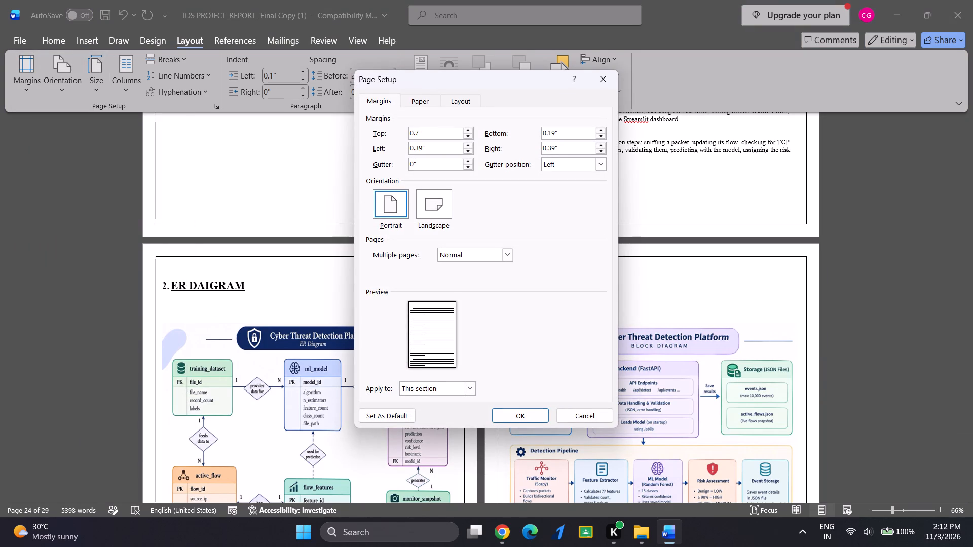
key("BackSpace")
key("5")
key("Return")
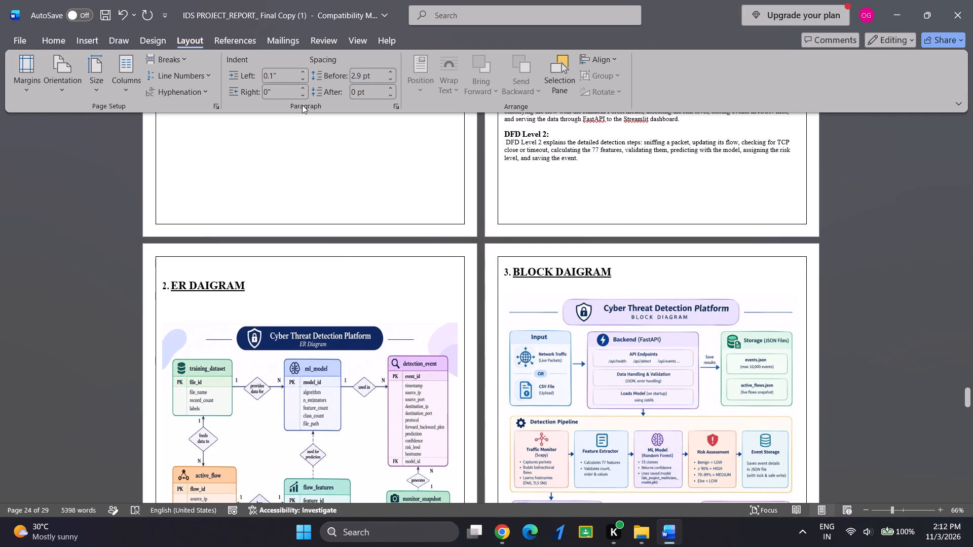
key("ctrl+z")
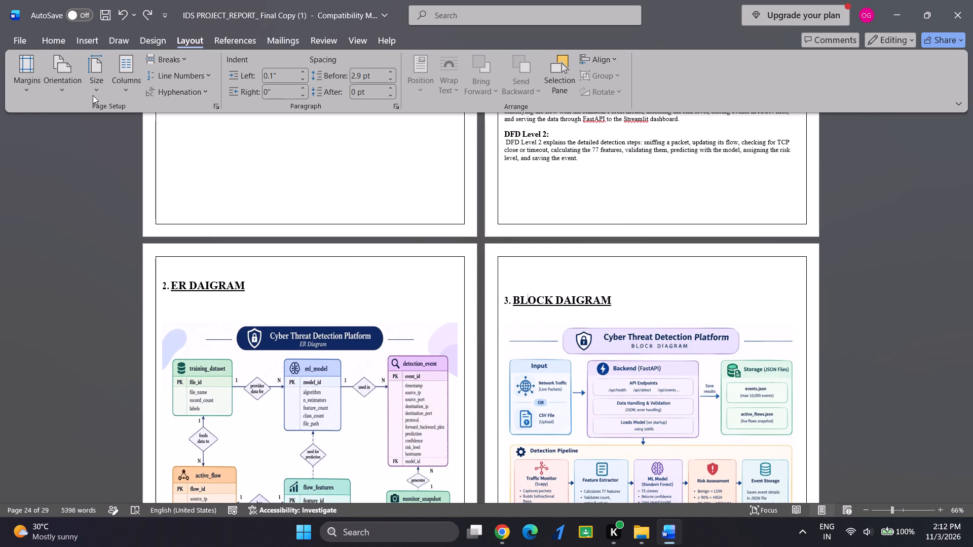
Set the top margin of the BLOCK DAIGRAM section to 0.7 inches.
left_click(30, 96)
left_click(89, 443)
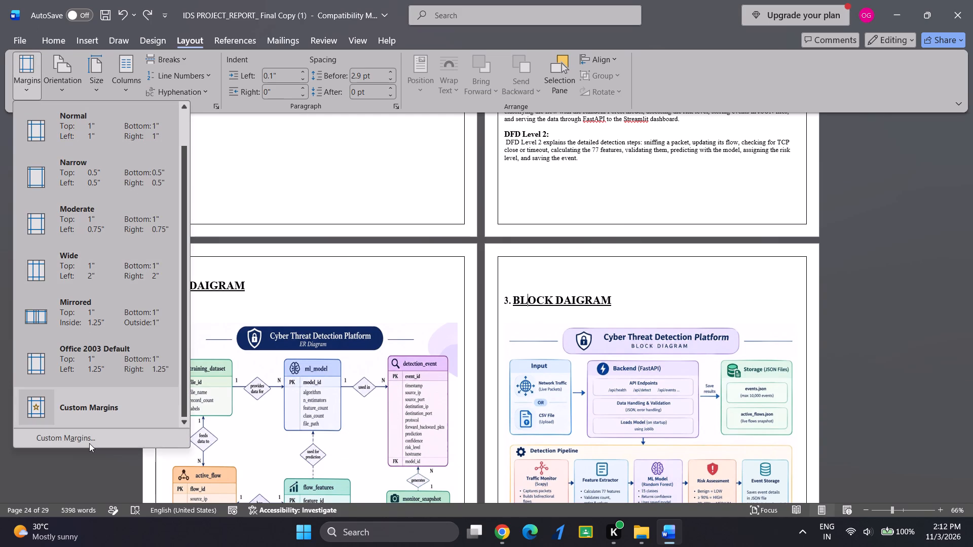
type("0.7")
key("Return")
Examine the CLASS DAIGRAM and OUTPUT pages for heading and spacing layout.
scroll(388, 513, "down", 1)
scroll(597, 396, "down", 5)
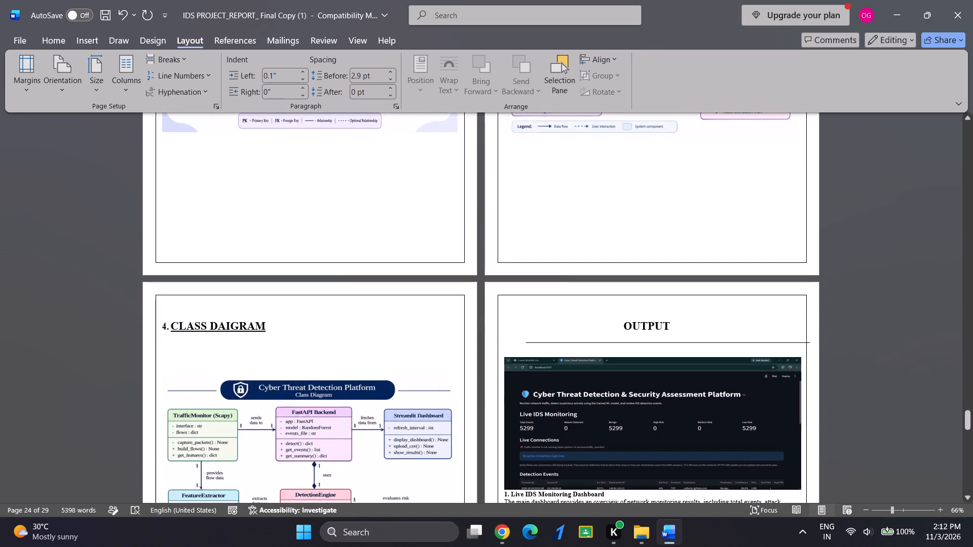
left_click(645, 310)
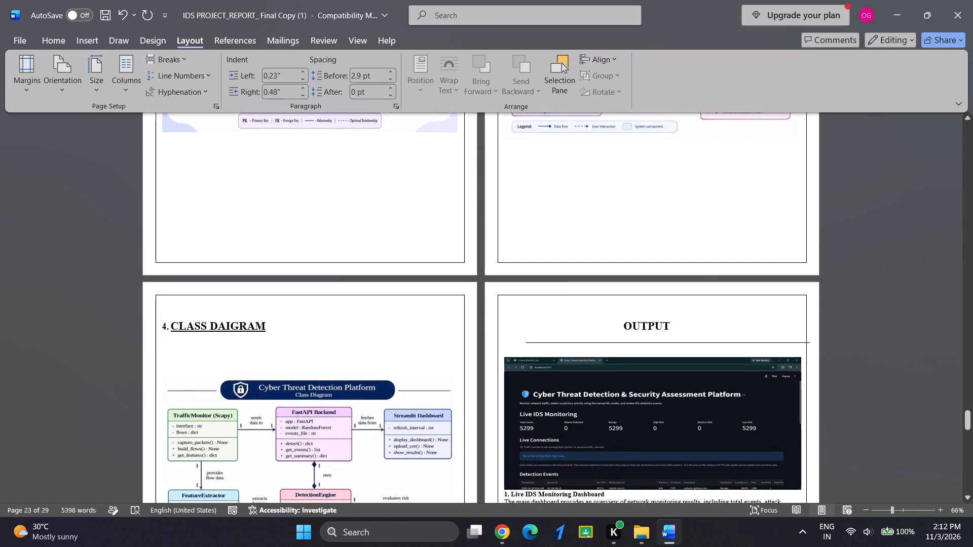
left_click(624, 316)
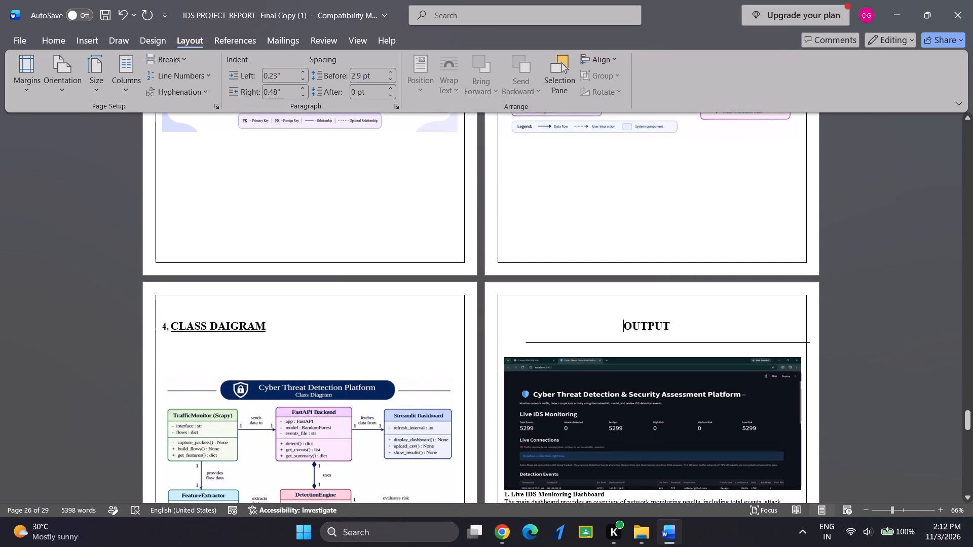
left_click(228, 326)
left_click(548, 338)
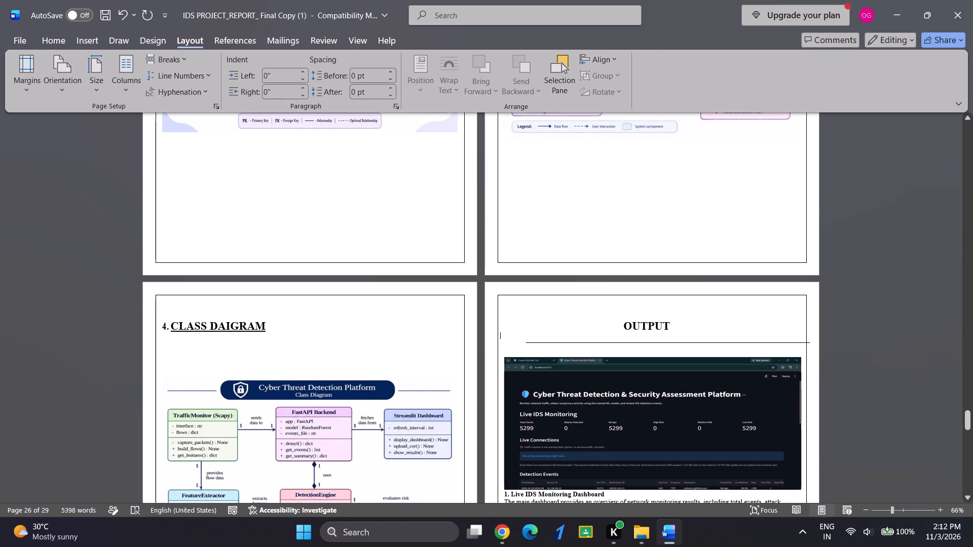
left_click(351, 349)
Insert a new line before the Live IDS Monitoring Dashboard caption text under the first OUTPUT screenshot.
scroll(528, 380, "down", 1)
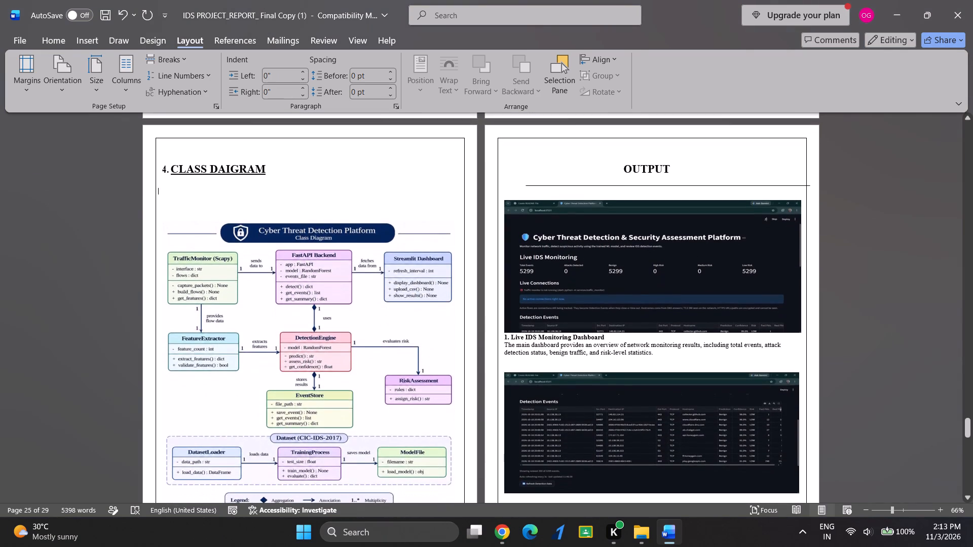
left_click(508, 338)
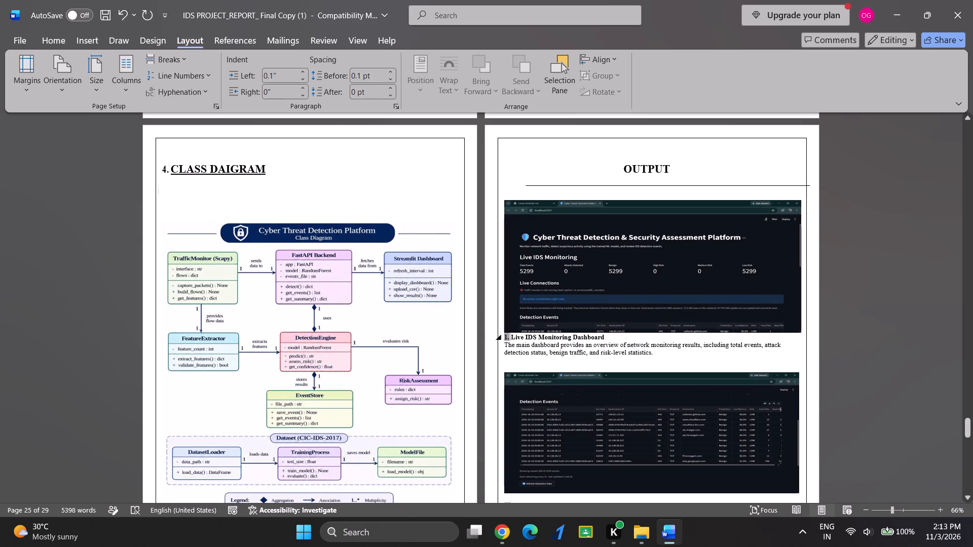
left_click(511, 337)
key("Return")
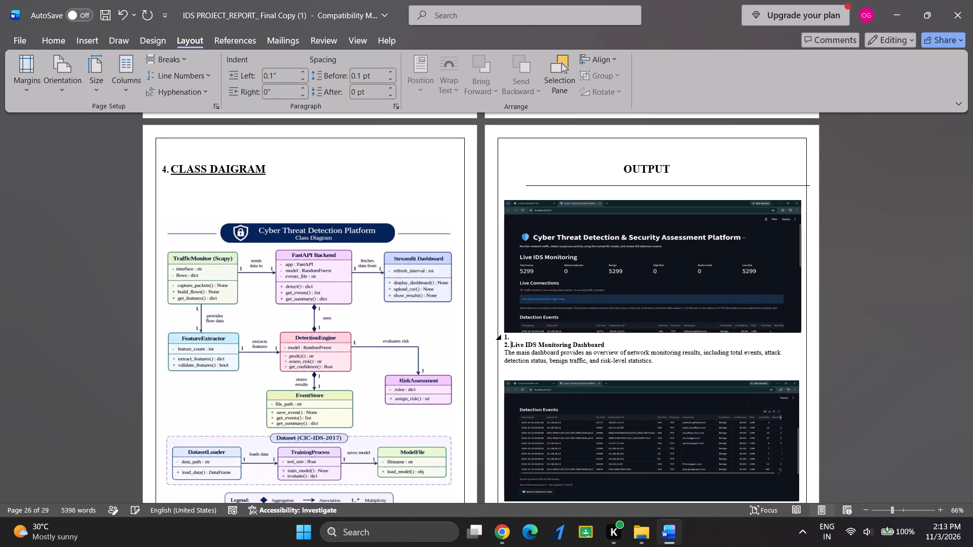
Remove the list number from the empty line above the Live IDS Monitoring Dashboard caption on the OUTPUT page.
left_click(528, 340)
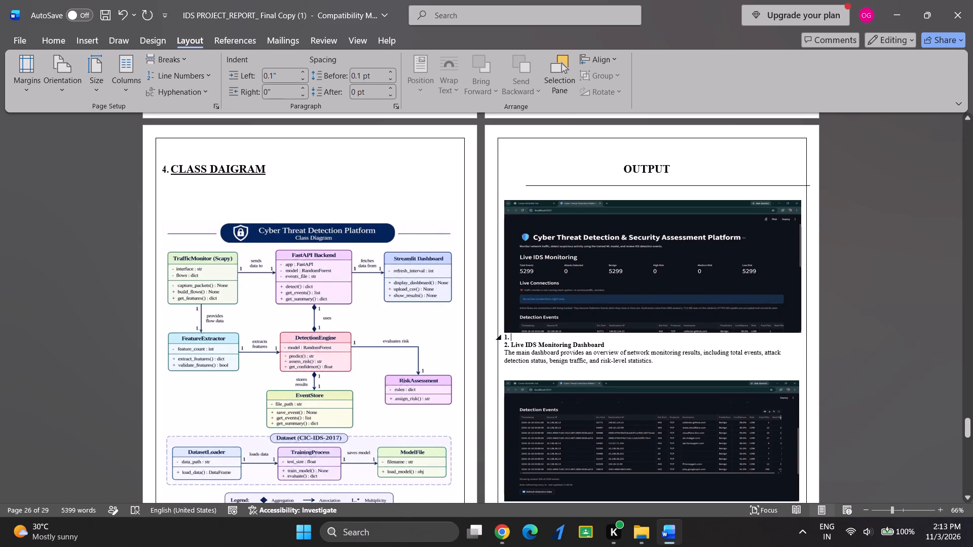
key("BackSpace")
Justify the body paragraph on the CONCLUSION page.
scroll(668, 386, "down", 1)
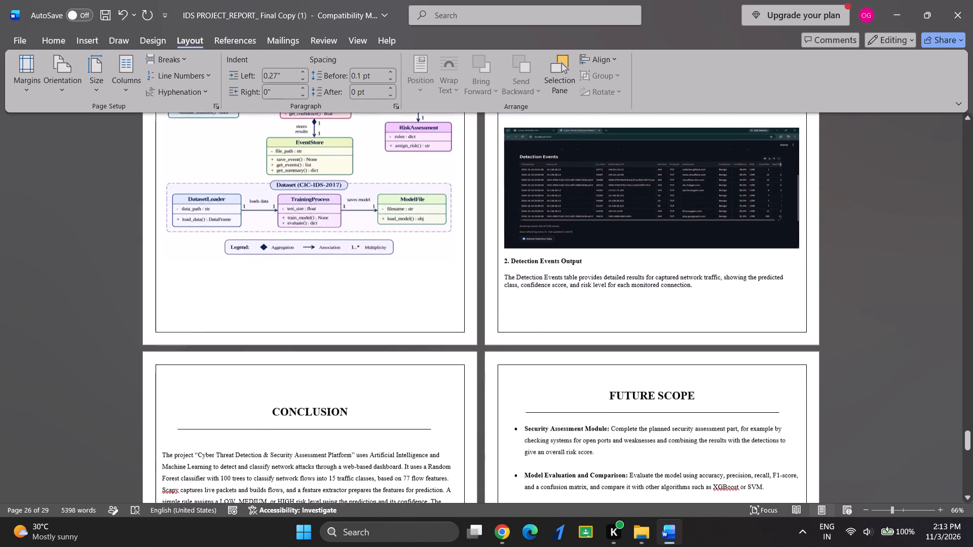
scroll(668, 386, "down", 1)
scroll(615, 348, "down", 3)
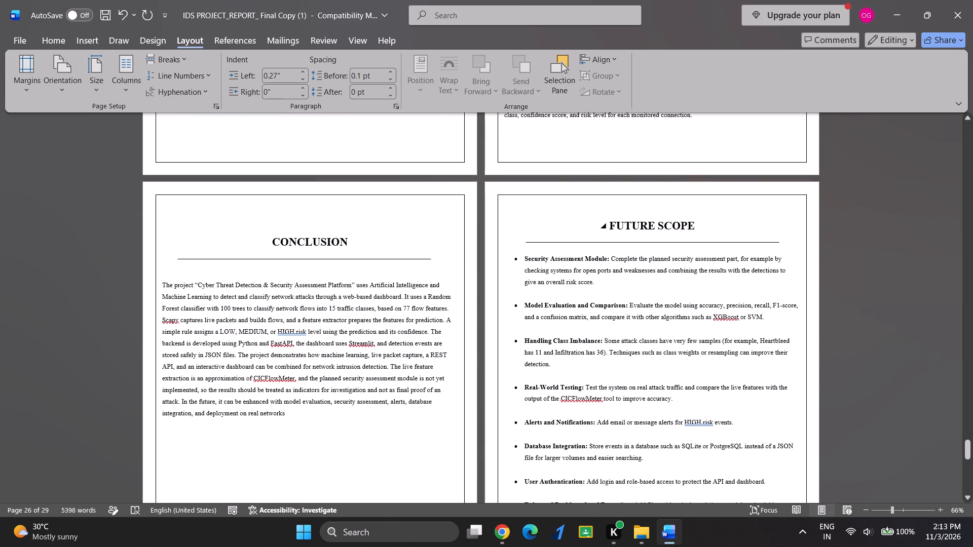
left_click(617, 226)
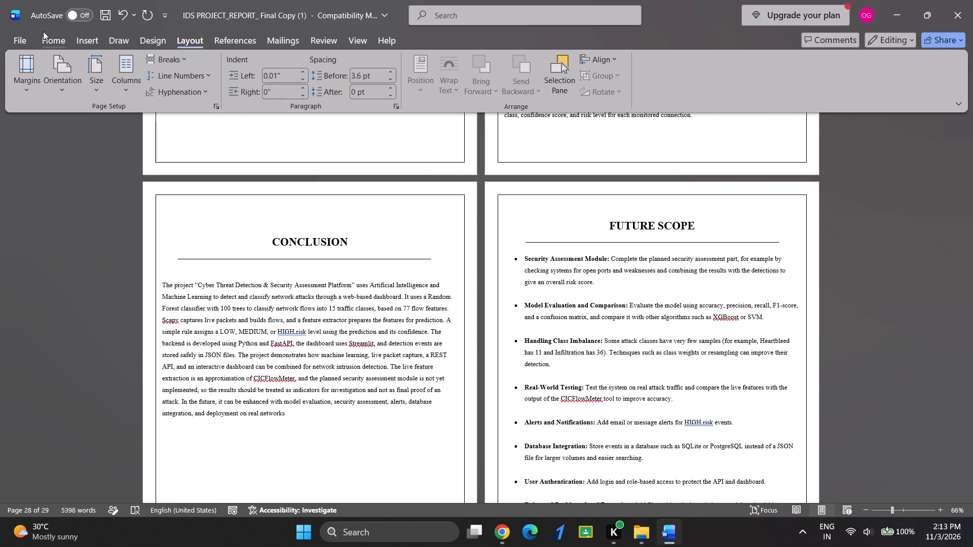
left_click(47, 36)
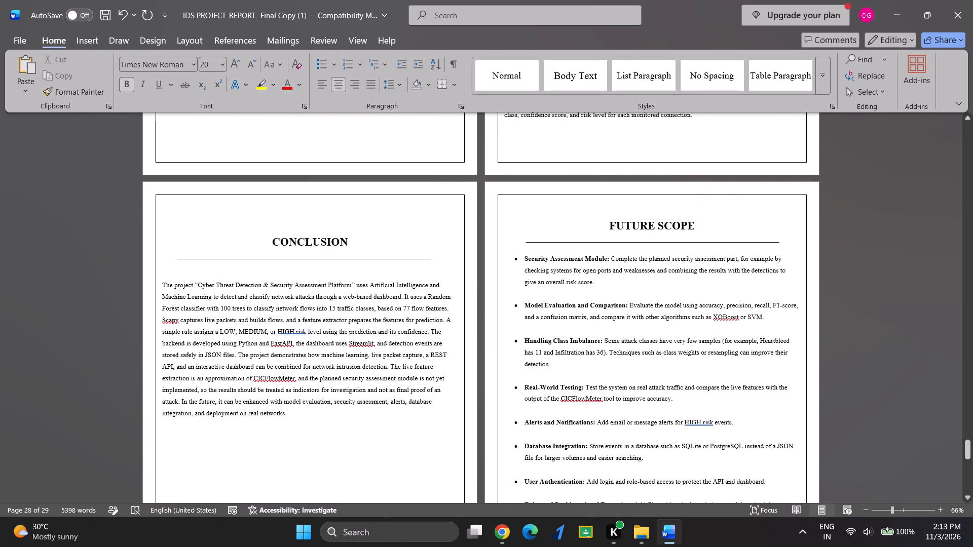
scroll(630, 354, "down", 1)
scroll(588, 299, "down", 1)
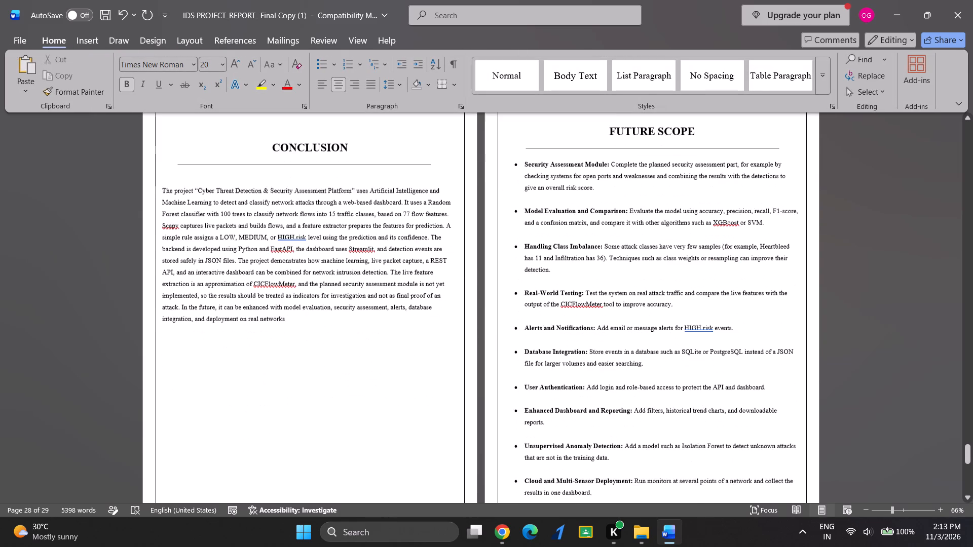
scroll(588, 299, "down", 1)
left_click_drag(293, 359, 293, 359)
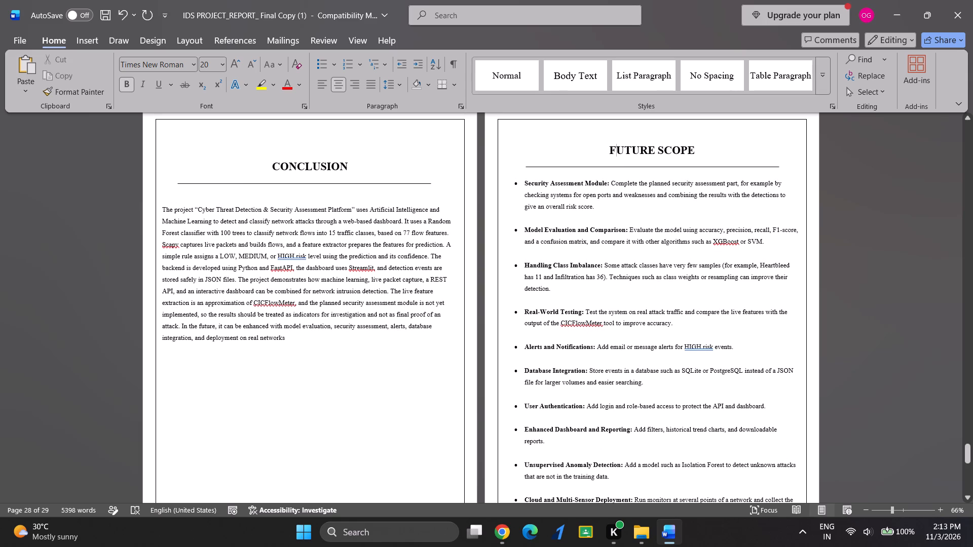
left_click_drag(293, 359, 142, 211)
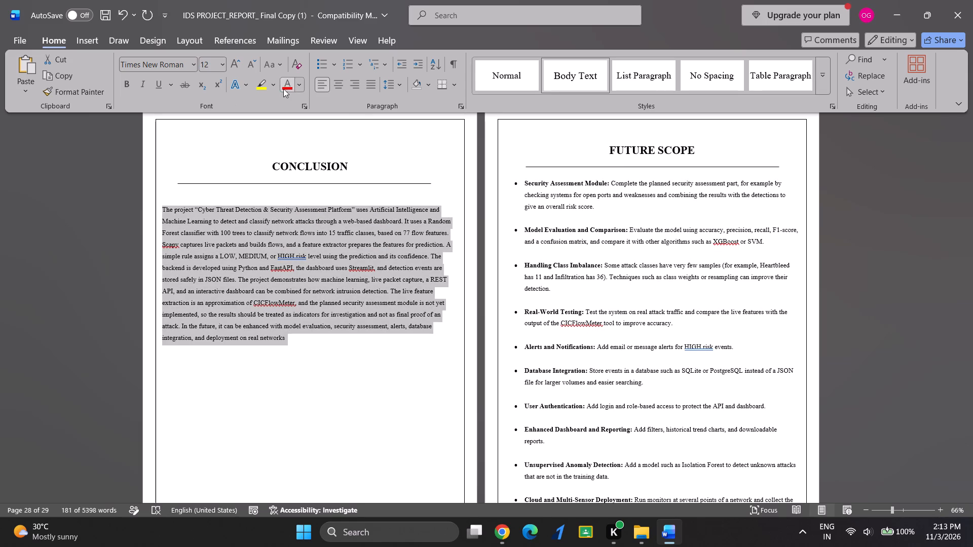
left_click(366, 91)
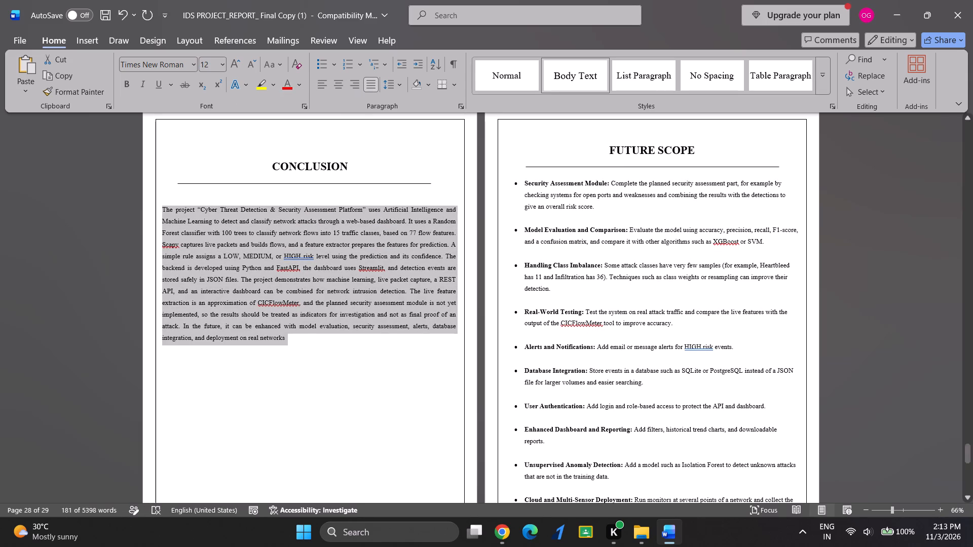
left_click(365, 256)
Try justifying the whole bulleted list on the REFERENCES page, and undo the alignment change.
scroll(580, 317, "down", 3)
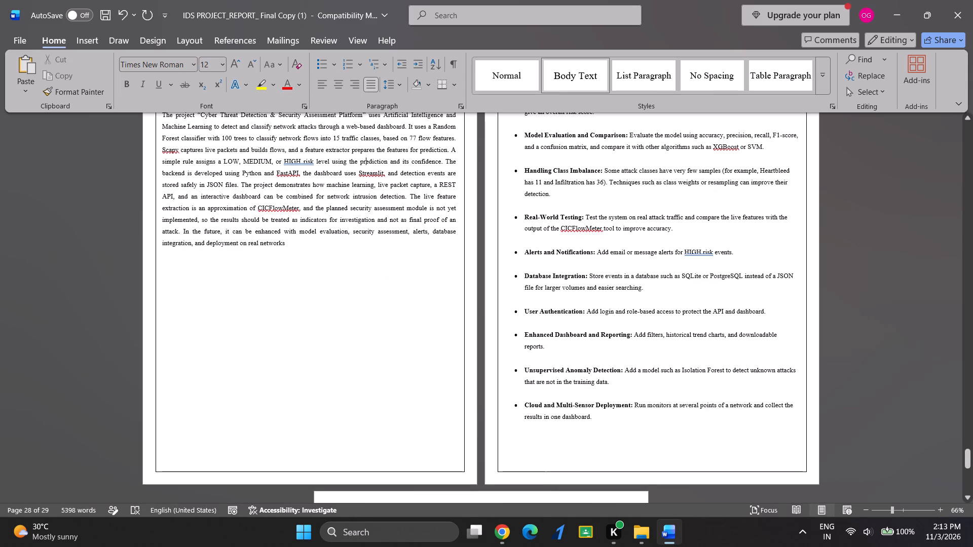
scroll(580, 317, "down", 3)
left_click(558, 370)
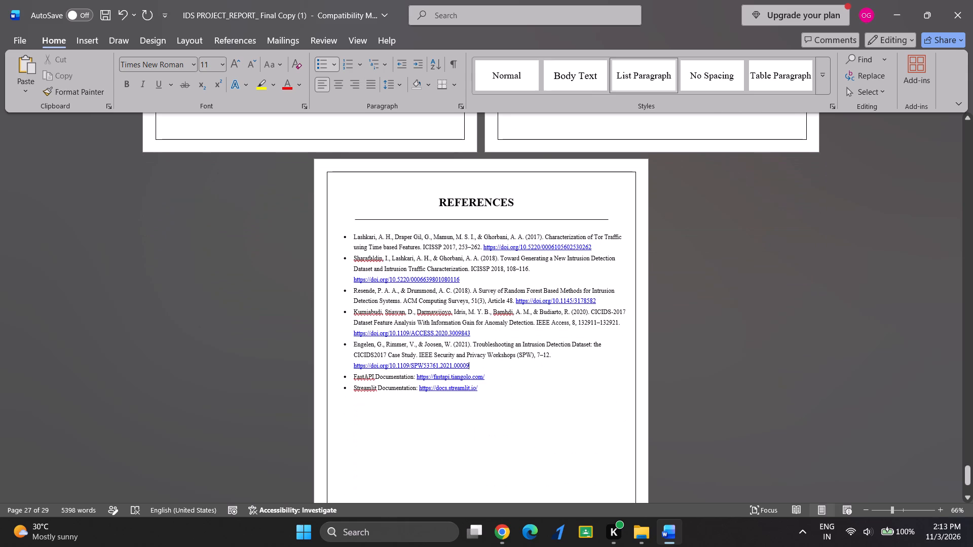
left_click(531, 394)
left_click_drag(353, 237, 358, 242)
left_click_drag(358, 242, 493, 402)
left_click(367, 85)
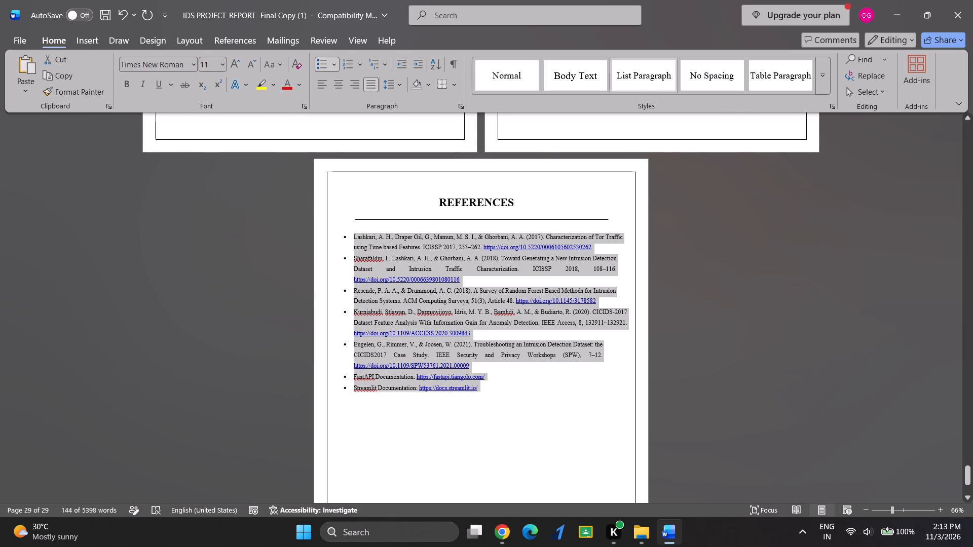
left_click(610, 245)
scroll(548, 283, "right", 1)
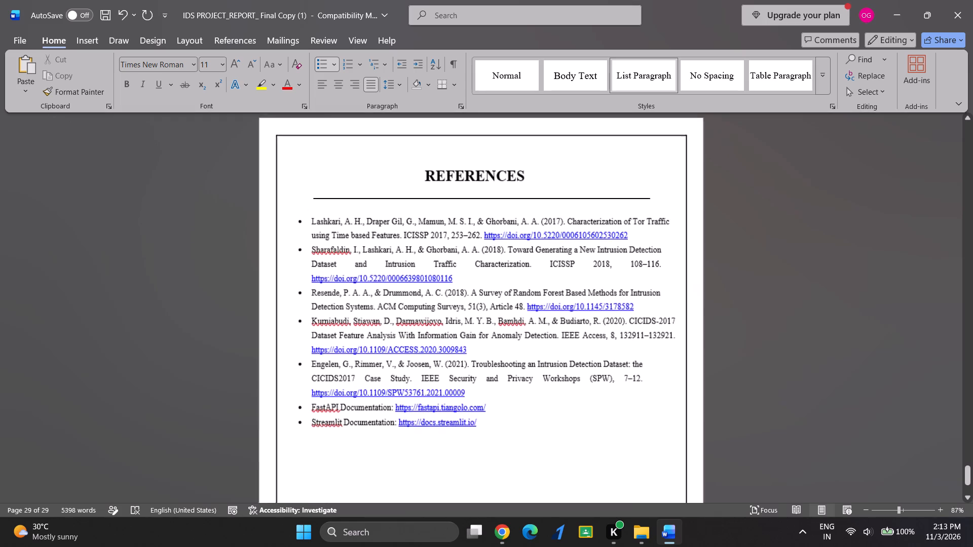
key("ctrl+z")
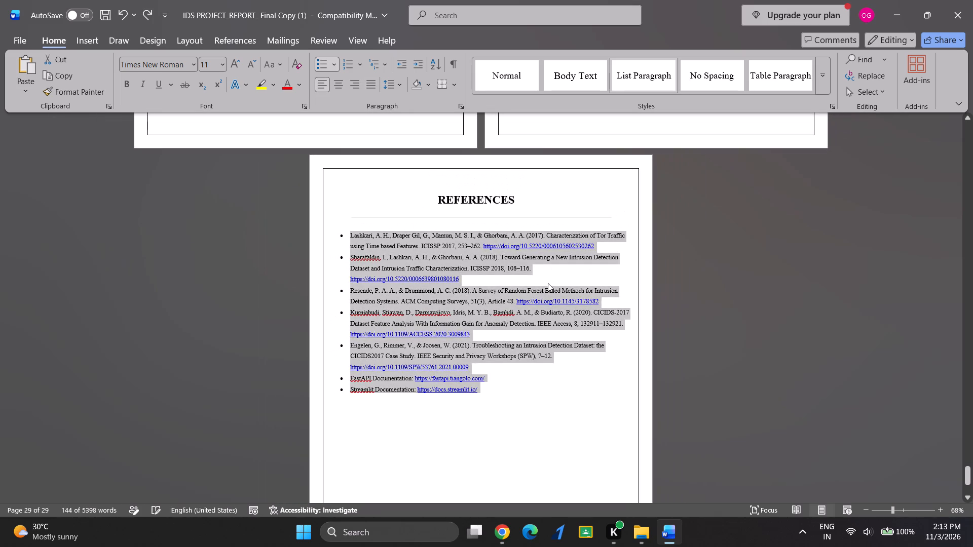
Justify the Security Assessment Module bullet on the FUTURE SCOPE page.
left_click(548, 283)
scroll(548, 283, "up", 2)
scroll(548, 283, "down", 3)
scroll(548, 283, "up", 2)
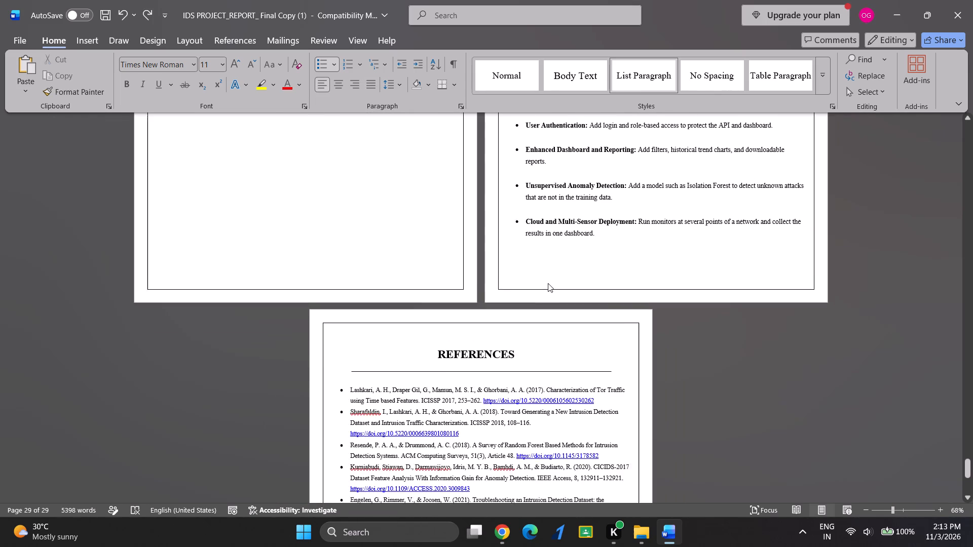
scroll(548, 283, "up", 5)
left_click(564, 290)
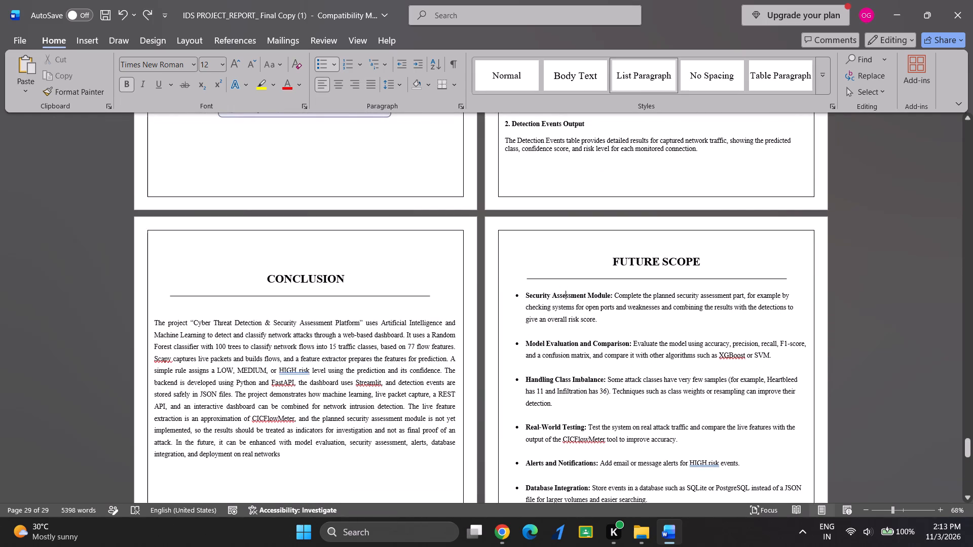
left_click(613, 311)
left_click_drag(610, 323, 504, 288)
left_click(373, 82)
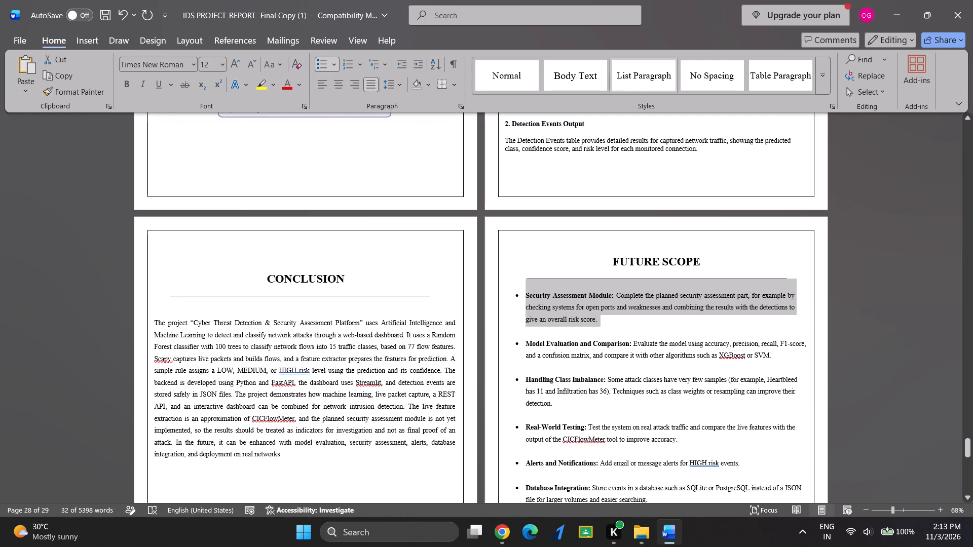
Justify the Model Evaluation and Comparison bullet and the Handling Class Imbalance bullet under FUTURE SCOPE.
left_click(560, 350)
left_click_drag(525, 348, 798, 362)
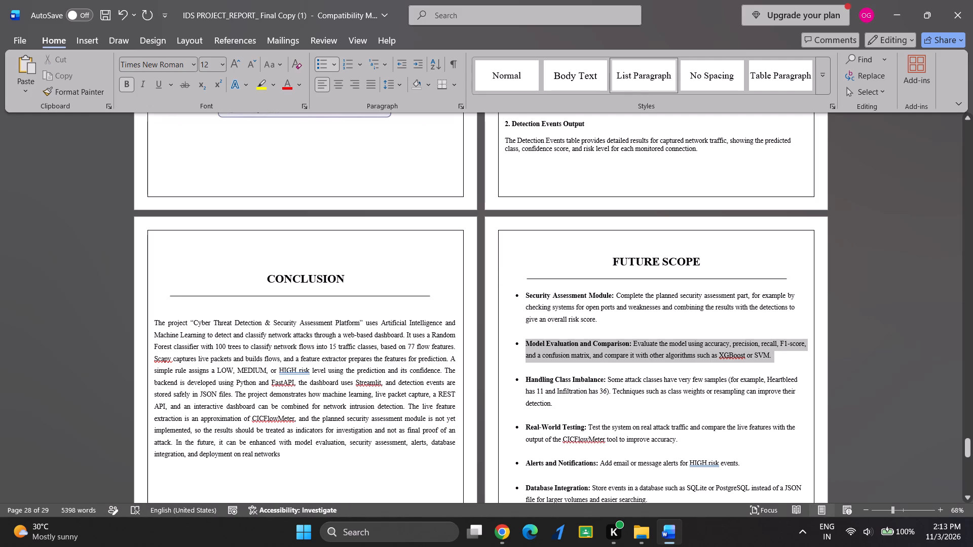
left_click_drag(798, 362, 794, 360)
left_click(371, 83)
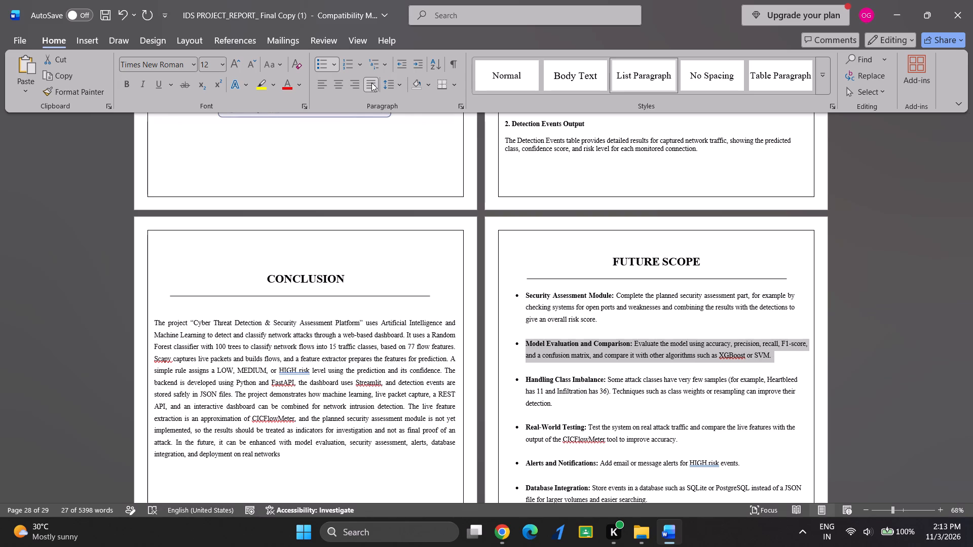
scroll(596, 259, "down", 1)
left_click_drag(566, 306, 558, 305)
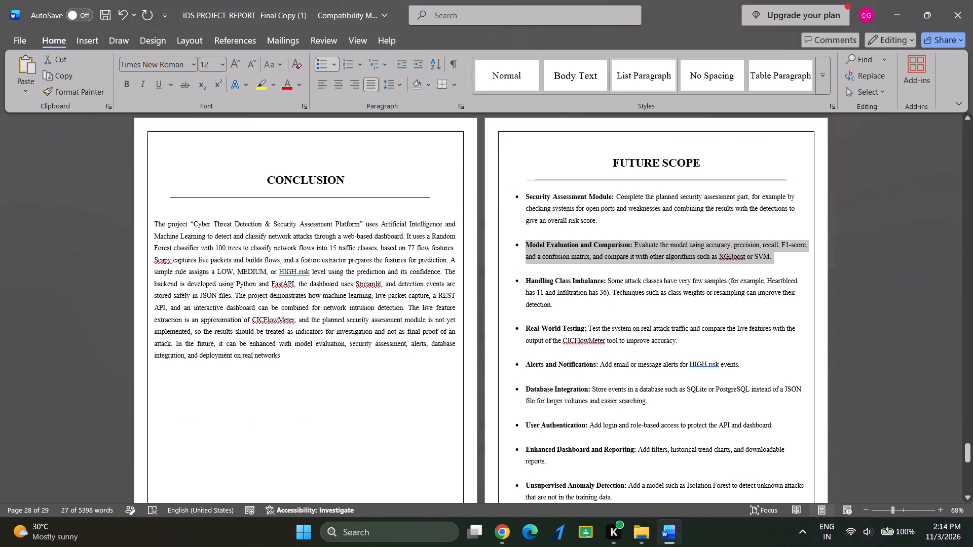
left_click_drag(558, 305, 518, 284)
left_click(371, 90)
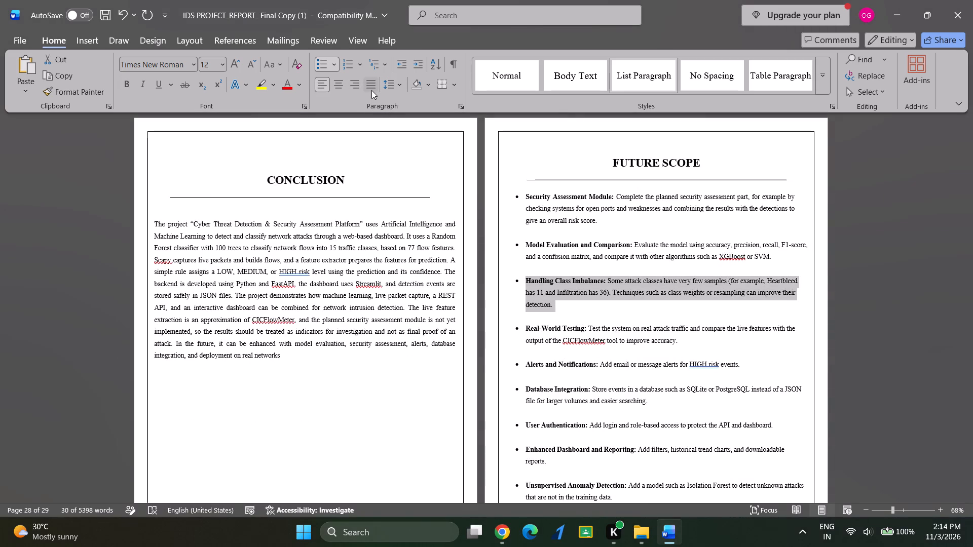
Justify the remaining FUTURE SCOPE bullets, from Real-World Testing through Cloud and Multi-Sensor Deployment.
left_click(531, 352)
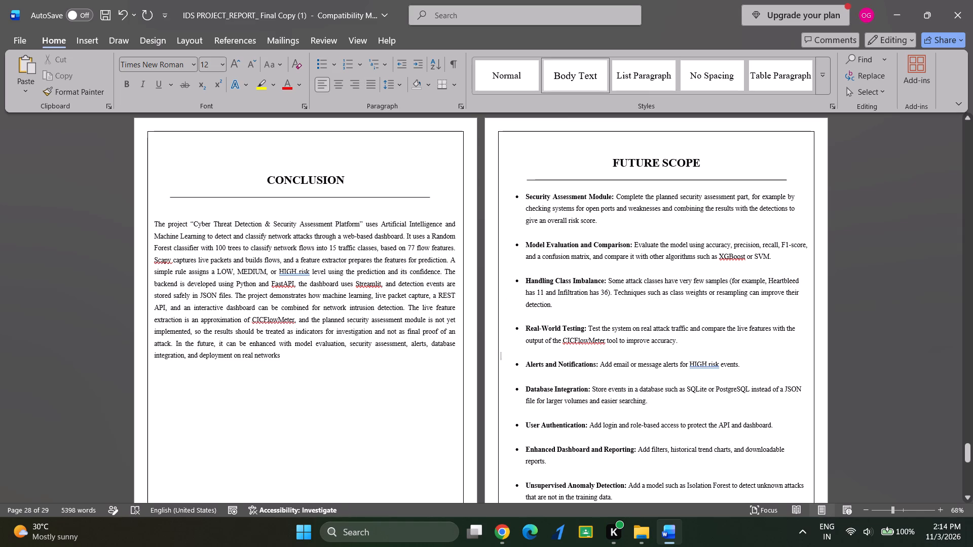
left_click_drag(524, 329, 612, 454)
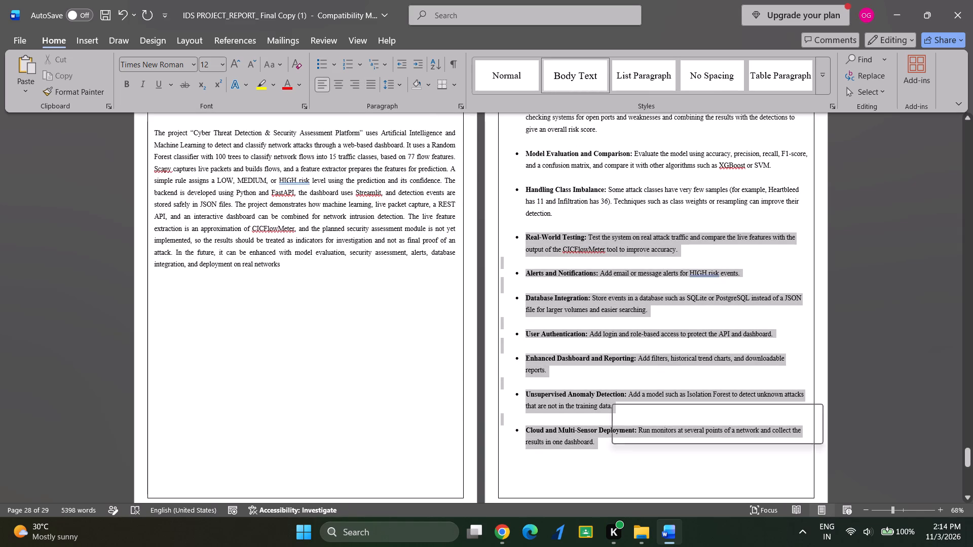
left_click(365, 86)
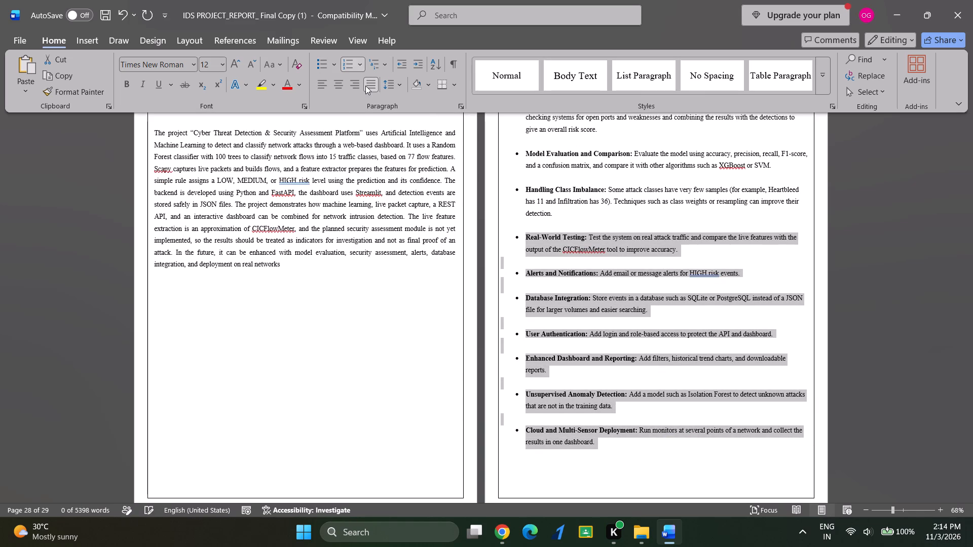
left_click(592, 252)
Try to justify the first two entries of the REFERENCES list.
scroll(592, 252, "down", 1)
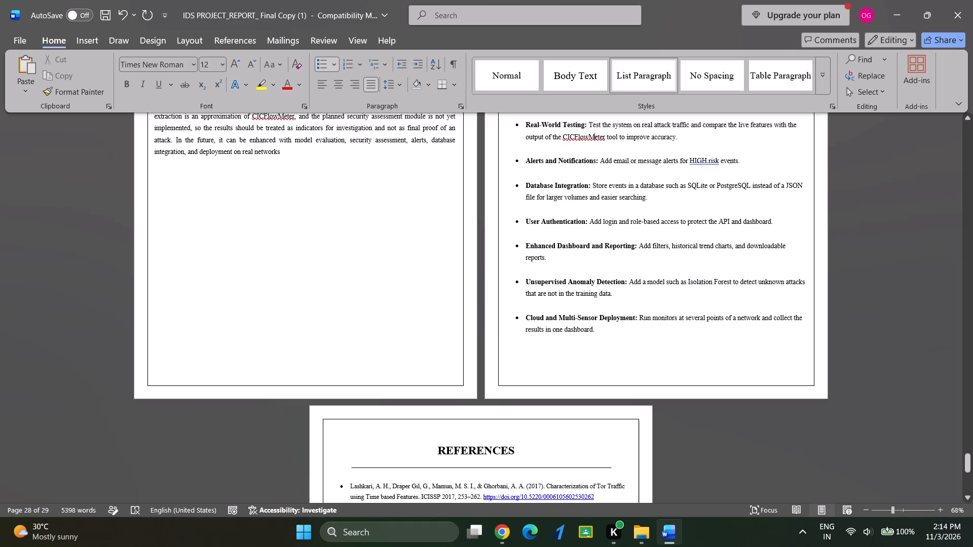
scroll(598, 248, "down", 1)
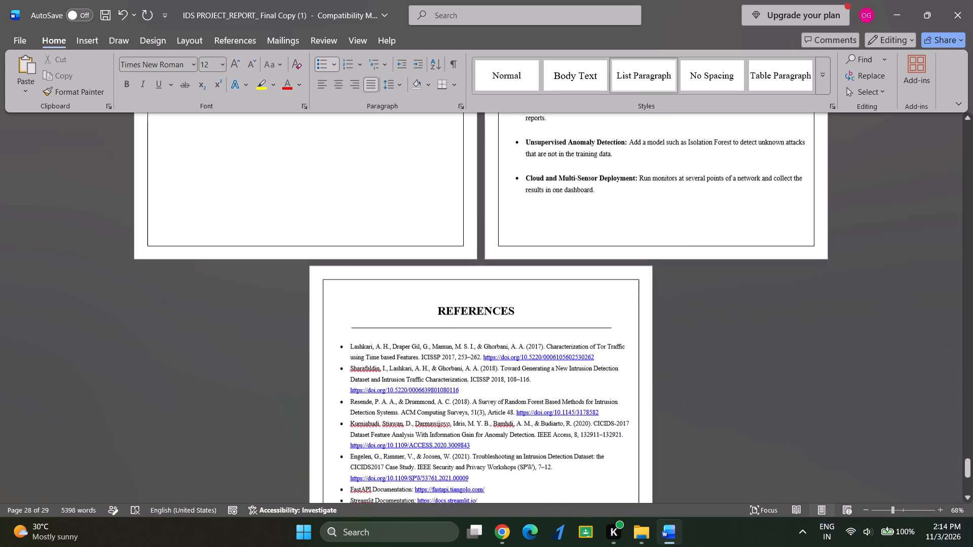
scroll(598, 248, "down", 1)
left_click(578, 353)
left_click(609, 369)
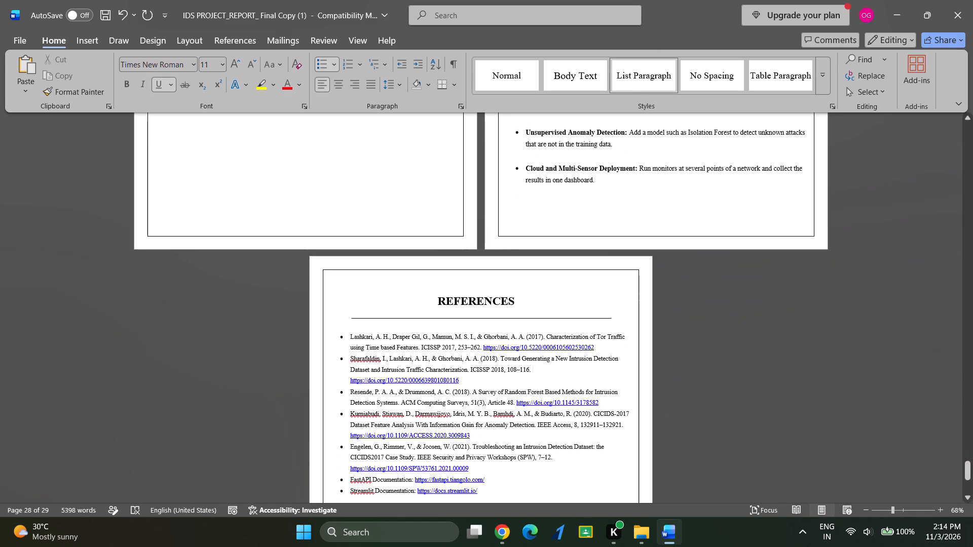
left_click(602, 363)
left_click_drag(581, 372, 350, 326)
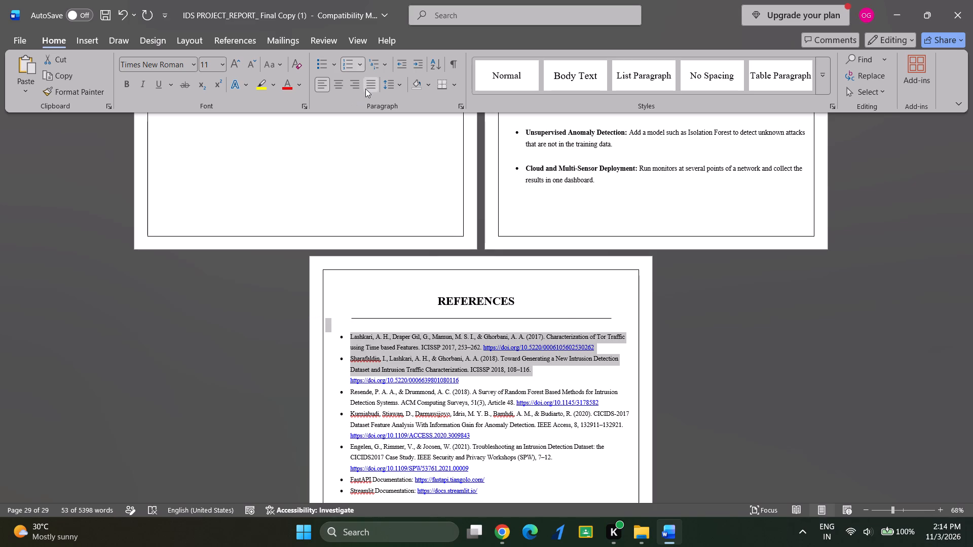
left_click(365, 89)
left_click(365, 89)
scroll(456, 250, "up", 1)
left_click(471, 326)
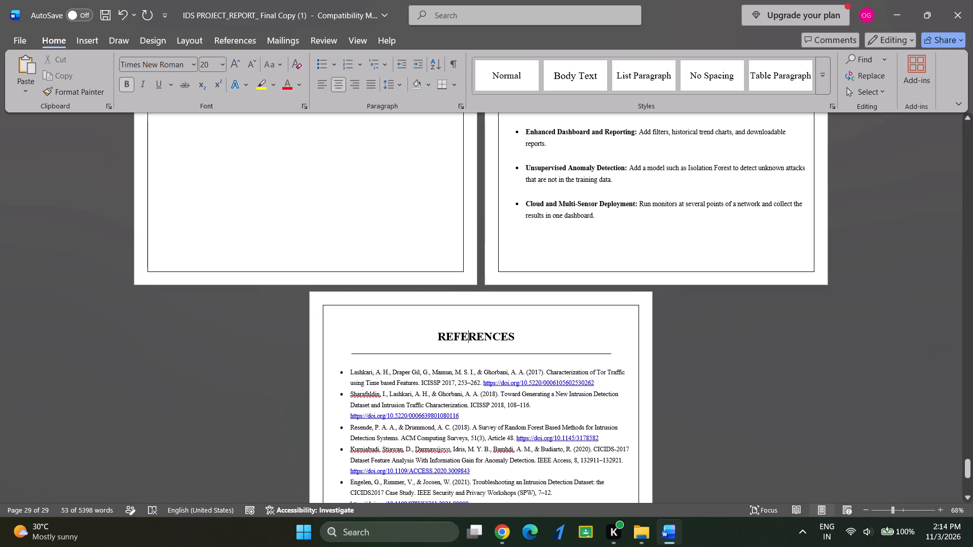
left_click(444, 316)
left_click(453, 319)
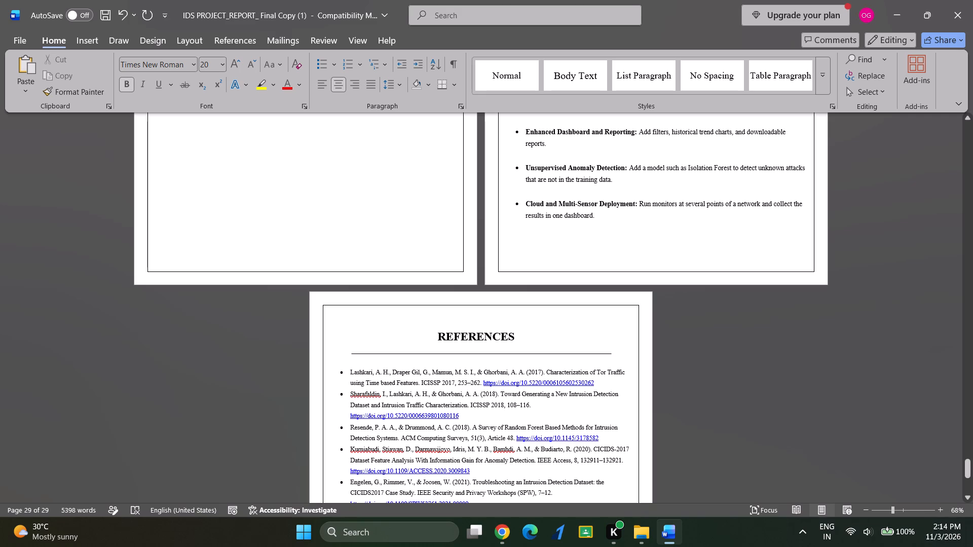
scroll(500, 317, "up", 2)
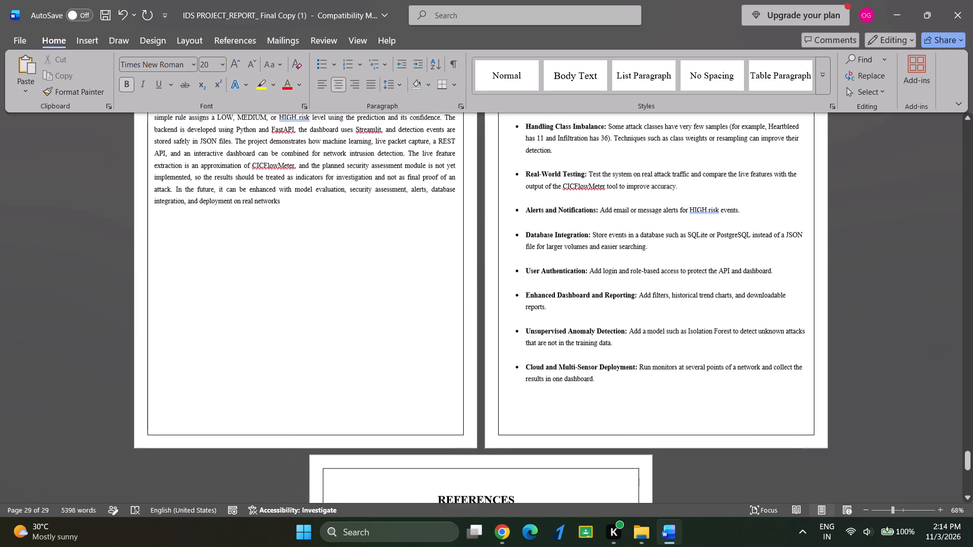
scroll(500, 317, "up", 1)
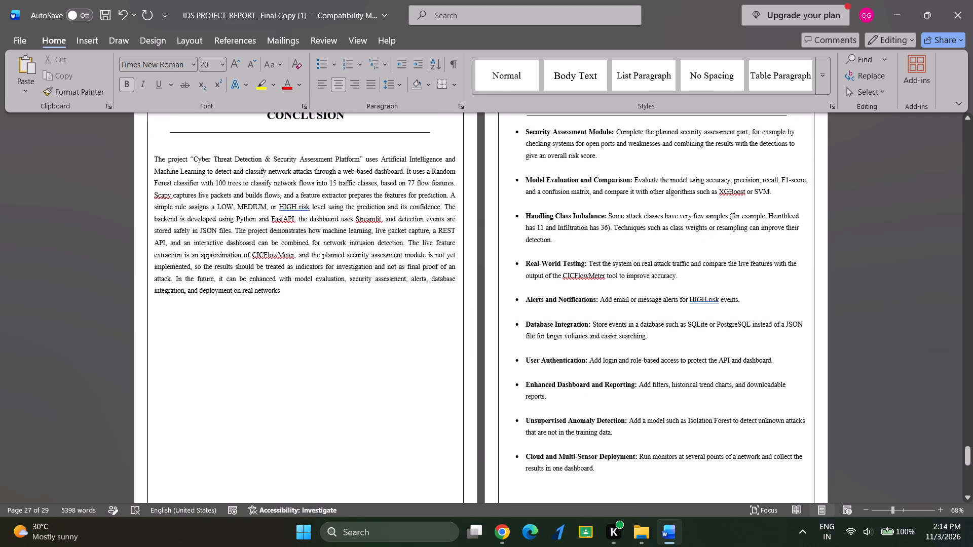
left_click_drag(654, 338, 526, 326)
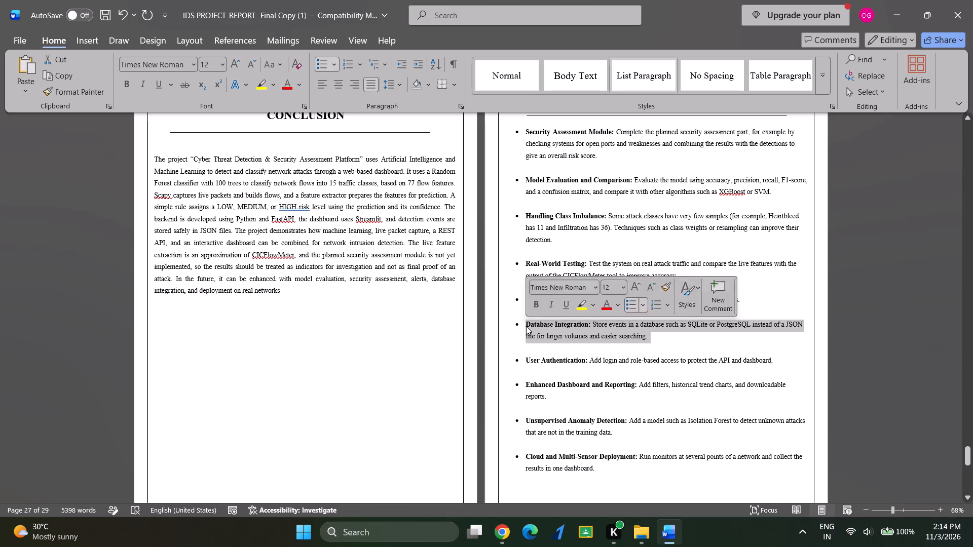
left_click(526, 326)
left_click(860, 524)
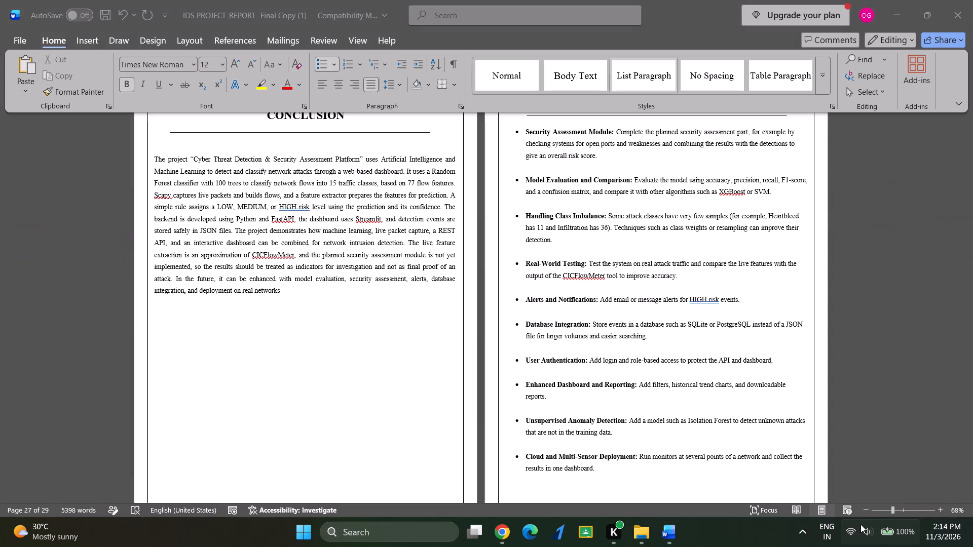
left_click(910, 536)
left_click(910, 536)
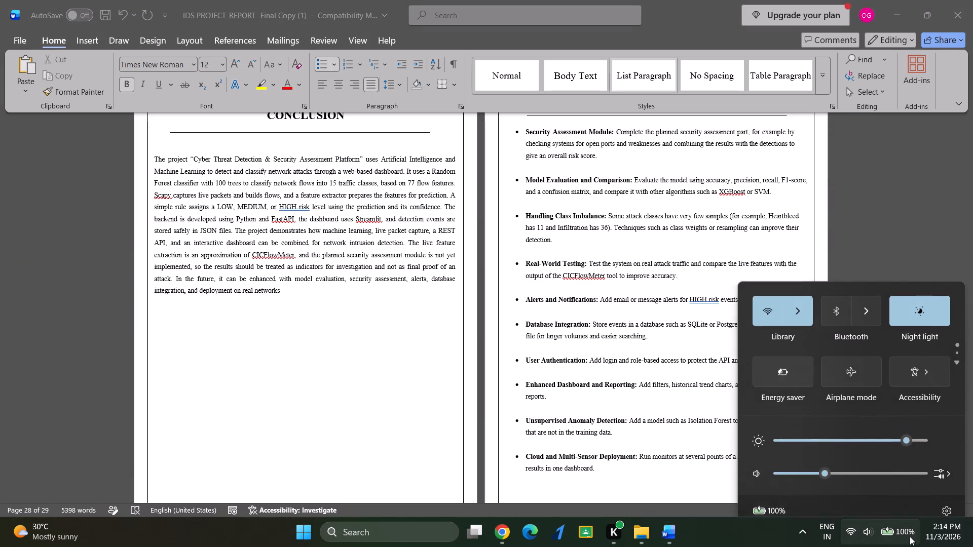
Place the cursor on the cover page and save the IDS project report under its existing file name.
scroll(878, 378, "up", 20)
scroll(878, 378, "up", 5)
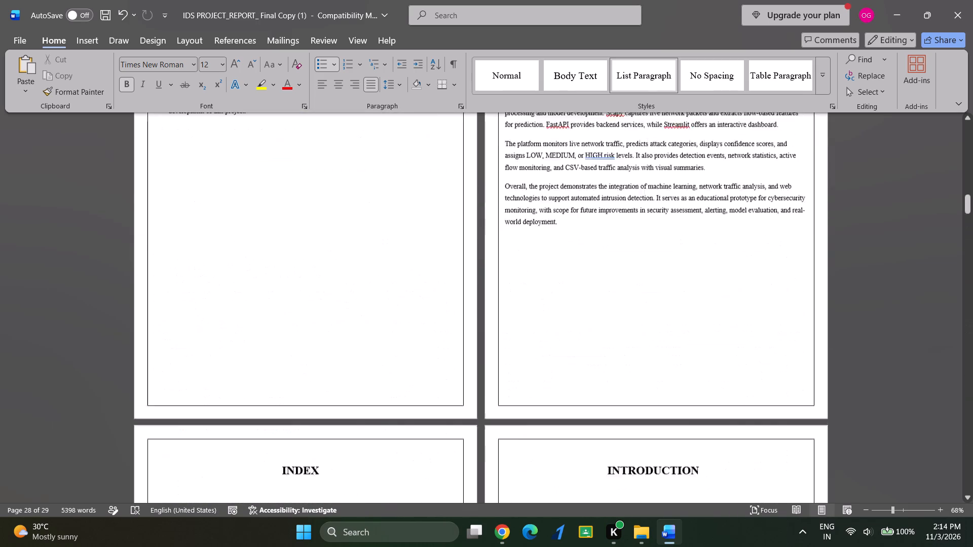
scroll(878, 378, "up", 2)
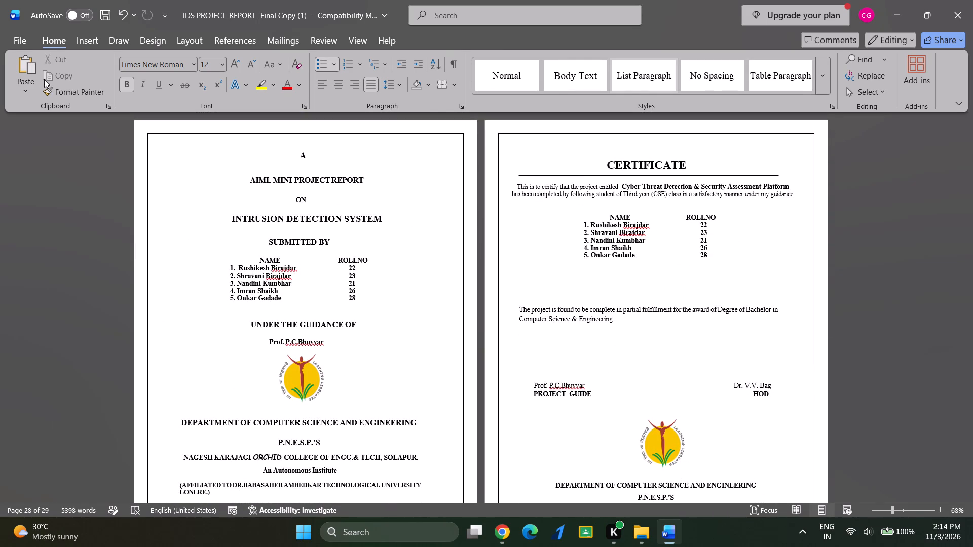
left_click(273, 192)
key("ctrl+s")
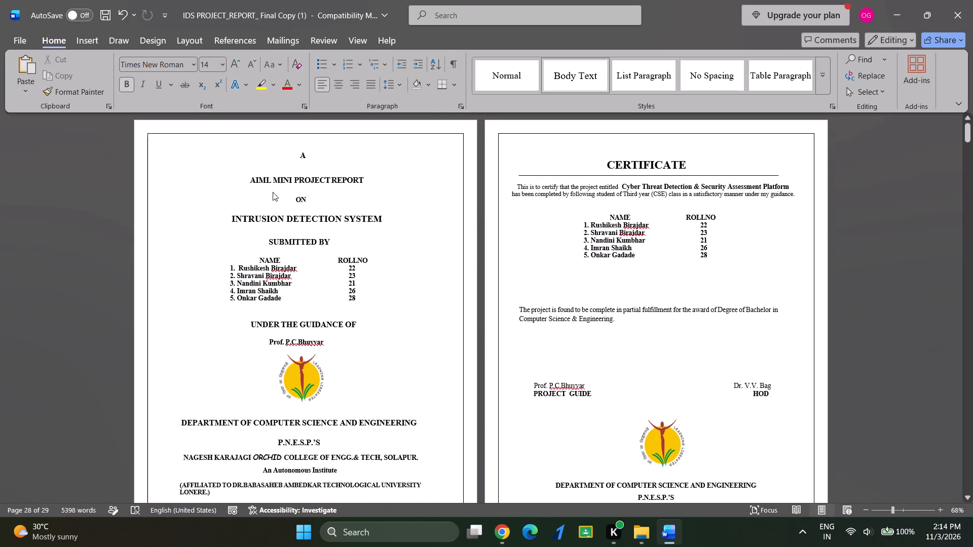
key("ctrl+s")
double_click(273, 192, "ctrl")
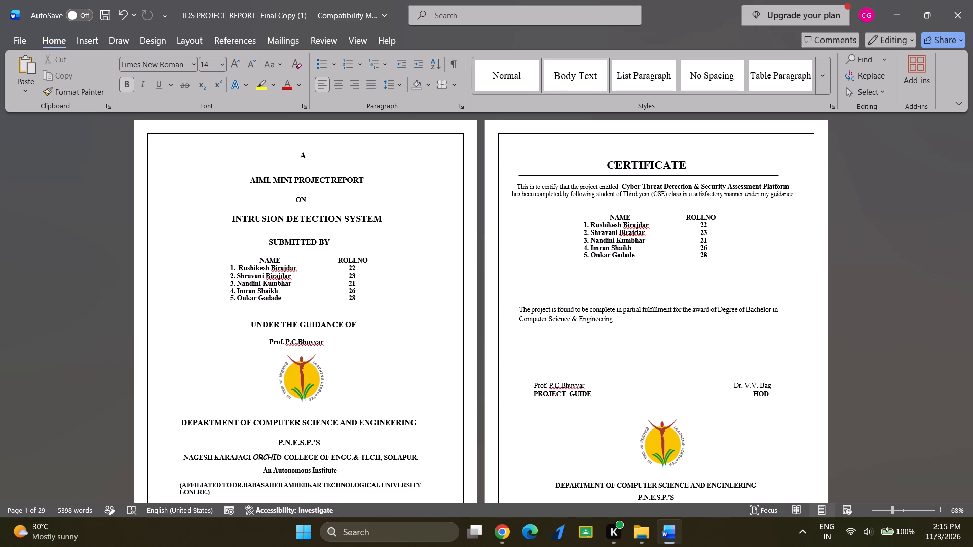
Save the project report.
key("ctrl+s")
key("ctrl+s")
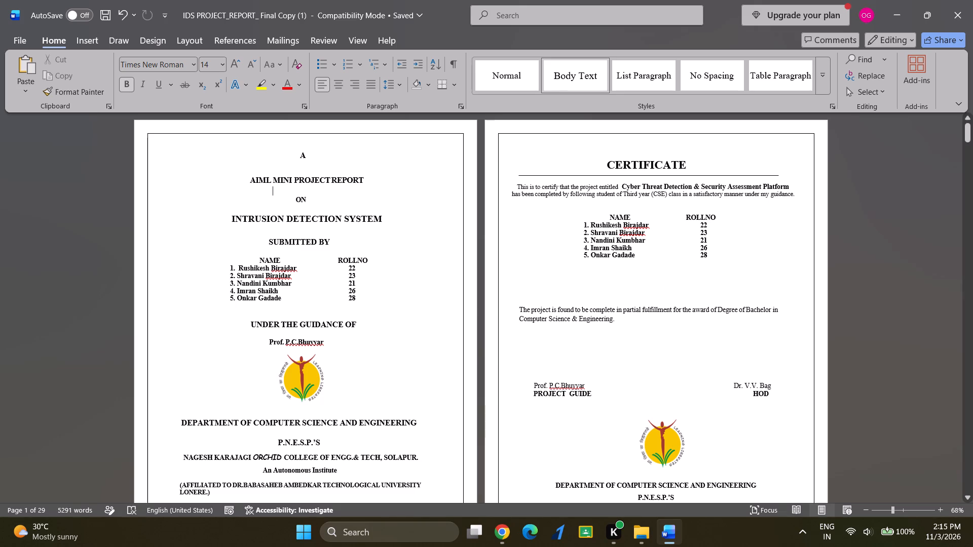
key("ctrl+s")
Review the report from the cover page and certificate through the acknowledgement, abstract, index and introduction for layout and text alignment.
left_click(390, 306)
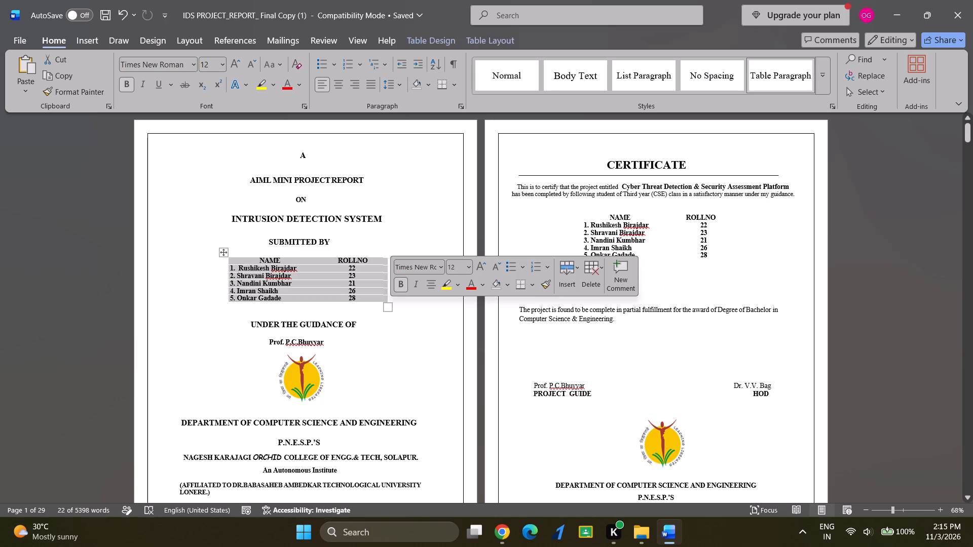
left_click(421, 331)
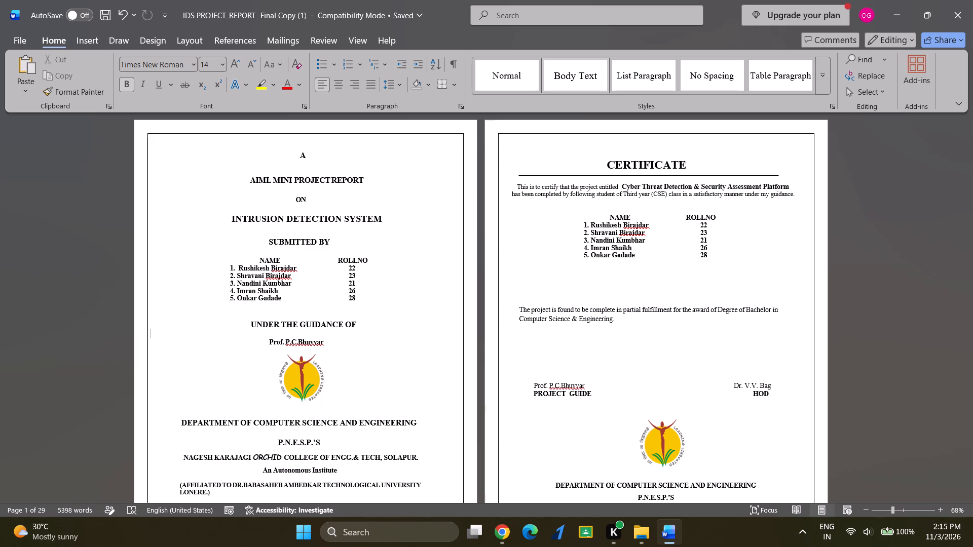
scroll(396, 238, "down", 3)
scroll(396, 238, "up", 2)
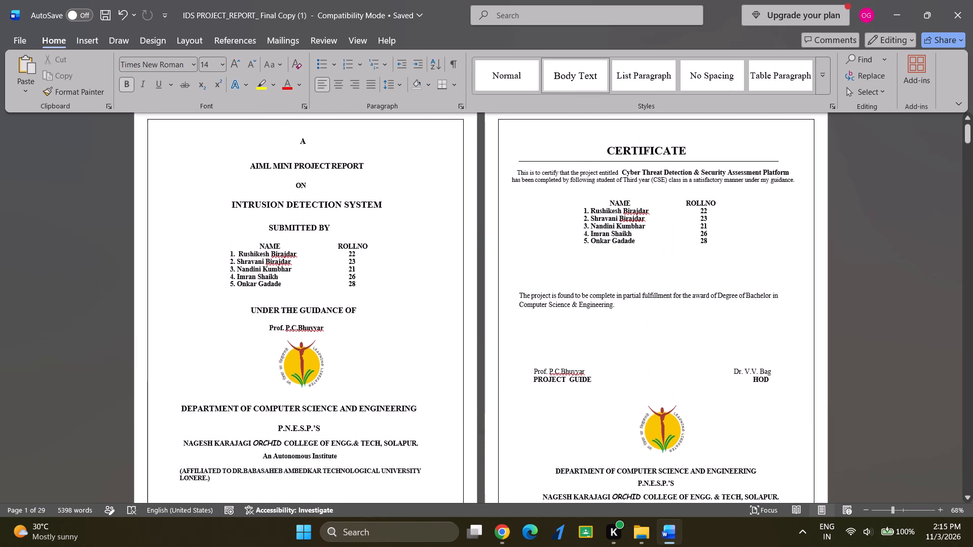
scroll(396, 238, "up", 1)
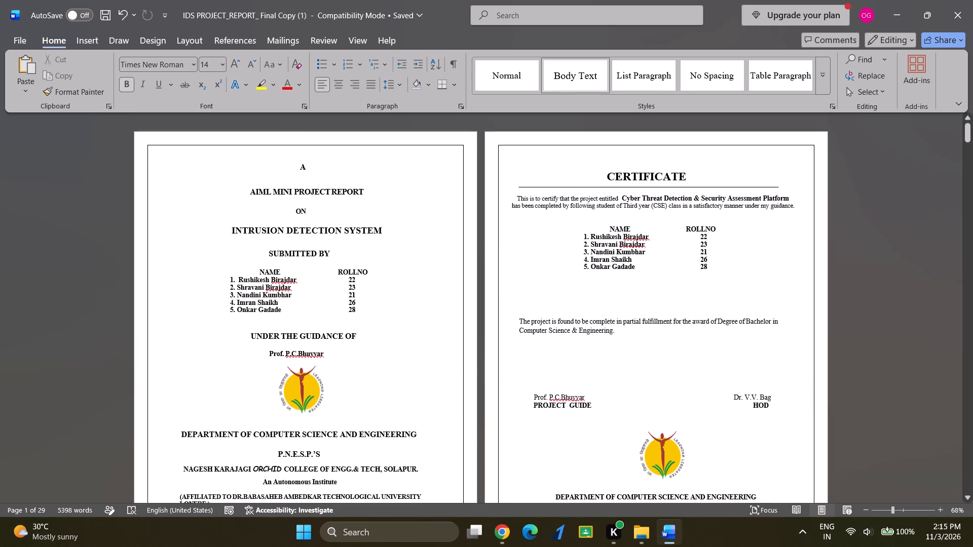
scroll(396, 238, "down", 5)
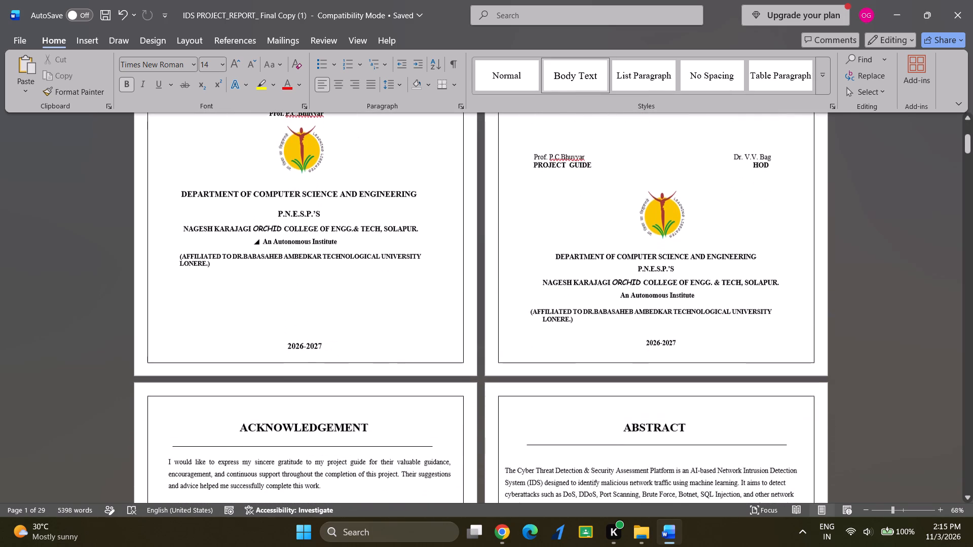
scroll(396, 238, "down", 4)
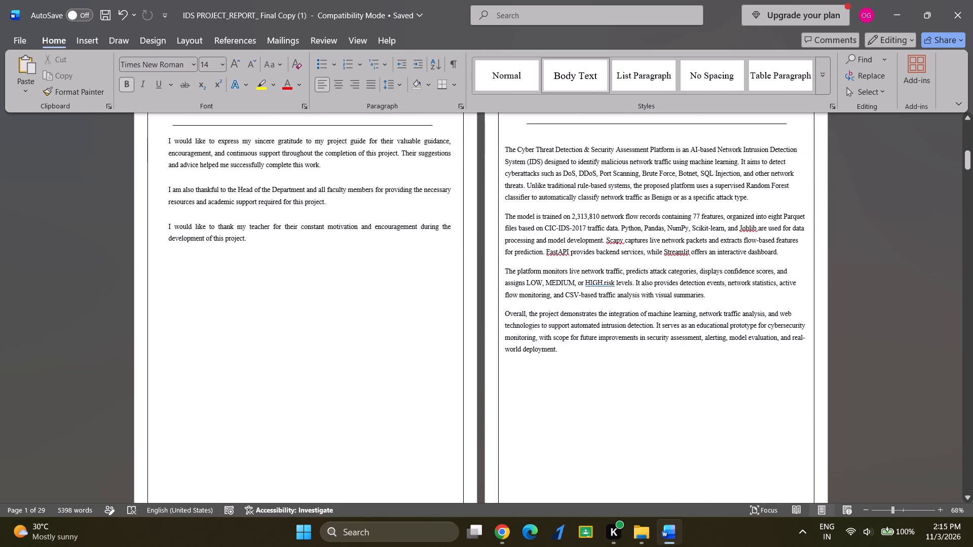
scroll(396, 238, "down", 1)
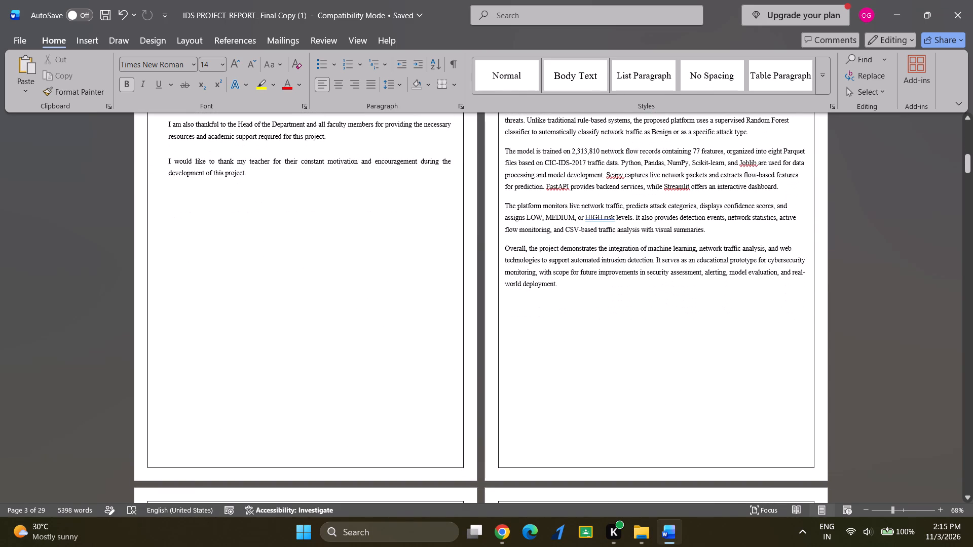
scroll(396, 238, "down", 1)
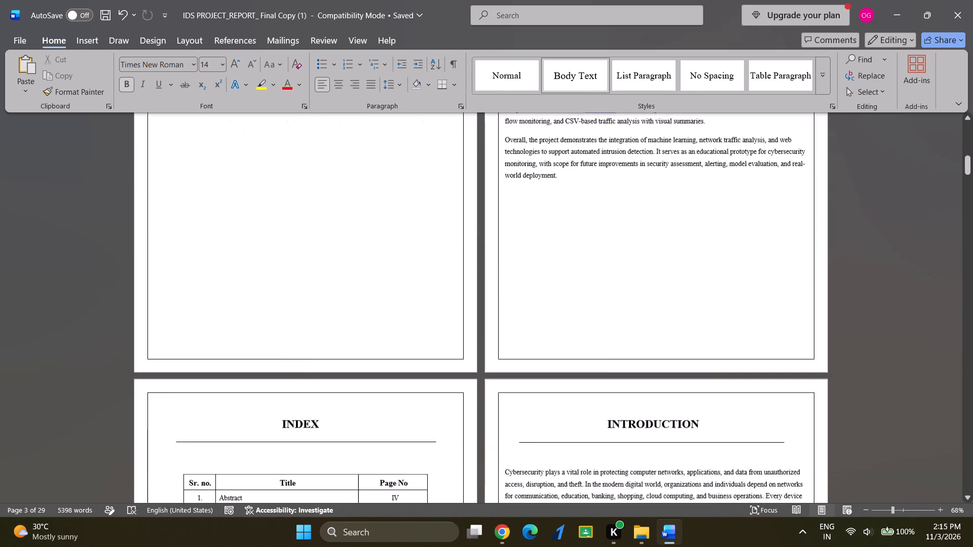
scroll(396, 238, "down", 4)
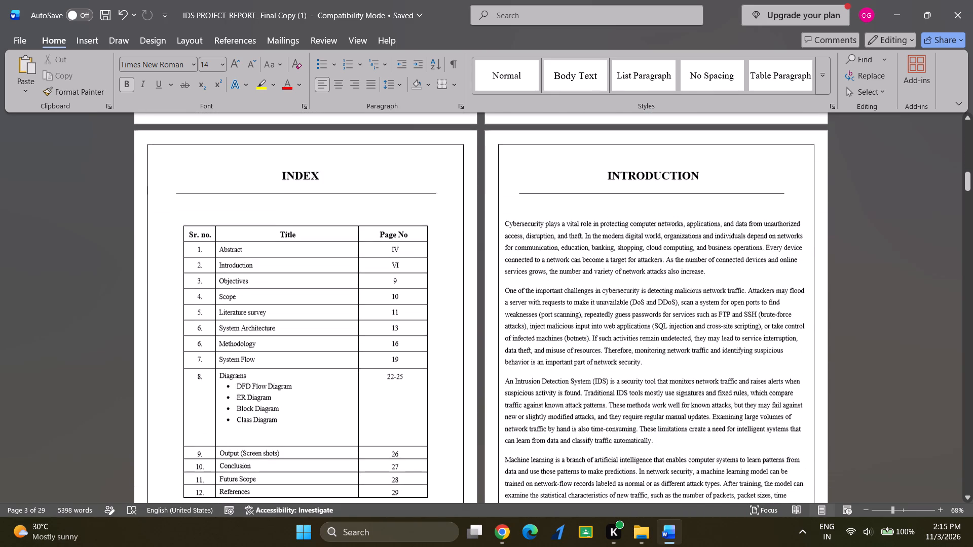
scroll(396, 238, "down", 7)
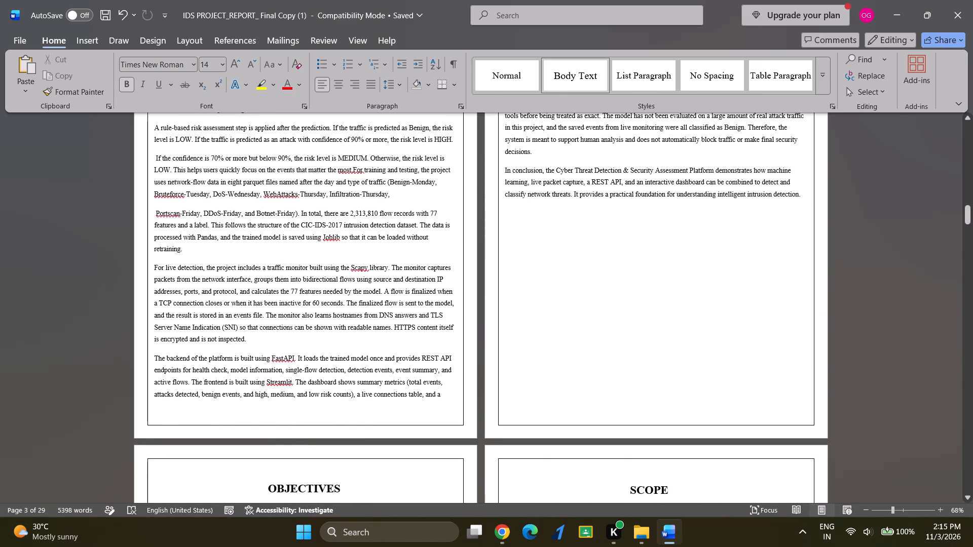
Justify all INTRODUCTION body text, from the opening cybersecurity paragraph through the concluding paragraph before OBJECTIVES.
scroll(396, 238, "up", 5)
scroll(468, 287, "down", 1)
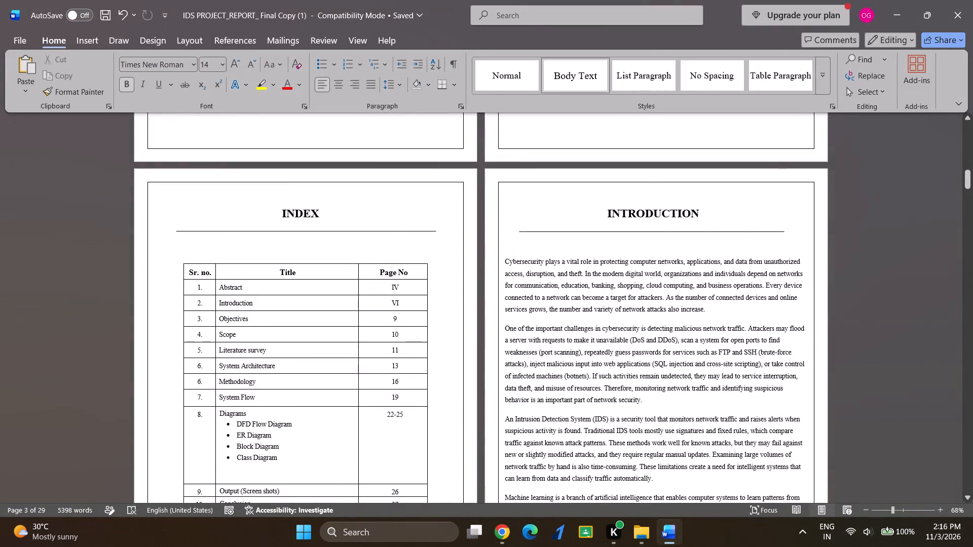
scroll(515, 267, "down", 1)
left_click_drag(506, 175, 641, 469)
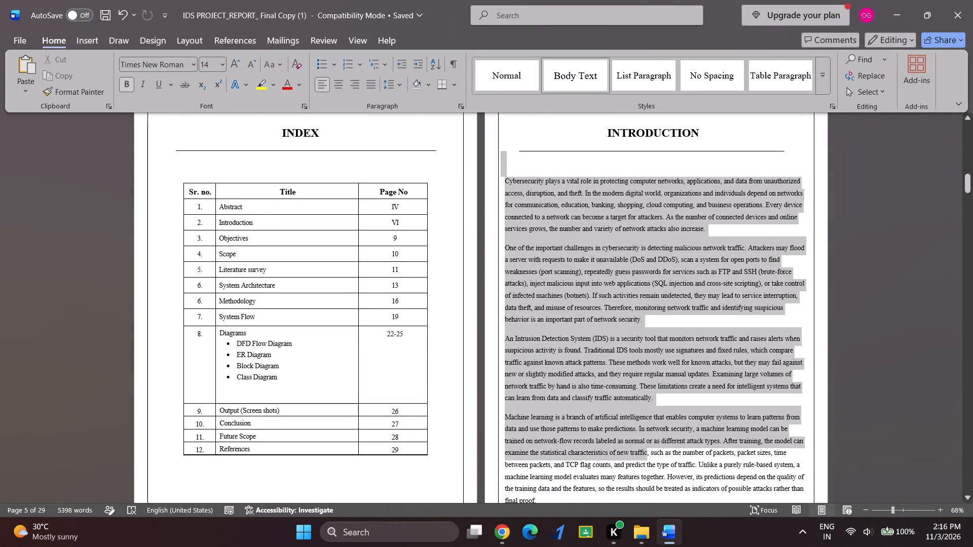
left_click_drag(641, 469, 660, 489)
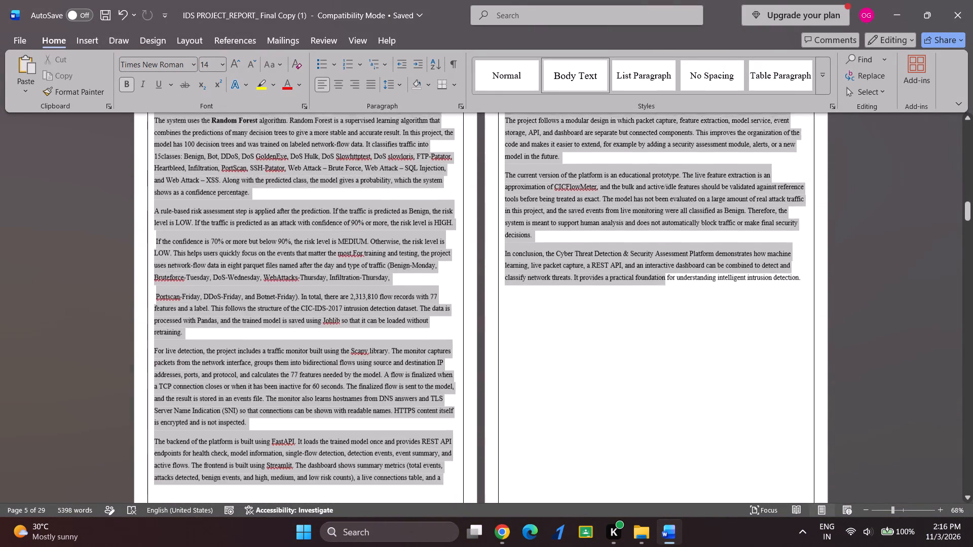
left_click_drag(660, 489, 819, 402)
left_click(371, 89)
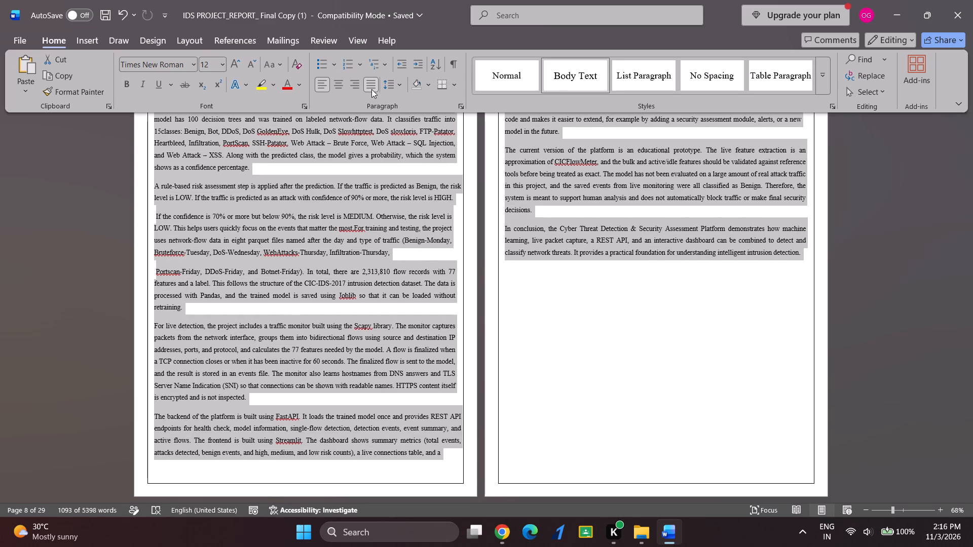
scroll(467, 302, "up", 2)
left_click(543, 329)
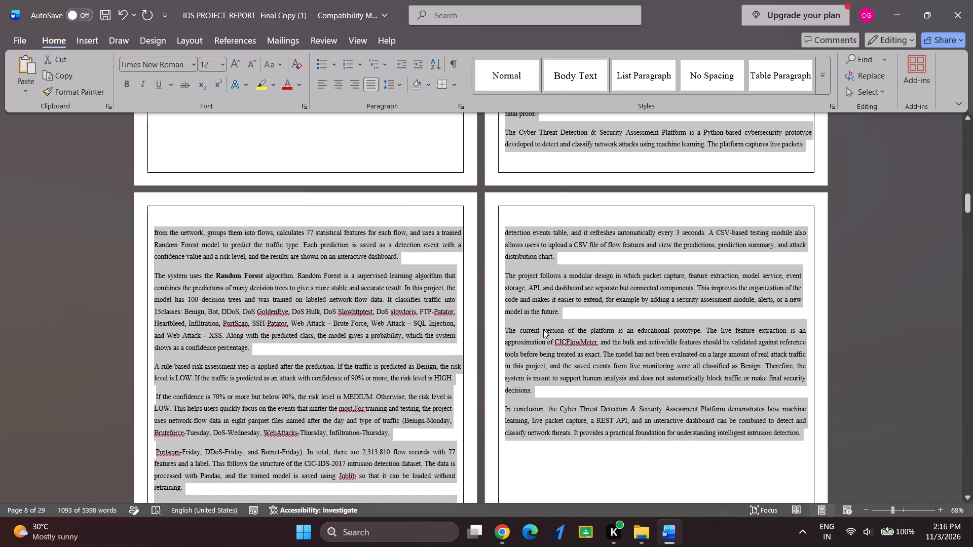
scroll(581, 339, "up", 4)
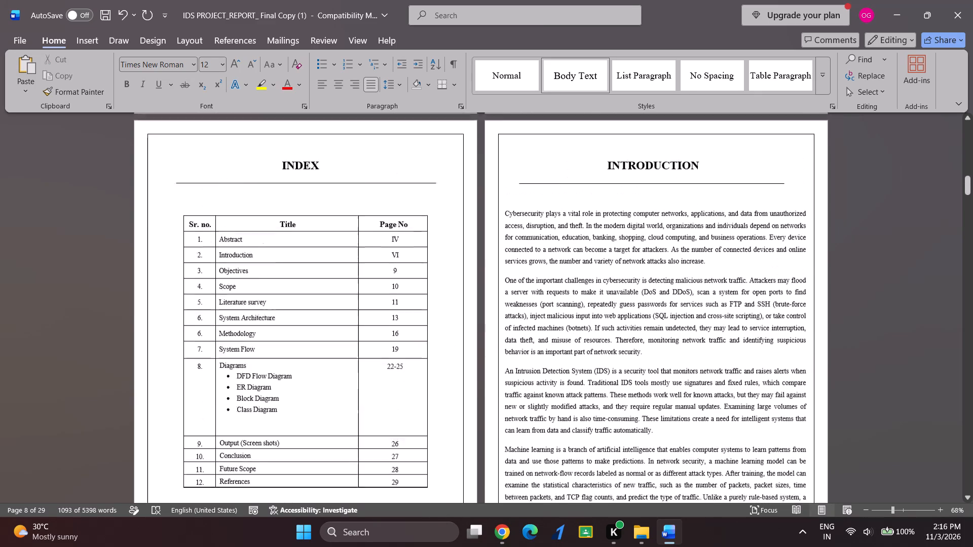
scroll(581, 339, "up", 1)
left_click(597, 329)
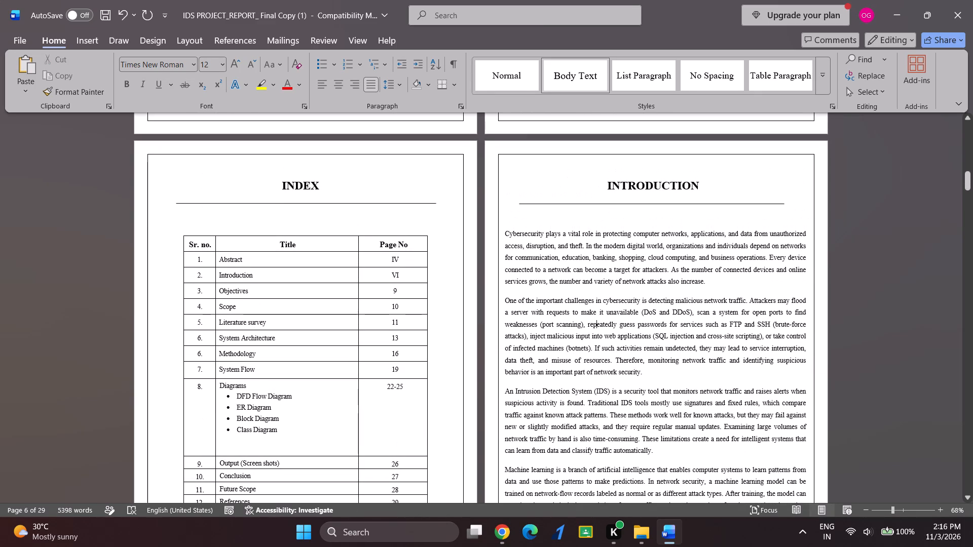
left_click(608, 221)
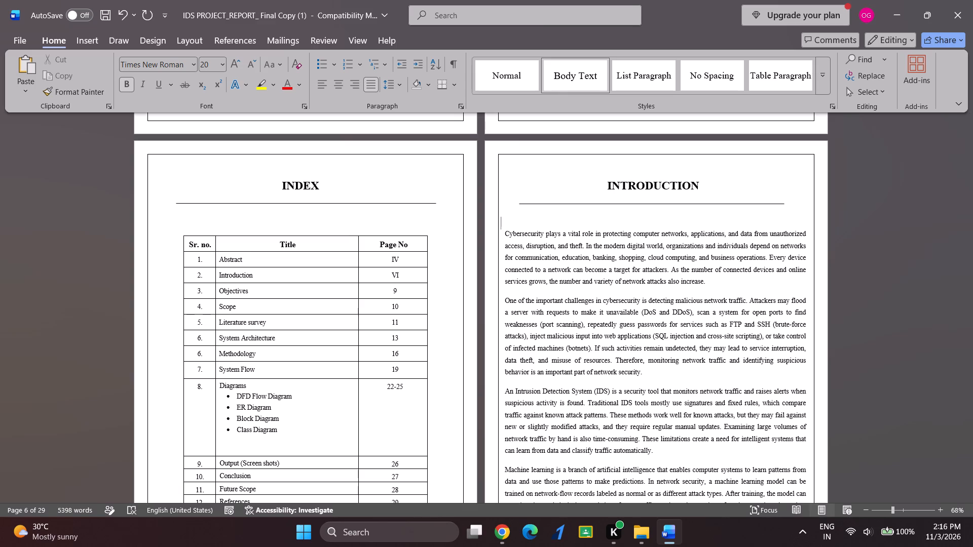
Look over the front pages again and examine the INDEX table's page numbers from Introduction through Diagrams.
scroll(608, 221, "up", 9)
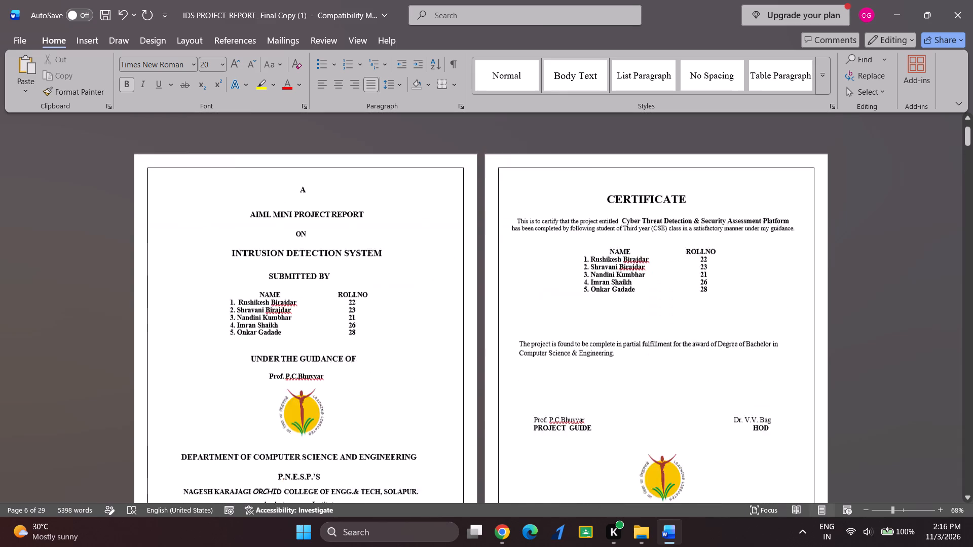
scroll(608, 221, "up", 4)
scroll(608, 221, "down", 7)
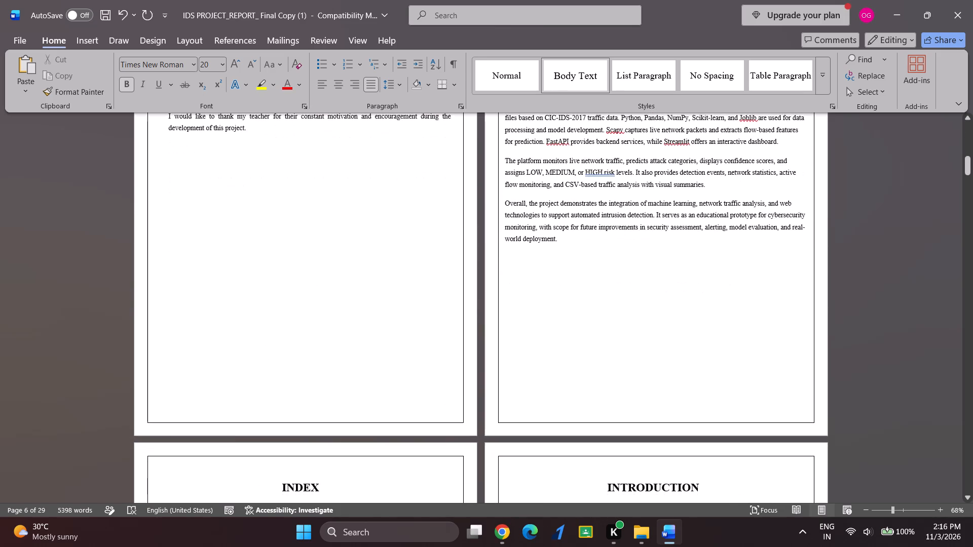
scroll(608, 221, "down", 3)
scroll(556, 316, "down", 2)
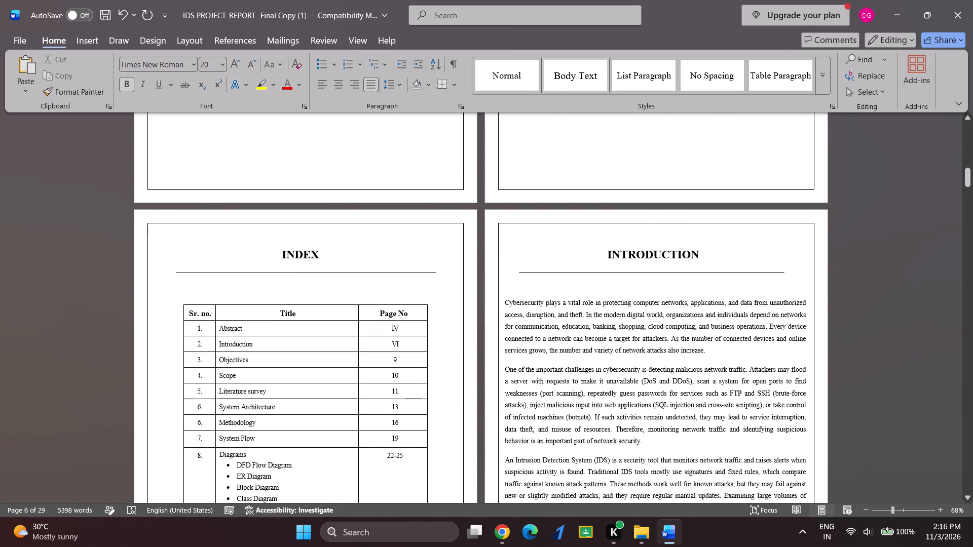
scroll(556, 316, "down", 1)
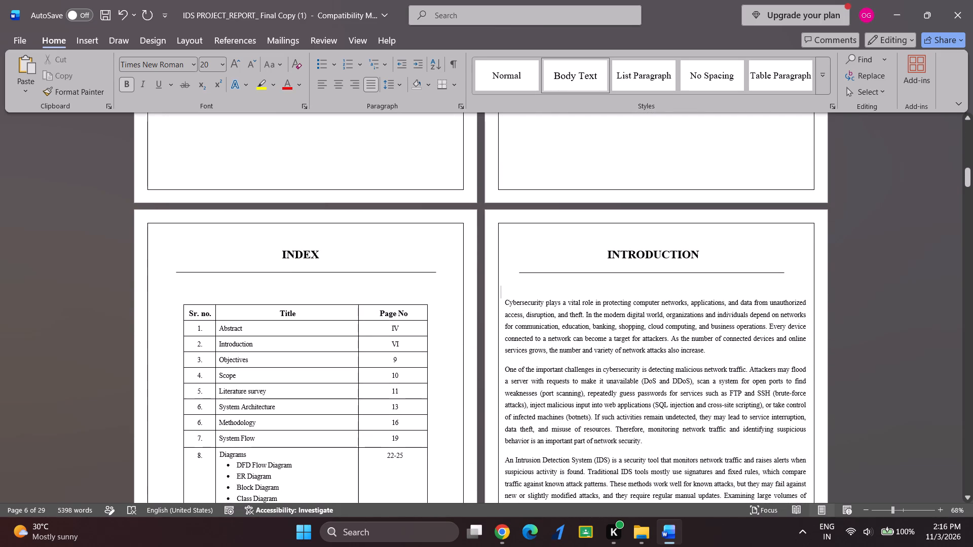
left_click(404, 346)
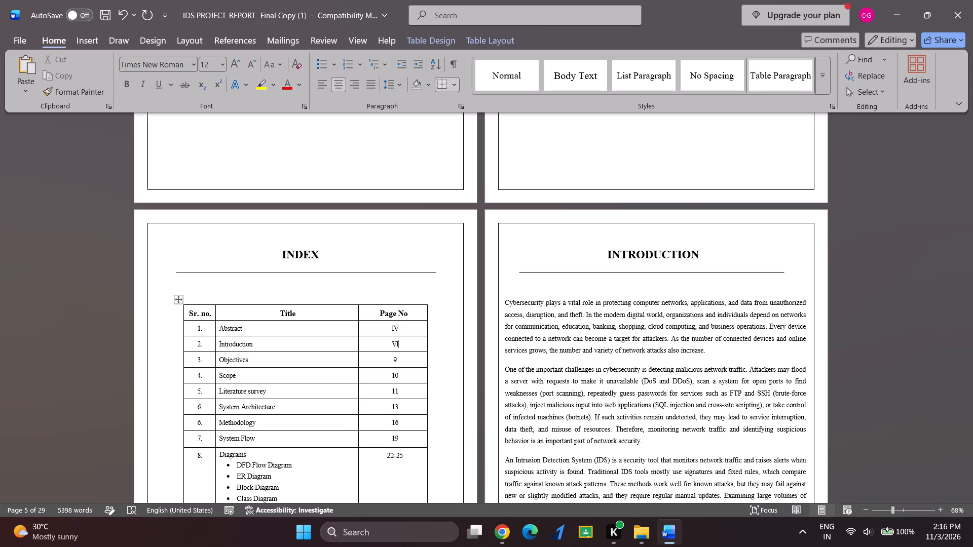
left_click(400, 360)
left_click(411, 454)
left_click(408, 440)
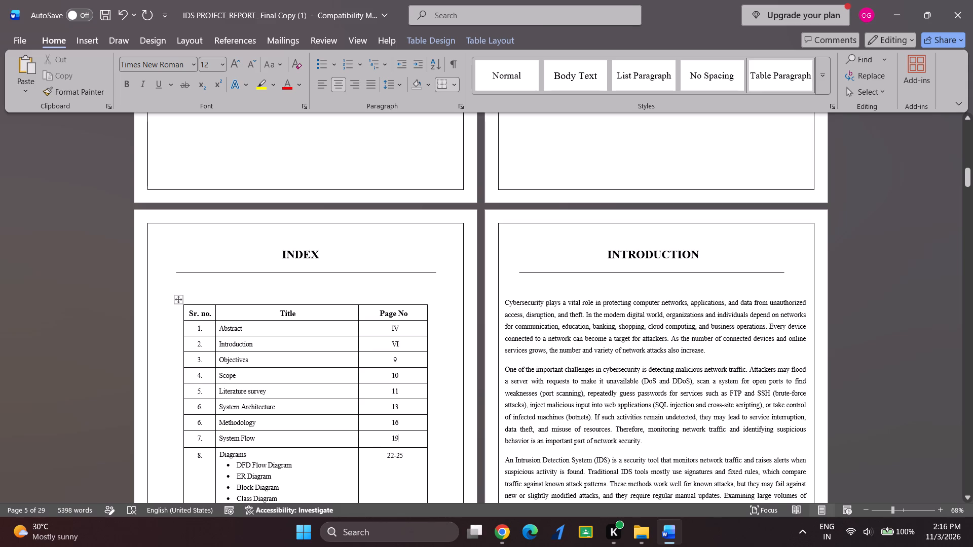
left_click(408, 426)
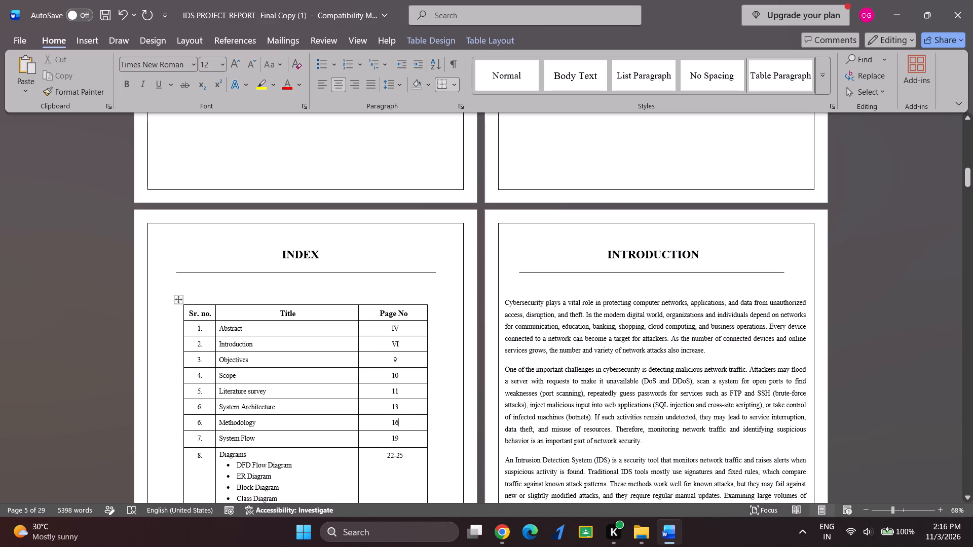
left_click(403, 485)
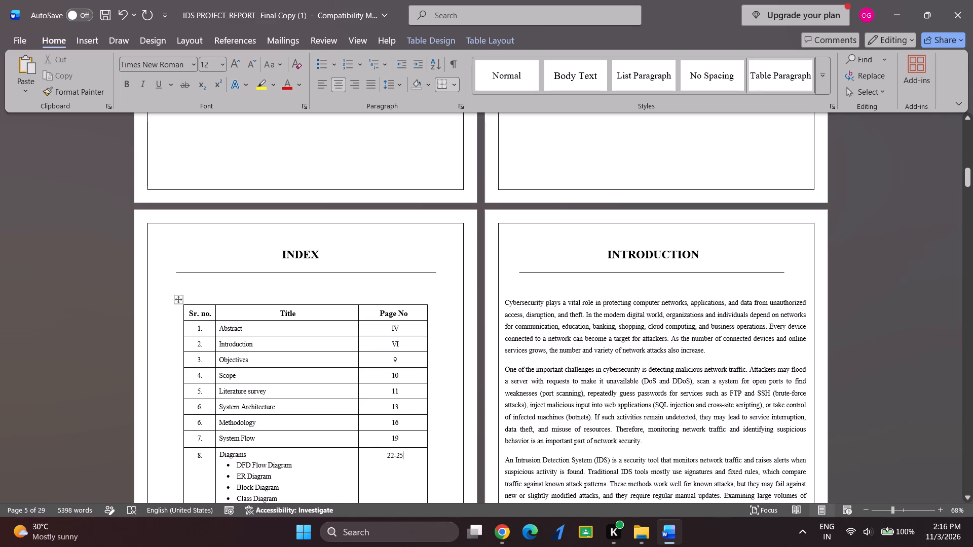
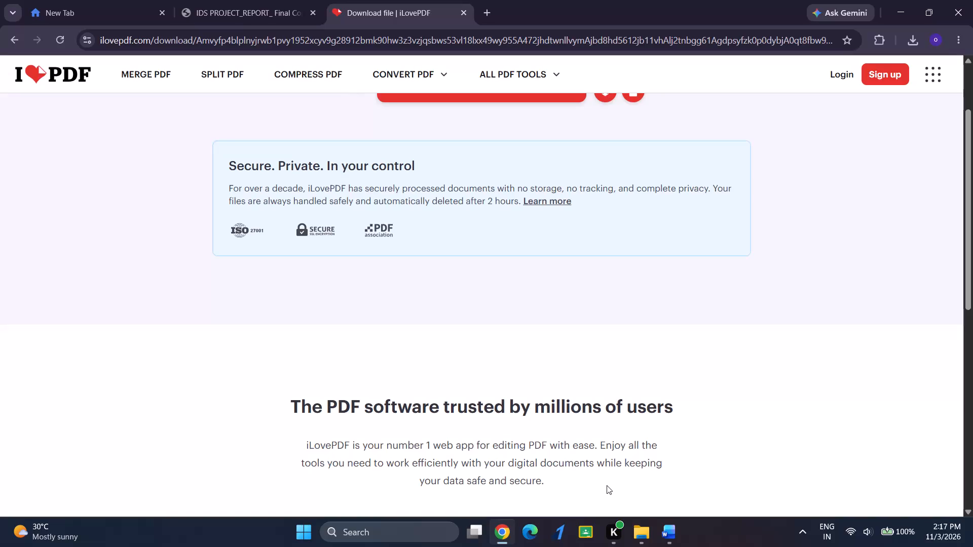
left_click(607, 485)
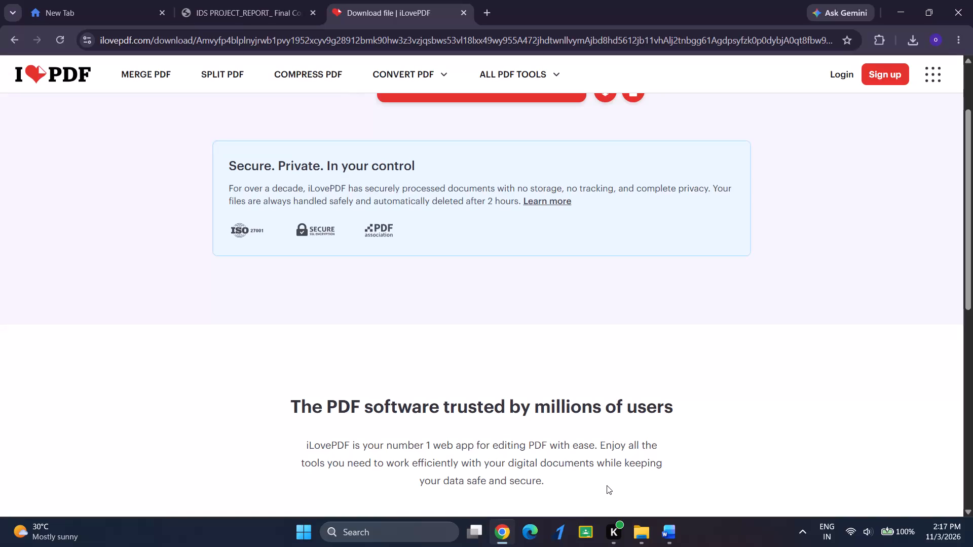
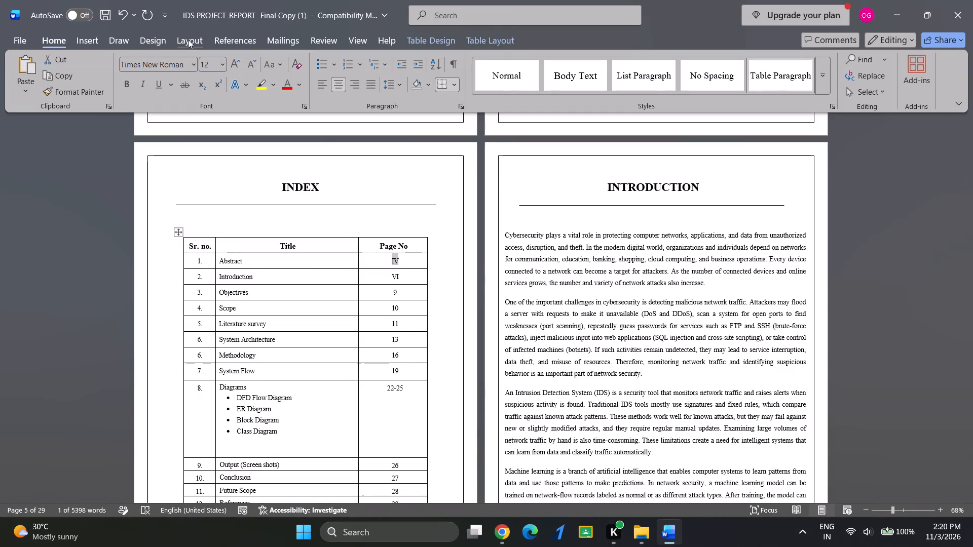
Insert page numbers at the bottom of the report's pages in the Plain Number 3 style and leave footer editing.
left_click(88, 47)
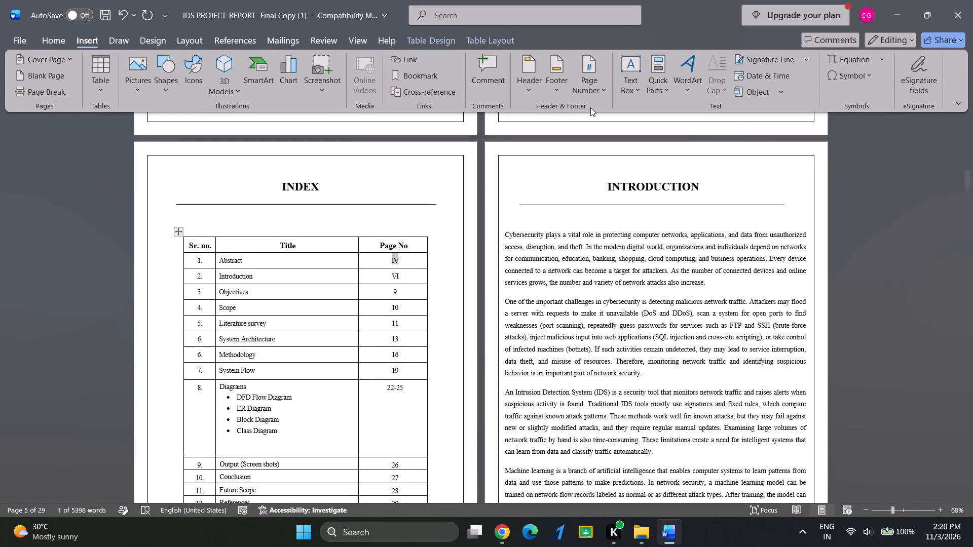
left_click(603, 87)
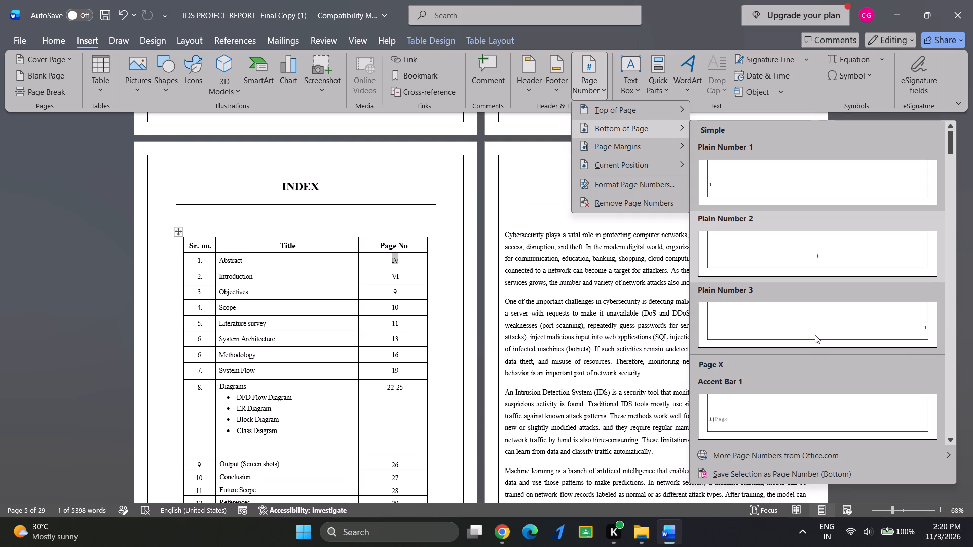
left_click(808, 328)
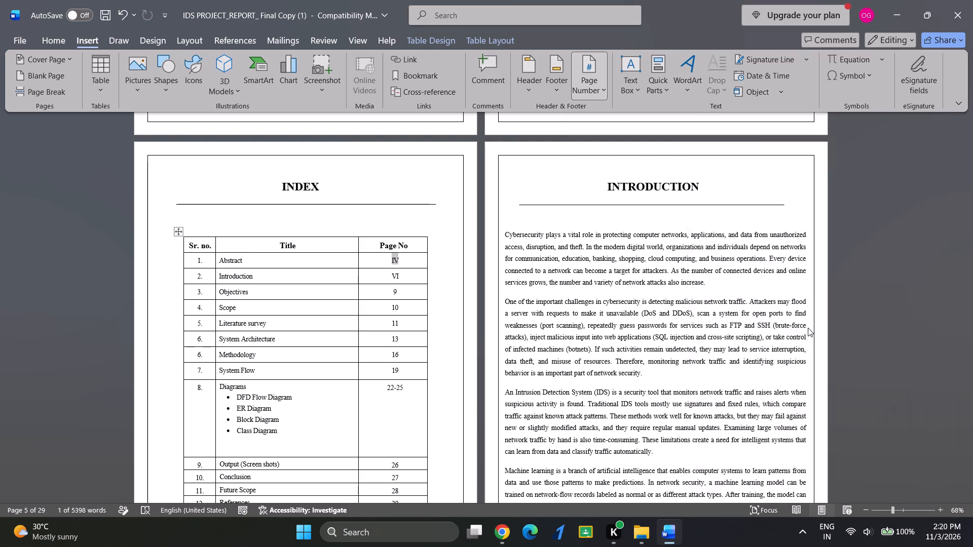
scroll(701, 342, "up", 3)
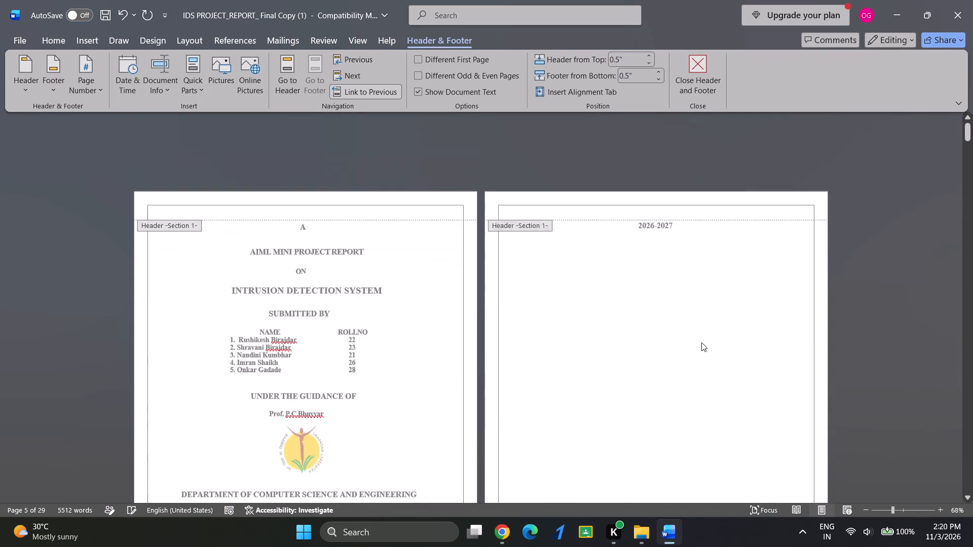
scroll(701, 342, "down", 2)
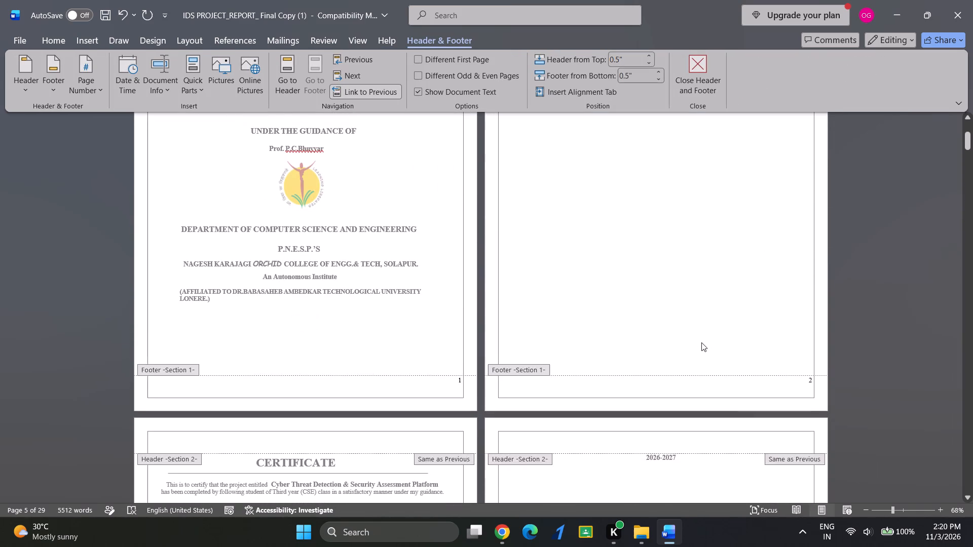
scroll(701, 342, "up", 2)
left_click(701, 342)
double_click(701, 342)
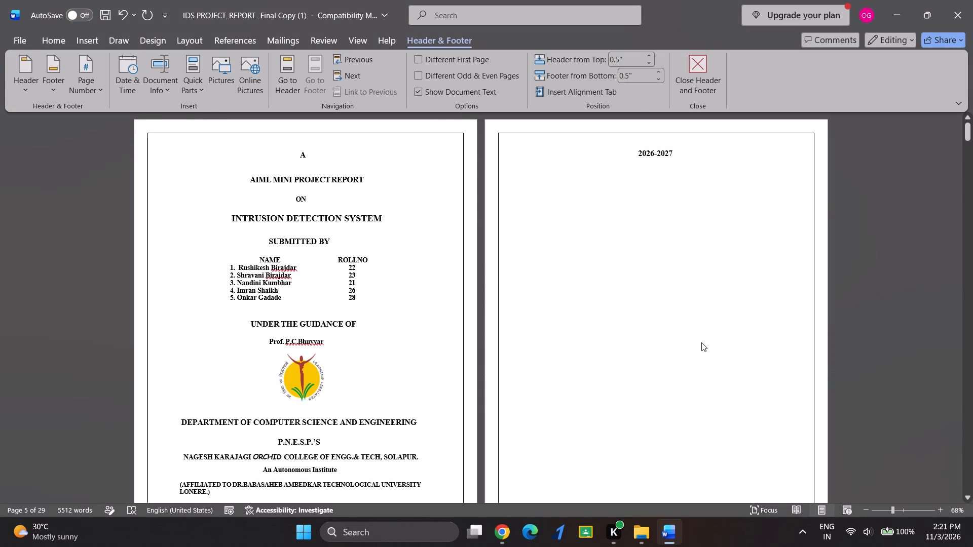
Remove surplus blank lines near the end of the cover page to pull the 2026-2027 line back onto it.
scroll(551, 181, "up", 1)
scroll(551, 181, "down", 1)
scroll(551, 181, "up", 1)
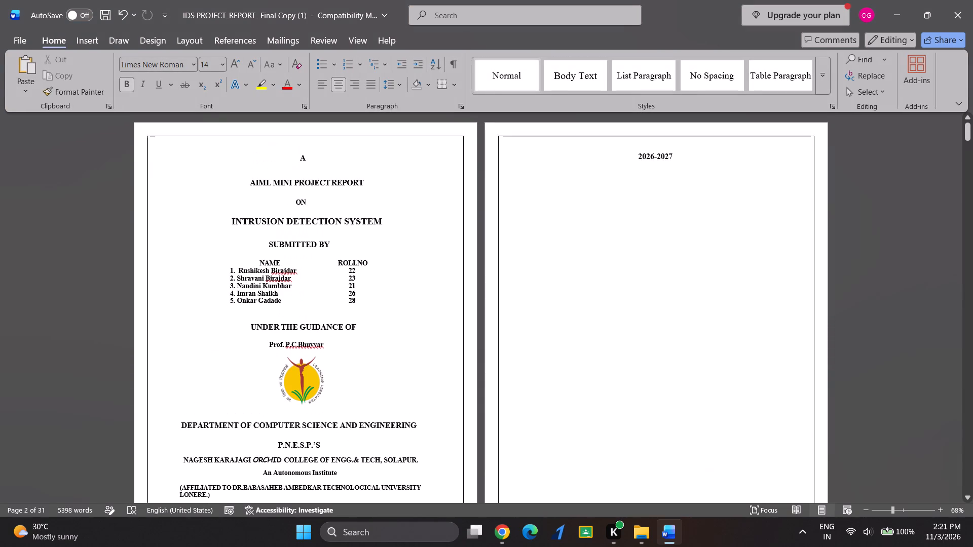
scroll(335, 491, "down", 1)
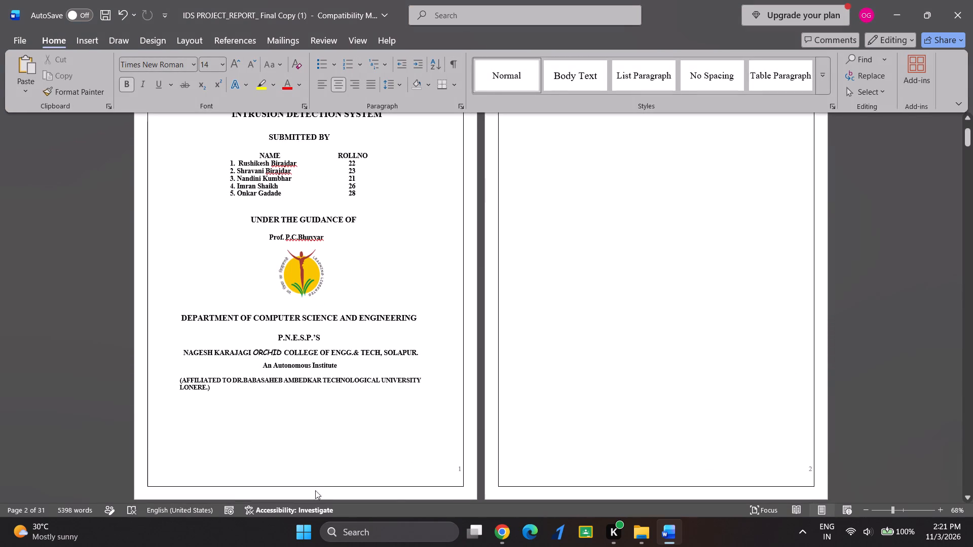
left_click(306, 464)
key("BackSpace")
key("BackSpace")
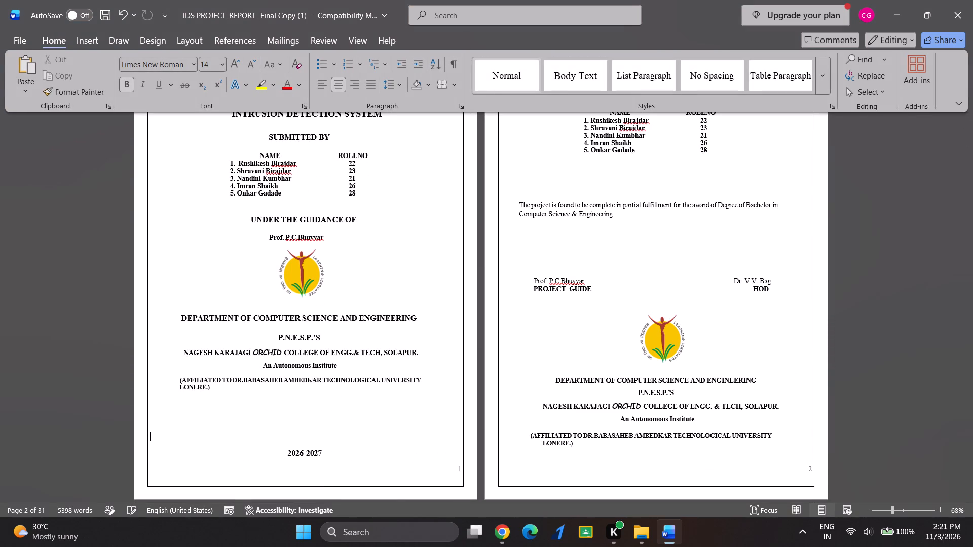
Review the cover, certificate, abstract and index pages for layout and page-number problems.
scroll(539, 416, "up", 4)
left_click(628, 157)
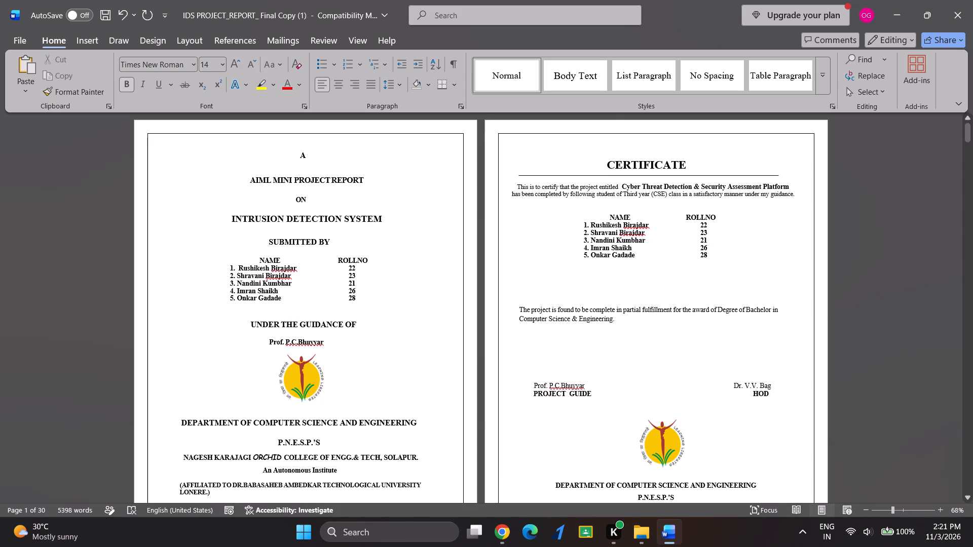
scroll(654, 254, "down", 13)
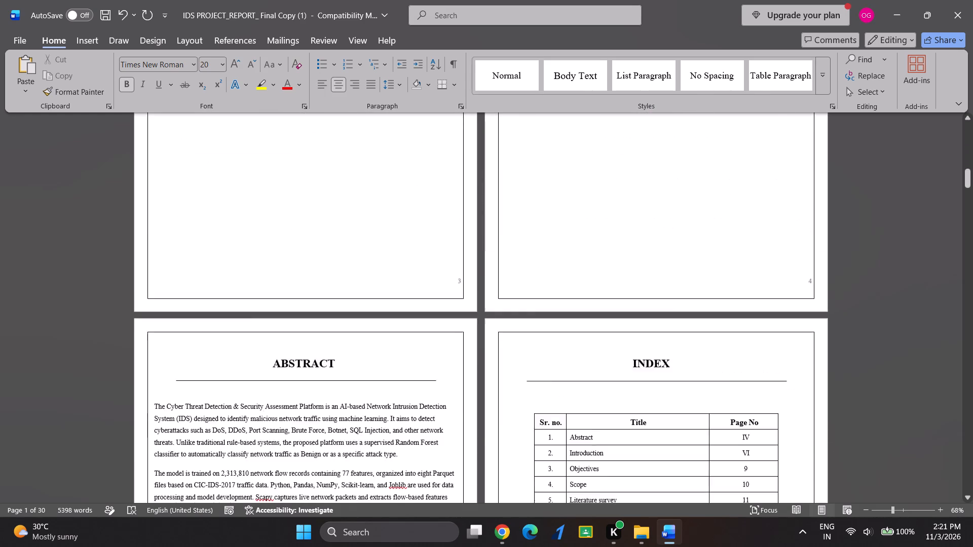
scroll(654, 254, "down", 2)
scroll(654, 254, "up", 1)
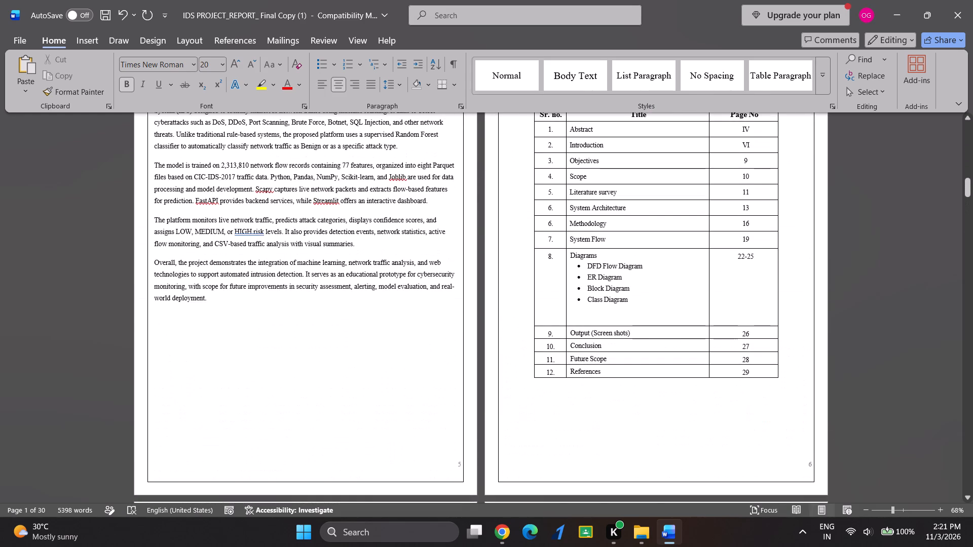
scroll(715, 253, "up", 1)
scroll(746, 224, "down", 1)
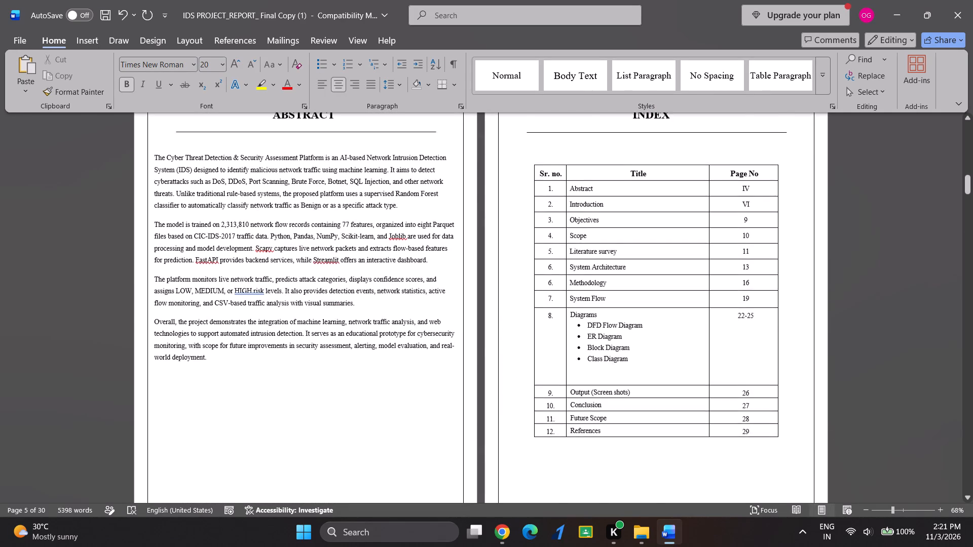
scroll(746, 224, "down", 1)
Pull the overflowing 2026-2027 line back onto the certificate page beneath the affiliation text and centre it.
scroll(746, 224, "up", 4)
scroll(746, 224, "down", 2)
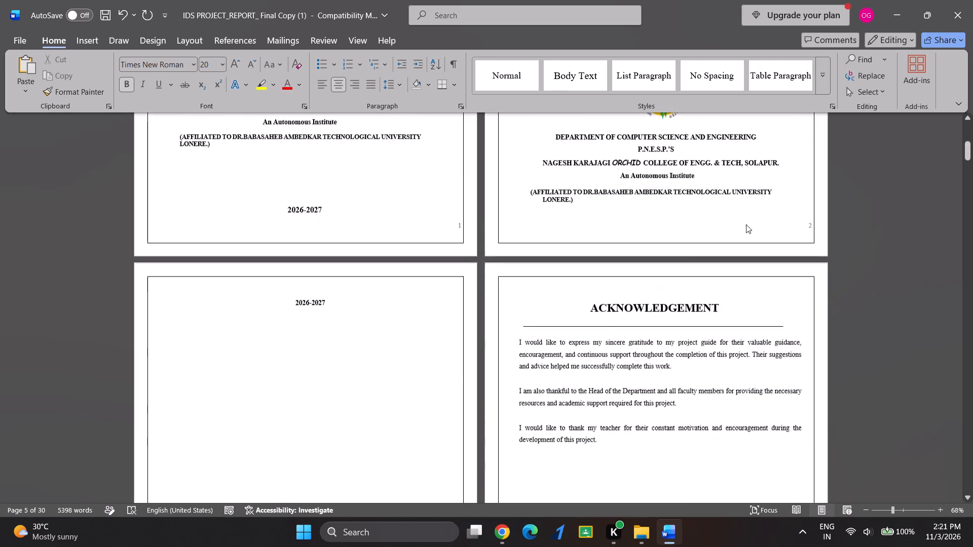
scroll(746, 224, "down", 1)
left_click(272, 250)
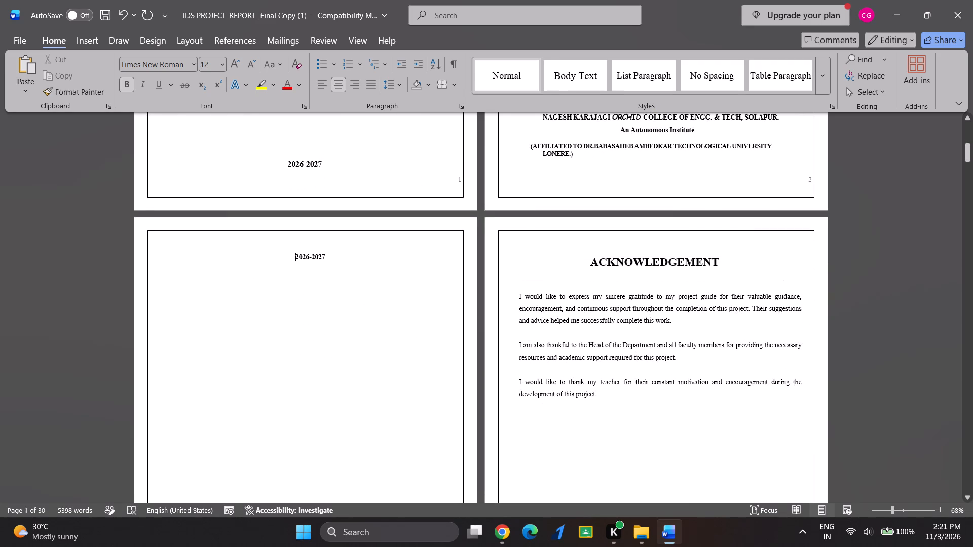
key("BackSpace")
key("BackSpace")
key("BackSpace")
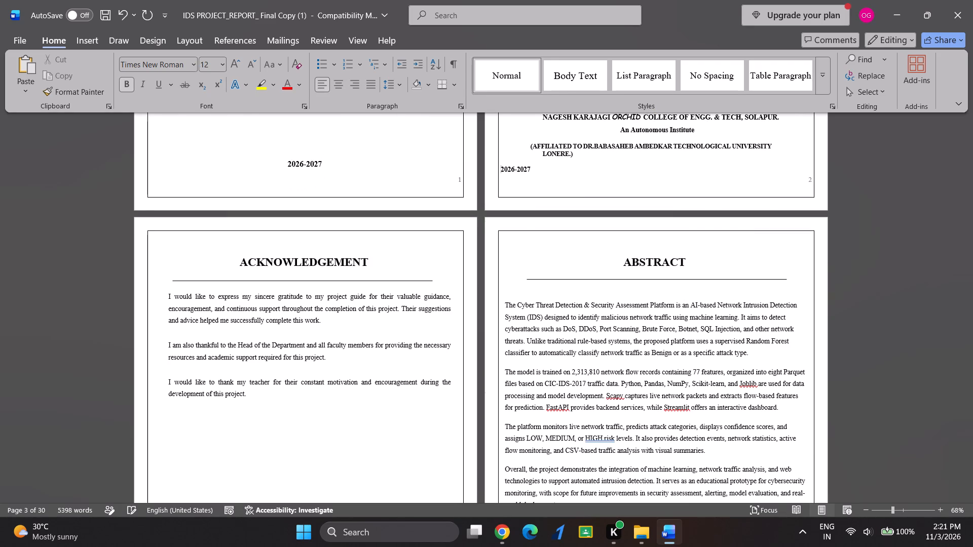
key("ctrl+e")
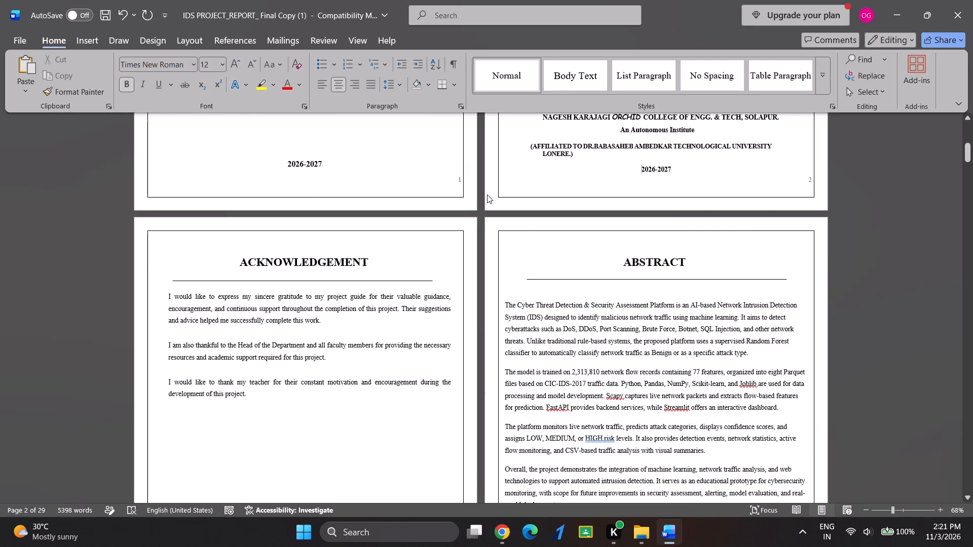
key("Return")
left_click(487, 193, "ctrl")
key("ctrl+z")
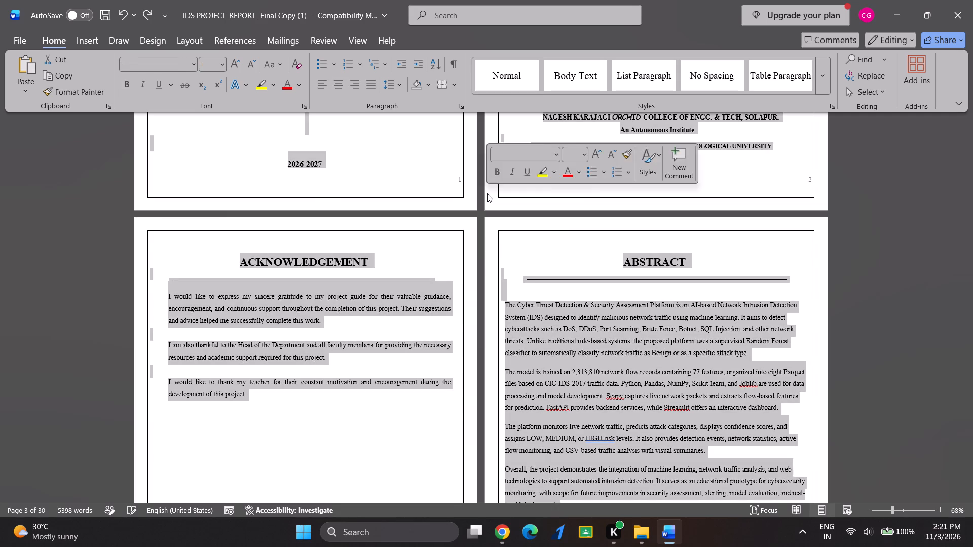
Check the index table's listed page numbers against the numbering on the abstract, introduction and surrounding pages.
scroll(558, 230, "down", 4)
left_click(372, 289)
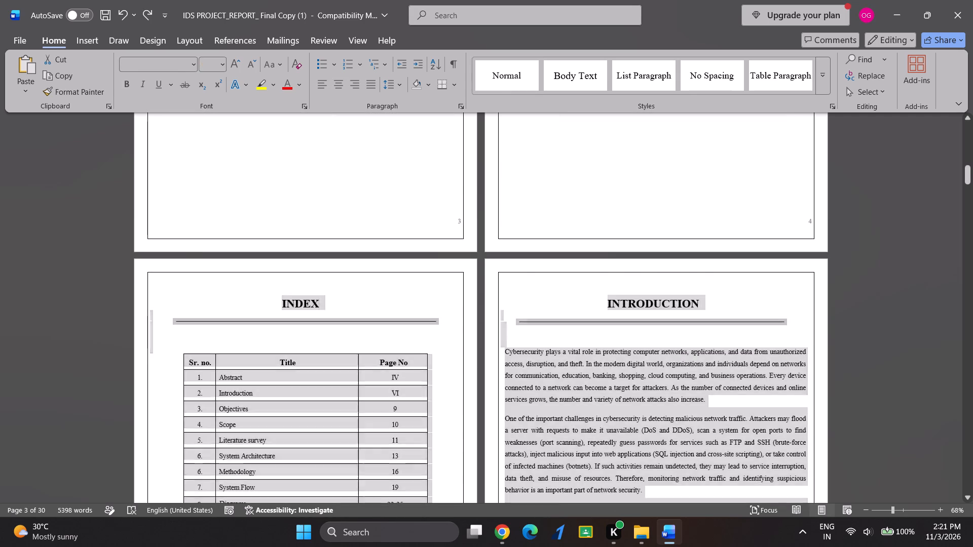
scroll(372, 289, "down", 3)
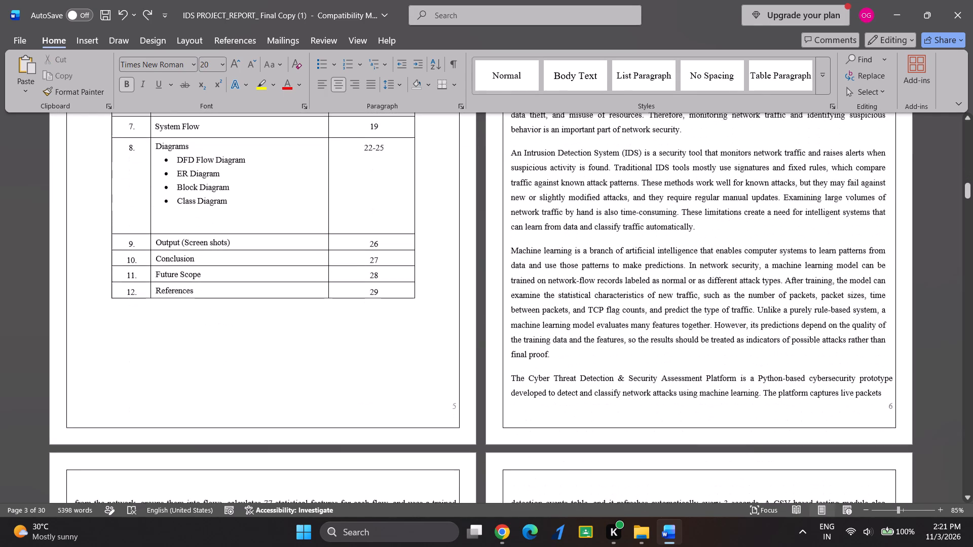
scroll(354, 300, "down", 2)
scroll(275, 260, "up", 1, "ctrl")
scroll(275, 260, "up", 1)
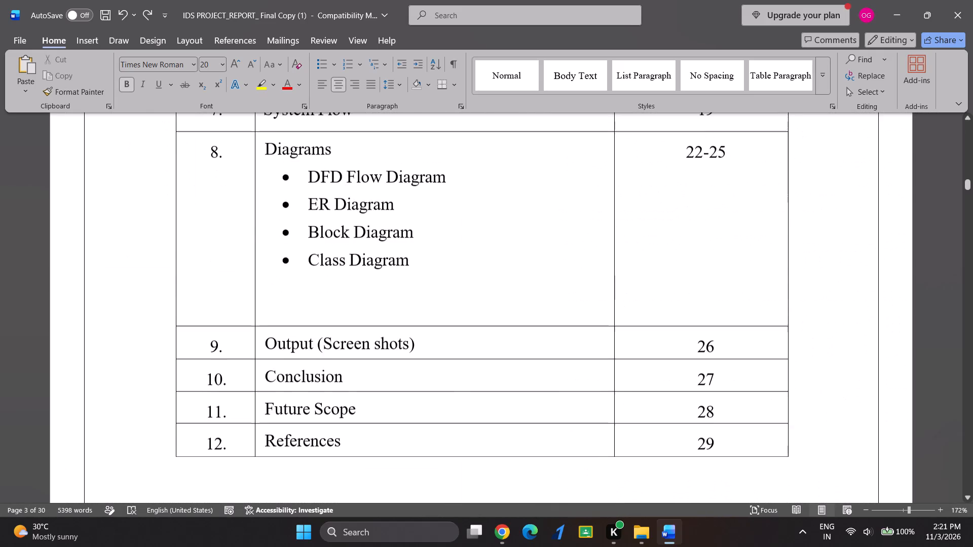
scroll(275, 260, "up", 4)
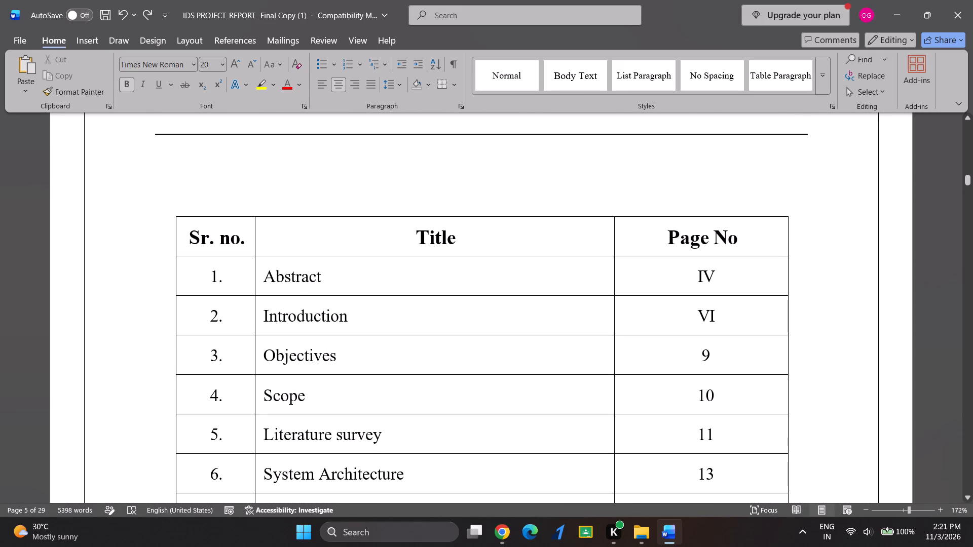
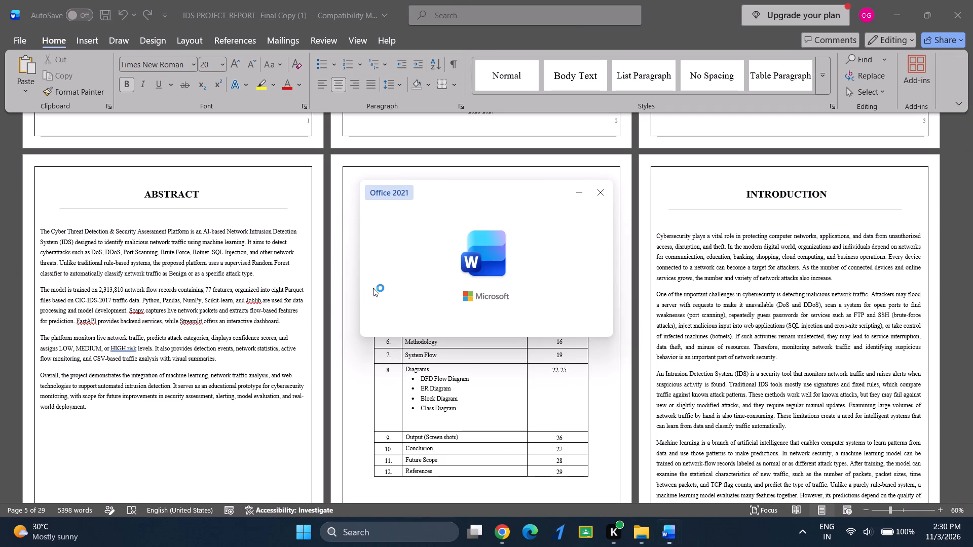
left_click(373, 288)
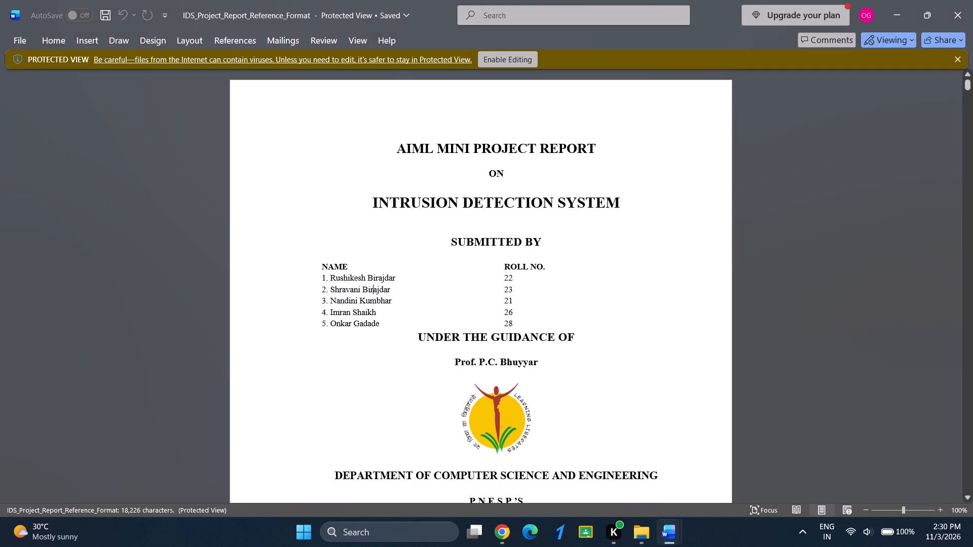
left_click(520, 65)
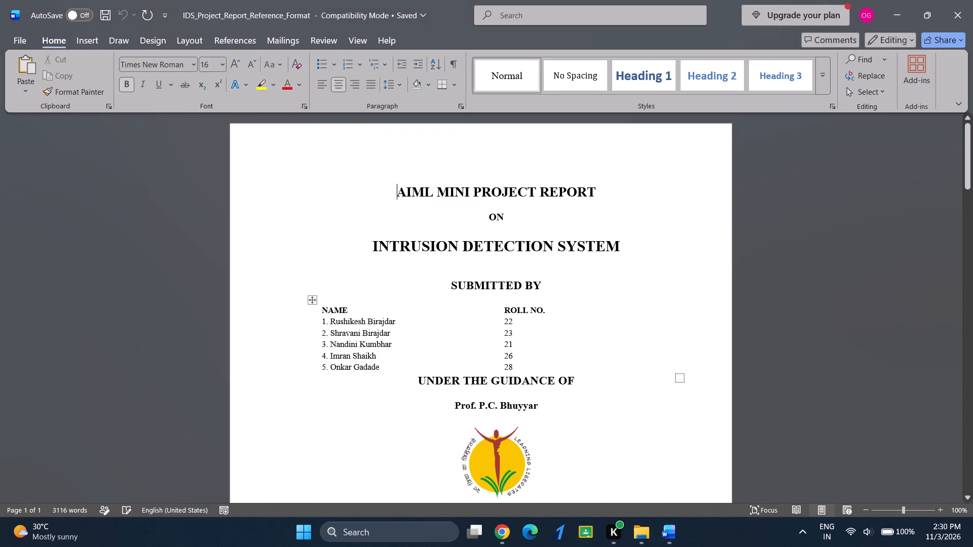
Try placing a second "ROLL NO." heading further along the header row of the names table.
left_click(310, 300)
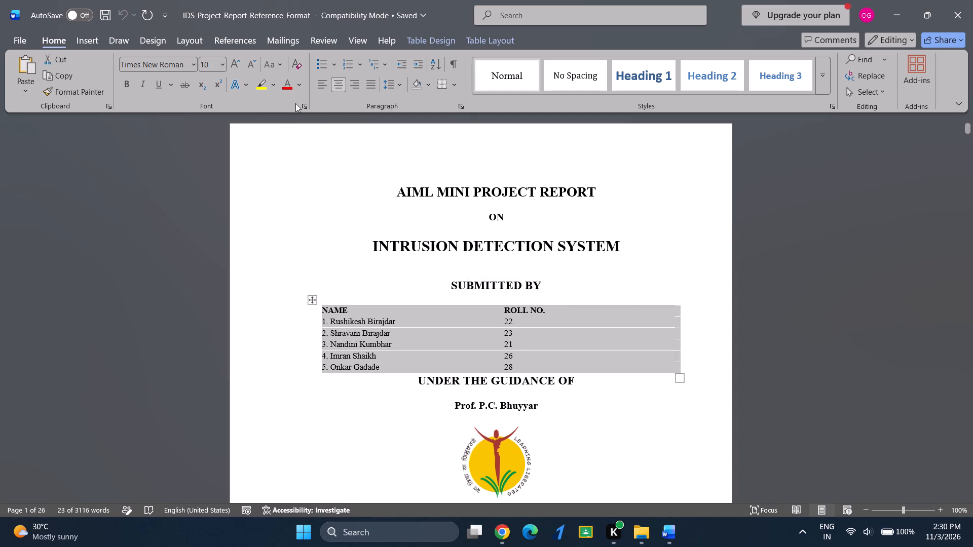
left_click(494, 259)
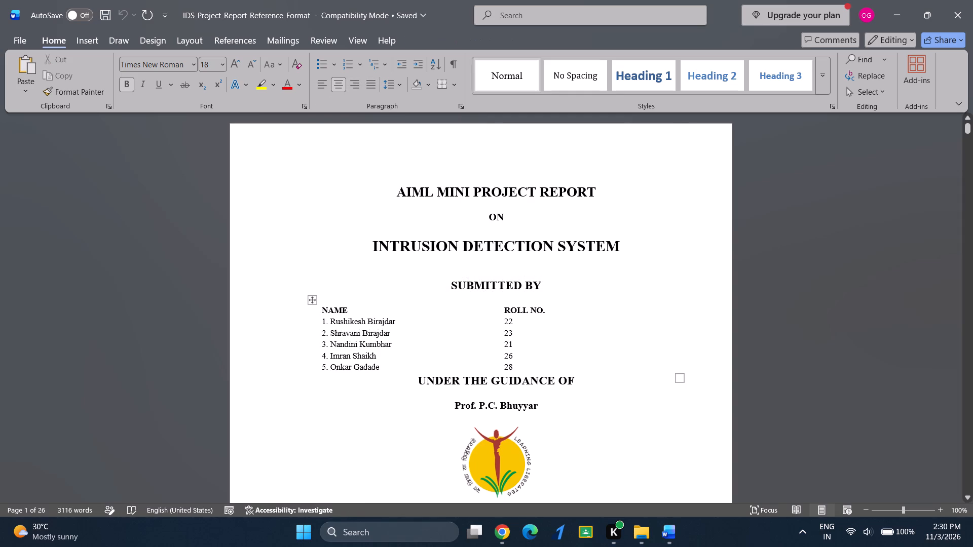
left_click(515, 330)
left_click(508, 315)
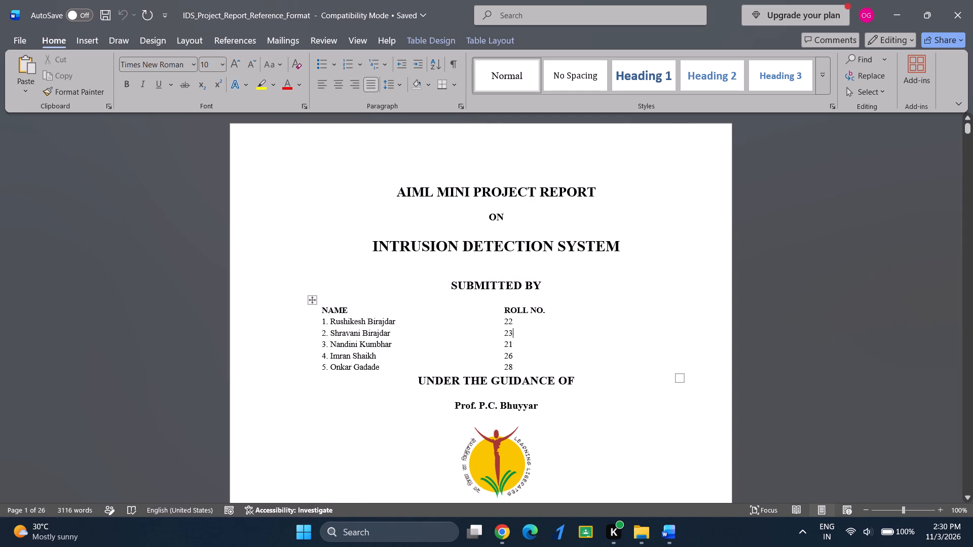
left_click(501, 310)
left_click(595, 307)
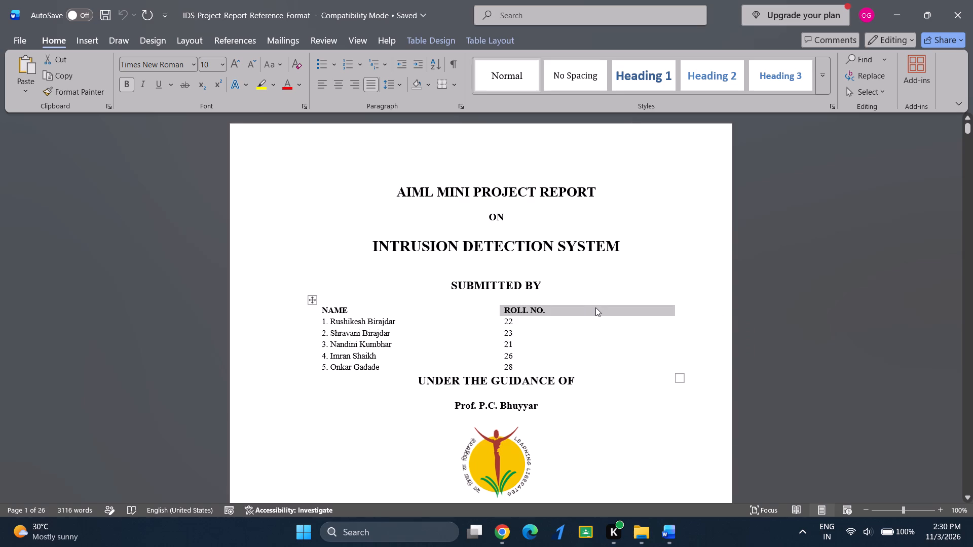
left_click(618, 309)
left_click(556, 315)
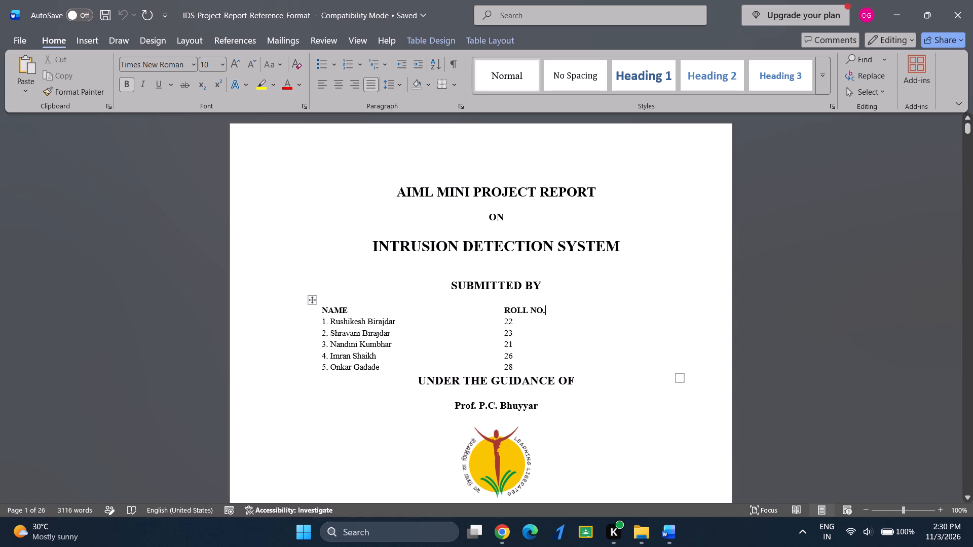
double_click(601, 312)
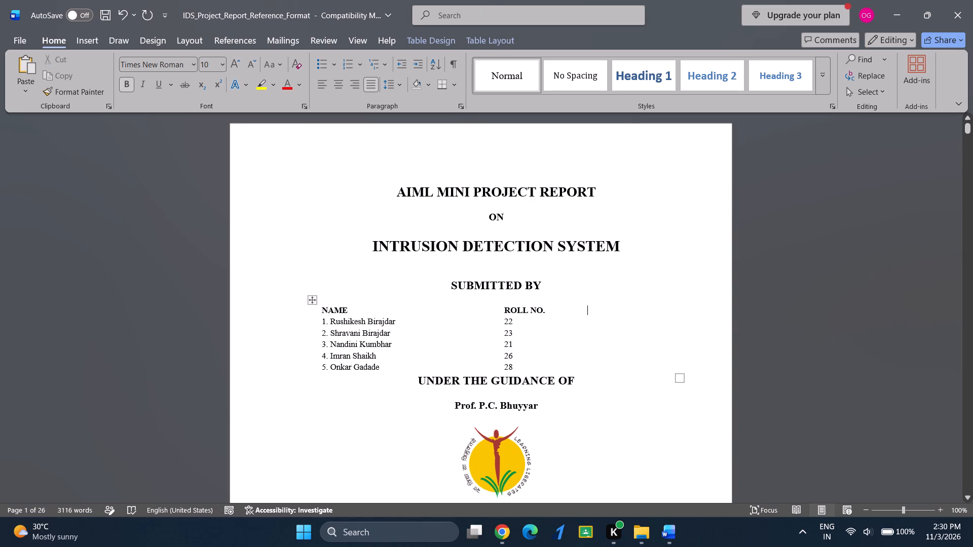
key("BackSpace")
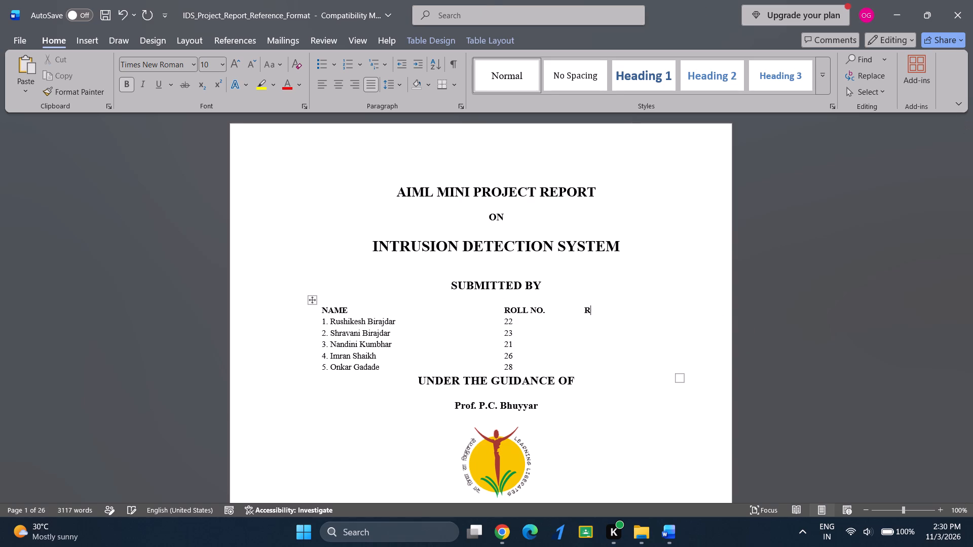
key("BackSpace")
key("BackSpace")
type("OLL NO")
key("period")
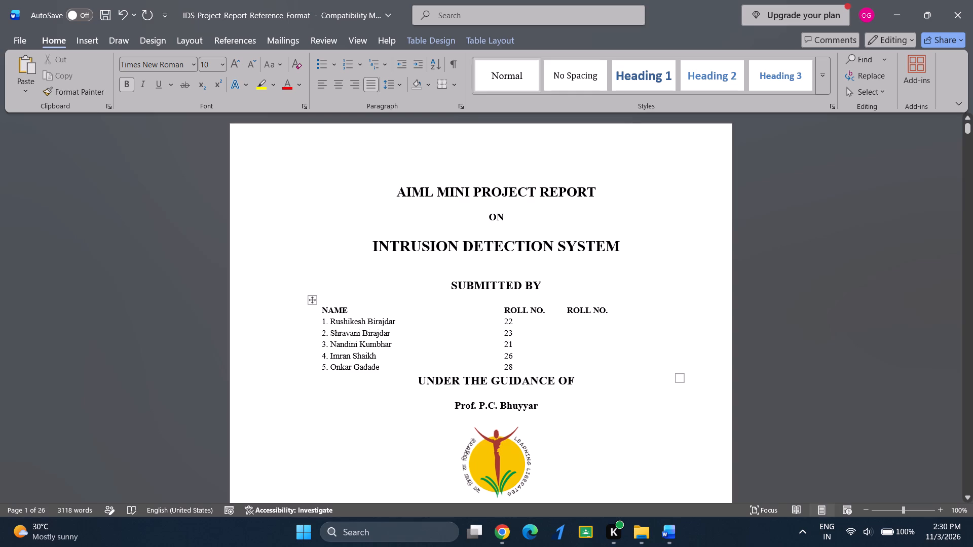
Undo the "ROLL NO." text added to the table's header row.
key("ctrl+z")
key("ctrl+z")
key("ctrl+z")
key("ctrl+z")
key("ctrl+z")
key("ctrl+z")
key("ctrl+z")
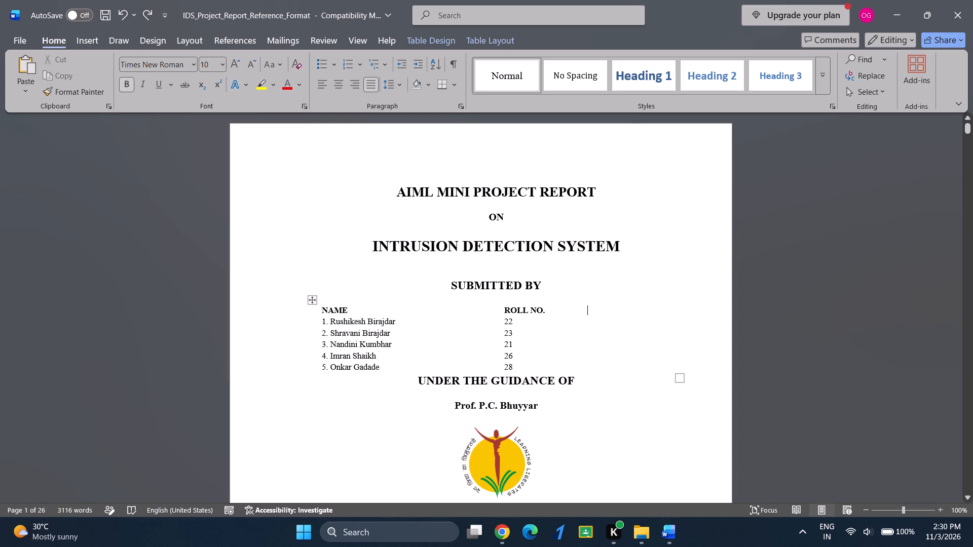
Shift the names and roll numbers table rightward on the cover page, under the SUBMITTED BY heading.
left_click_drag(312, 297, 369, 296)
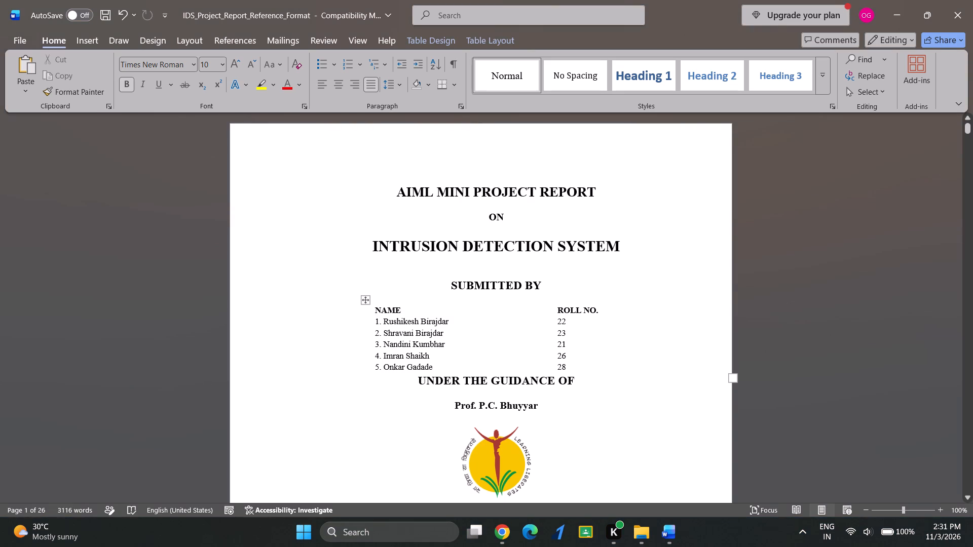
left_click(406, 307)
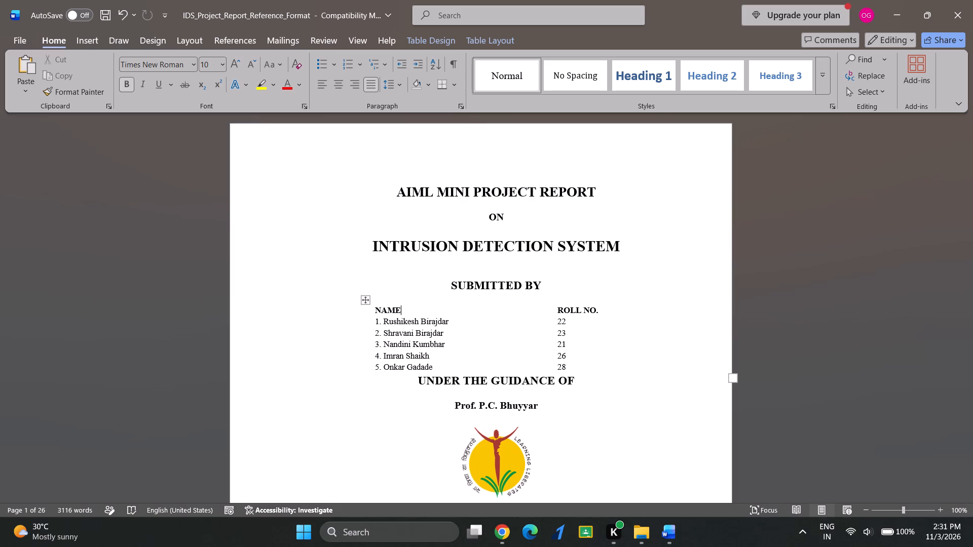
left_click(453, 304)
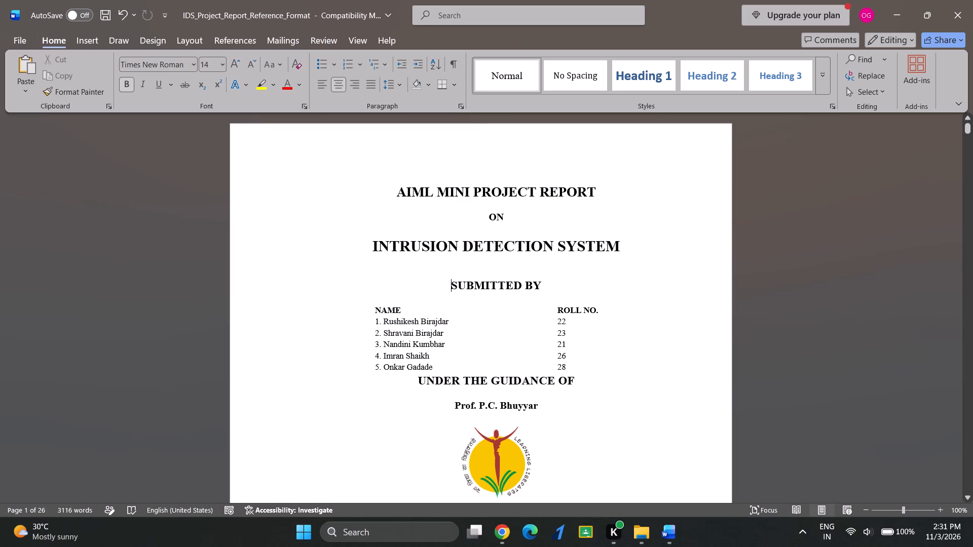
Insert a blank line above the UNDER THE GUIDANCE OF heading.
left_click(424, 381)
key("Left")
key("Return")
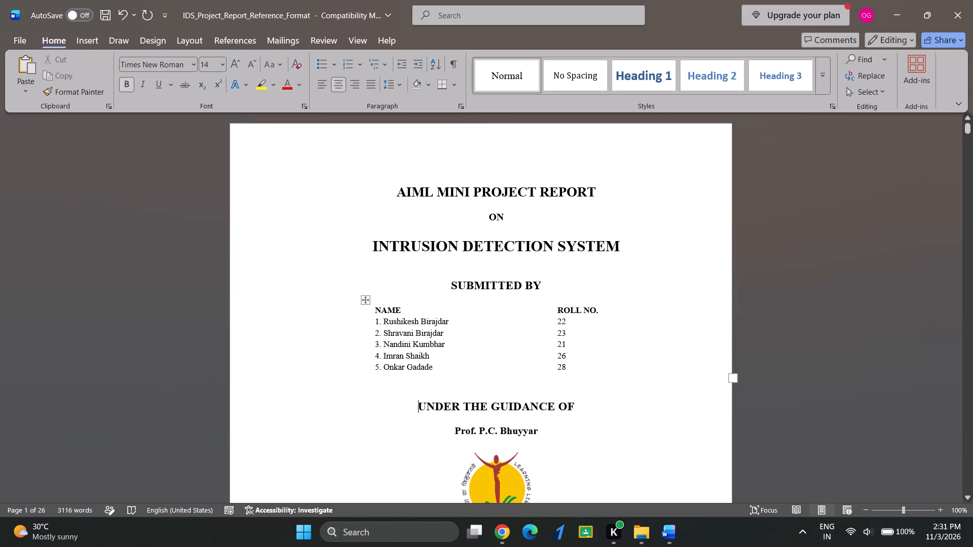
Delete the whole names and roll numbers table beneath the SUBMITTED BY heading.
left_click(584, 355)
left_click_drag(597, 367, 375, 296)
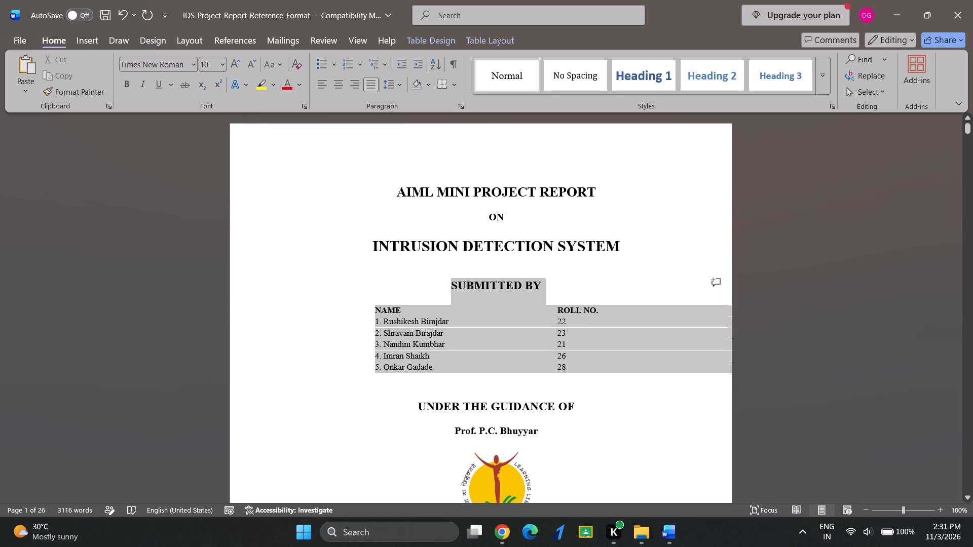
left_click_drag(375, 296, 369, 313)
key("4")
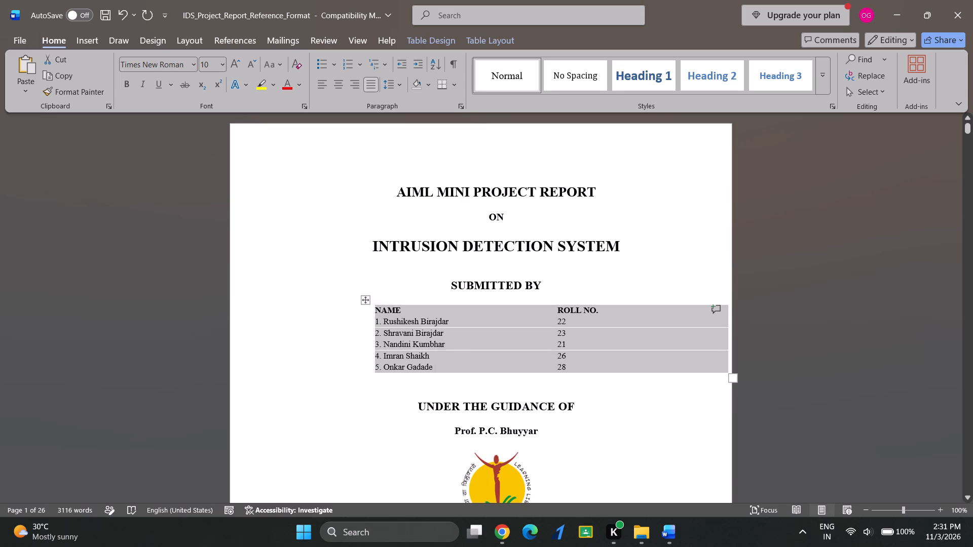
left_click(523, 342)
key("ctrl+z")
key("ctrl+d")
left_click_drag(610, 349, 656, 359, "ctrl")
double_click(595, 391)
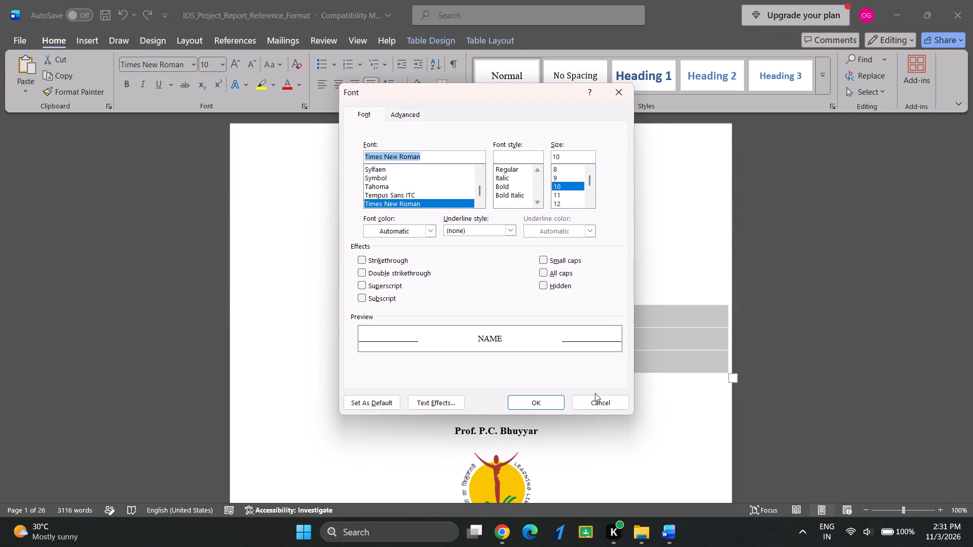
left_click(594, 402)
key("BackSpace")
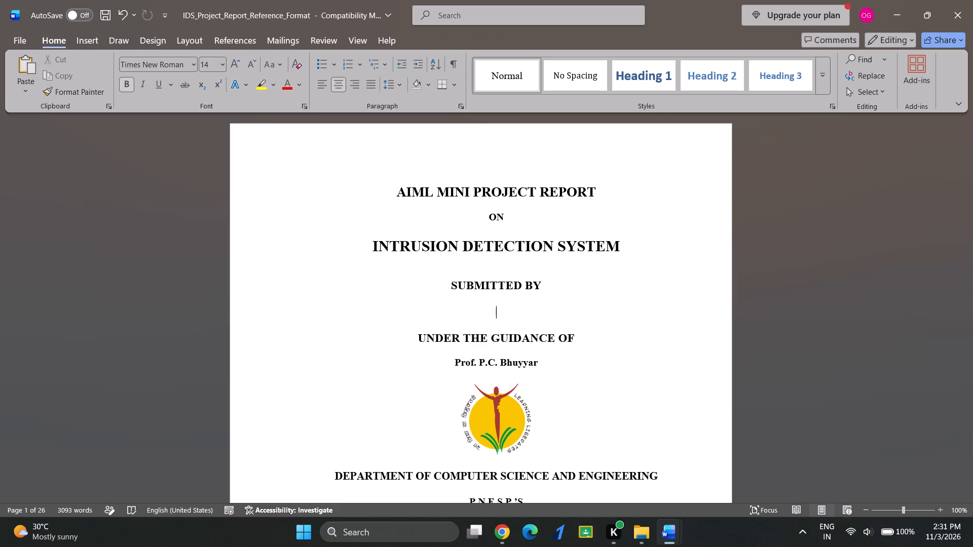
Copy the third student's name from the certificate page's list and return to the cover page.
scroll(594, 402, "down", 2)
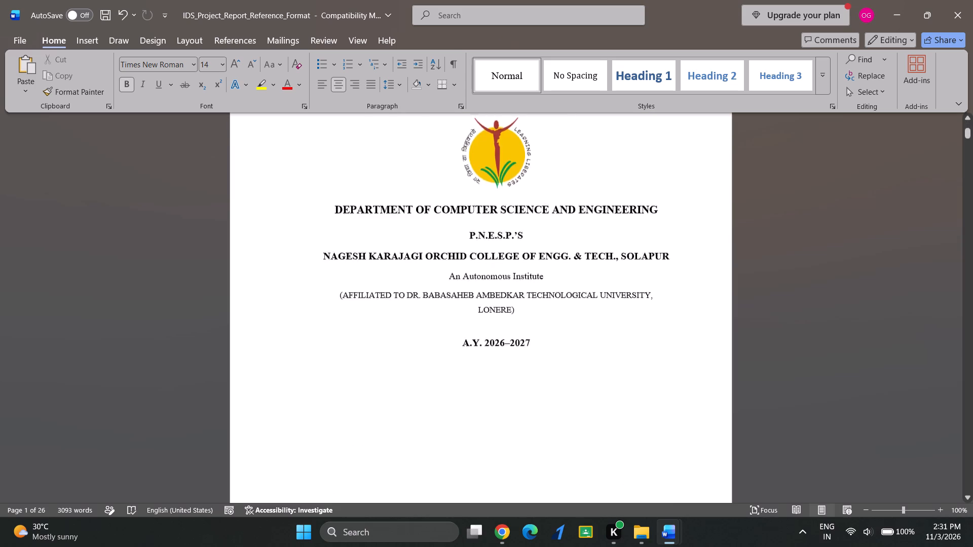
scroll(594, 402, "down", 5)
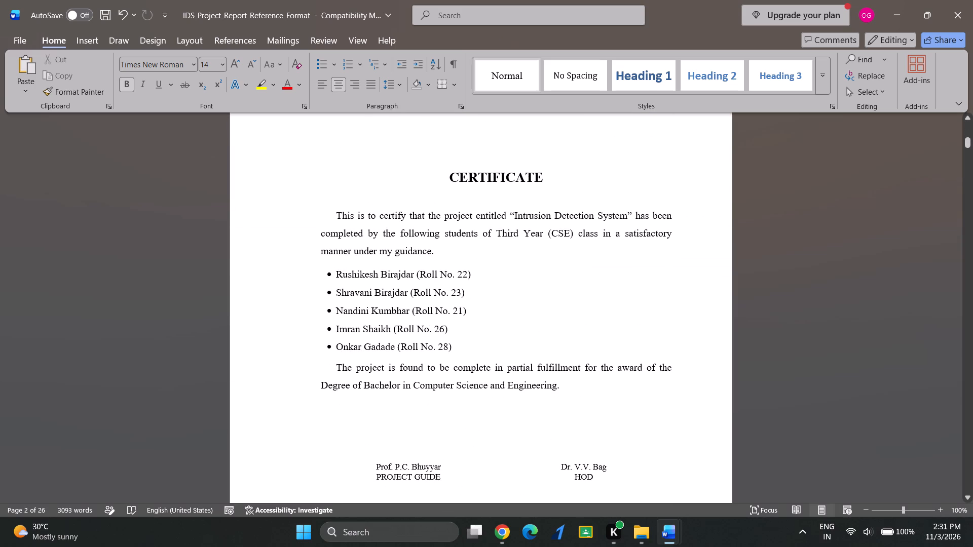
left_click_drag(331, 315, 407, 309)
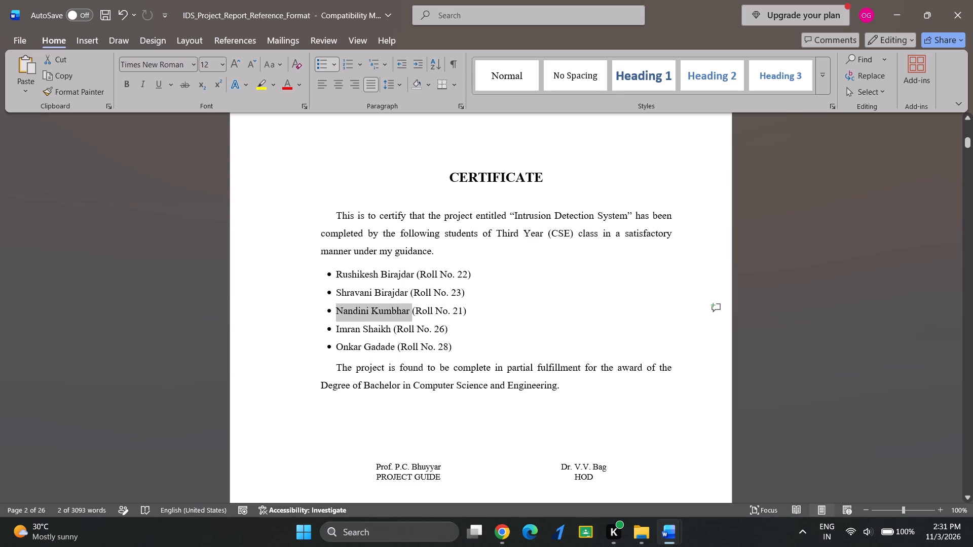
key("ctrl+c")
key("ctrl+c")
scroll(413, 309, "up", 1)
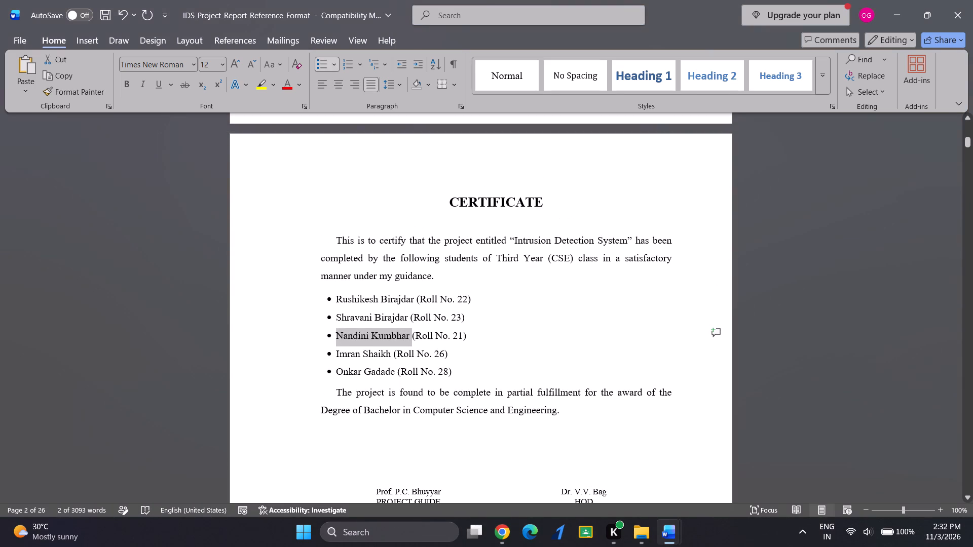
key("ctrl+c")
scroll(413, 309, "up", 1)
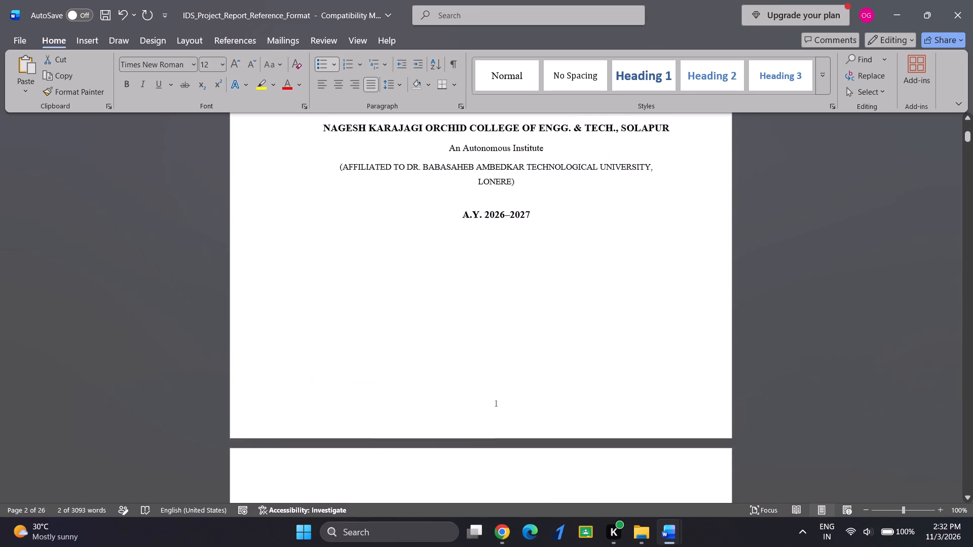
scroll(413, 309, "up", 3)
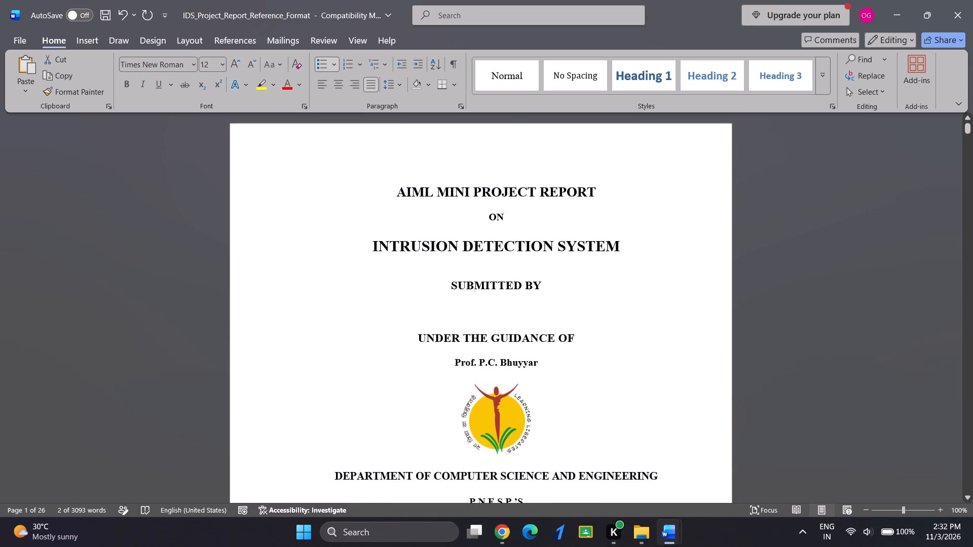
Examine the reformatted report's pages from the certificate through the acknowledgement, lists of tables and chapters up to Chapter 5.
scroll(542, 295, "down", 5)
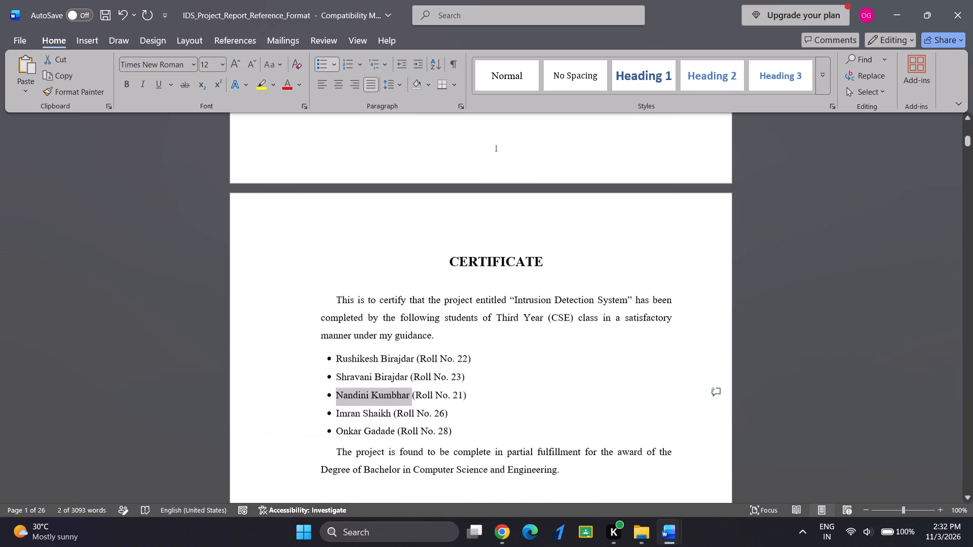
scroll(542, 295, "down", 4)
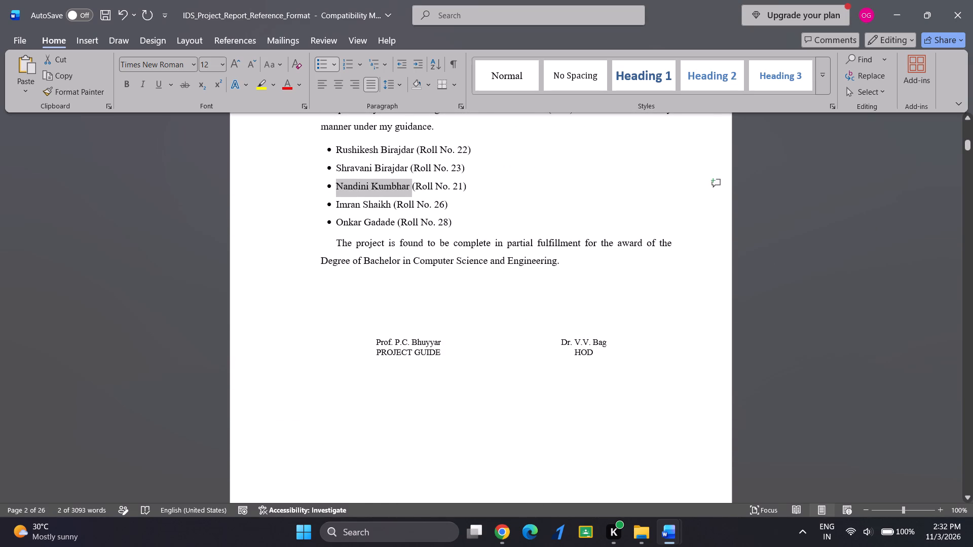
scroll(453, 305, "down", 3)
scroll(453, 305, "up", 2)
scroll(442, 439, "down", 4)
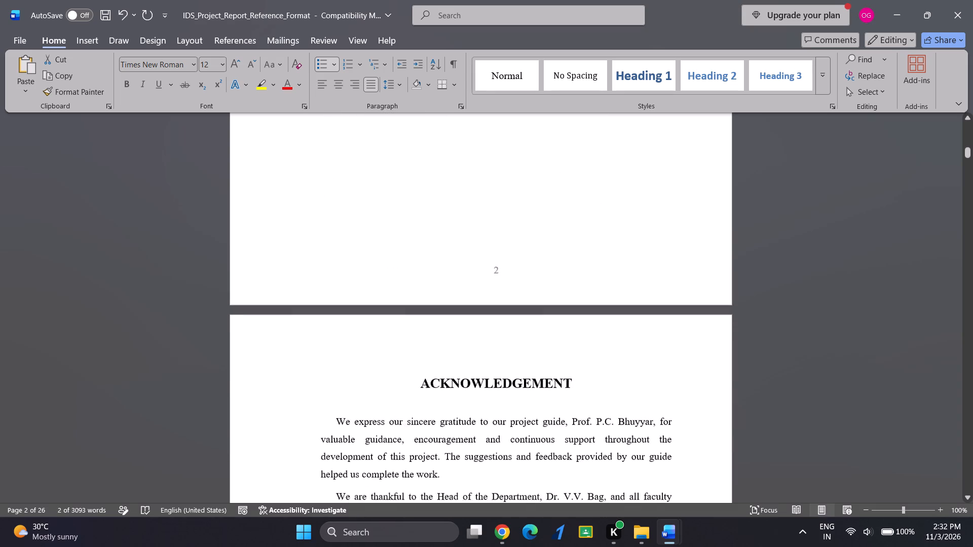
scroll(442, 439, "up", 1)
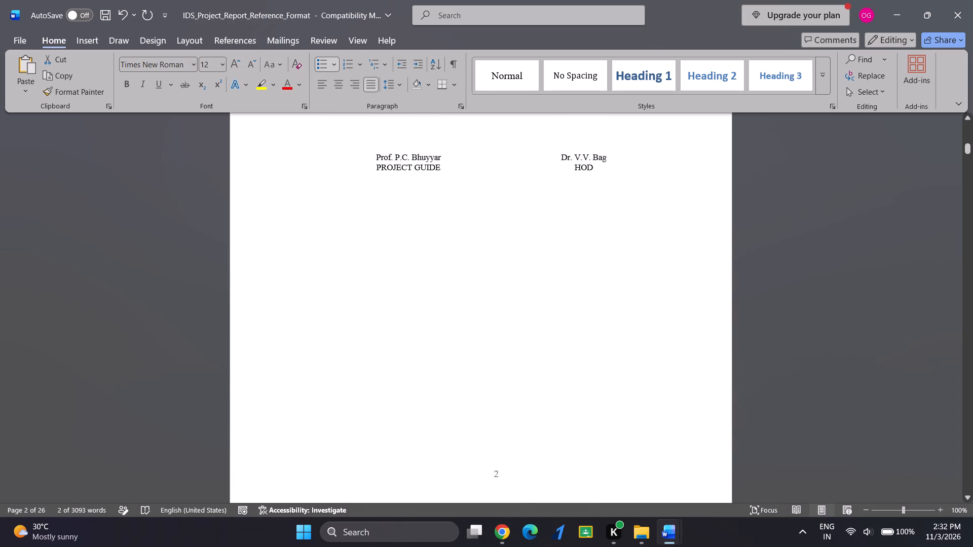
scroll(467, 216, "up", 3)
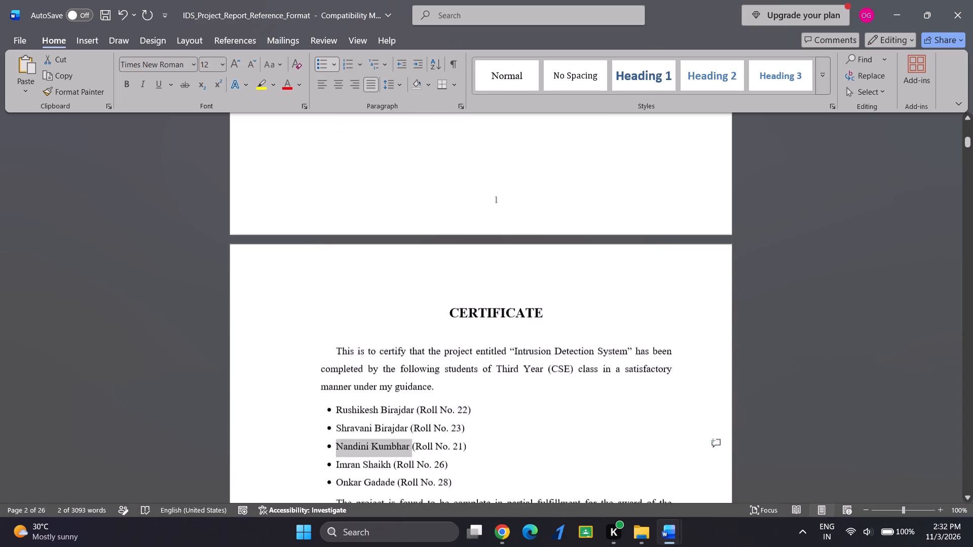
scroll(467, 216, "up", 1)
scroll(467, 216, "down", 7)
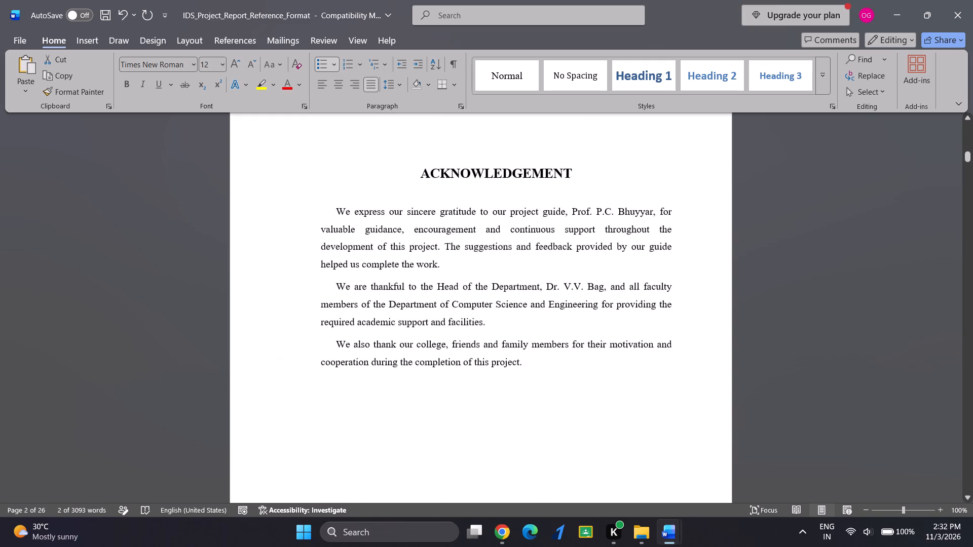
scroll(467, 216, "down", 11)
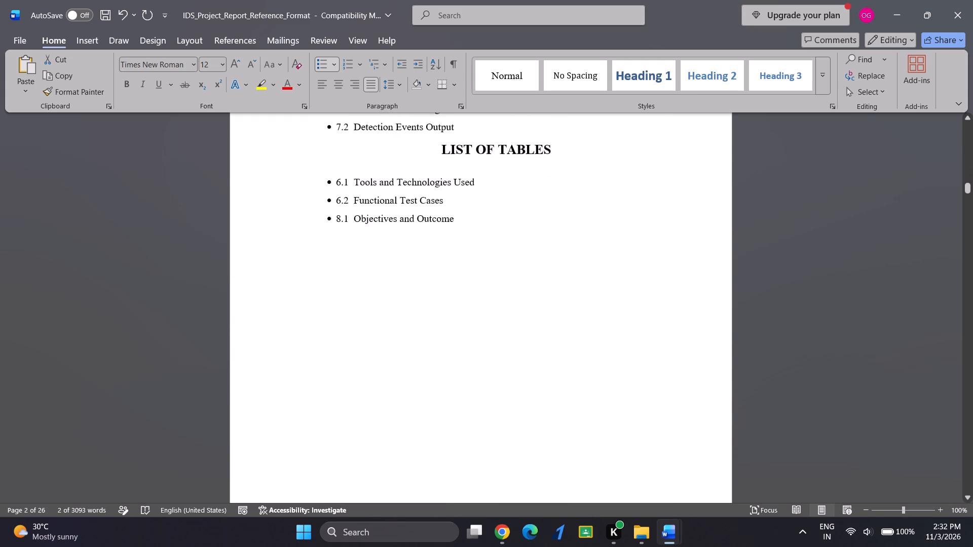
scroll(467, 216, "up", 5)
scroll(467, 216, "down", 10)
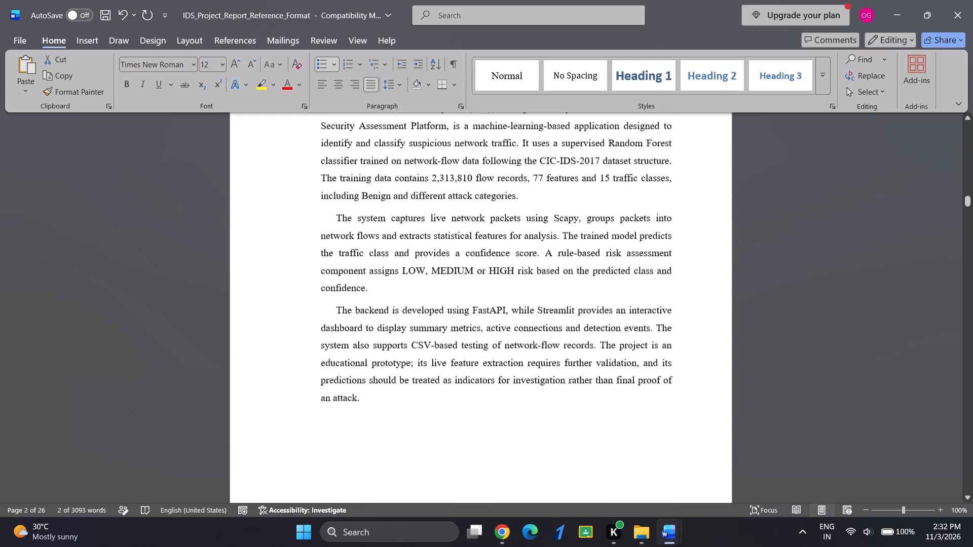
scroll(467, 216, "down", 12)
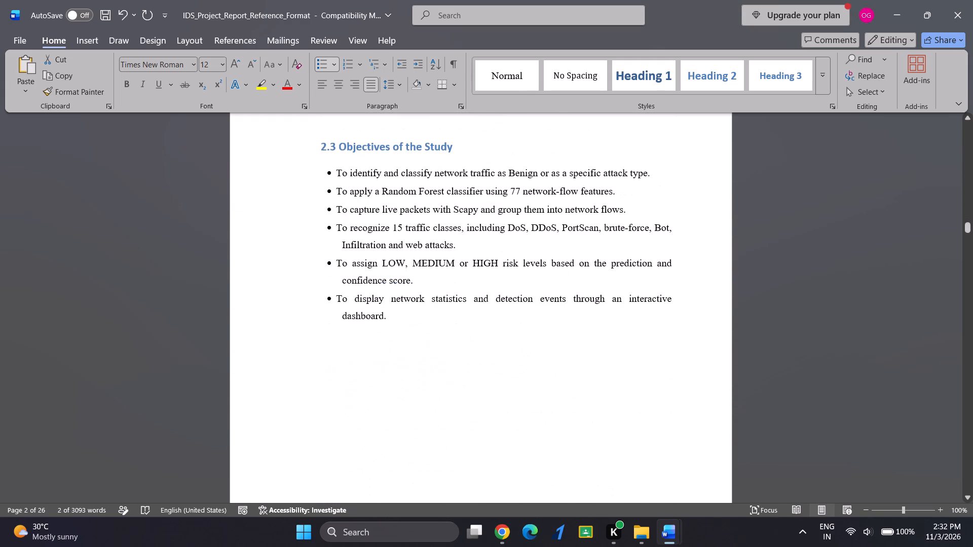
scroll(467, 216, "down", 9)
scroll(467, 326, "down", 12)
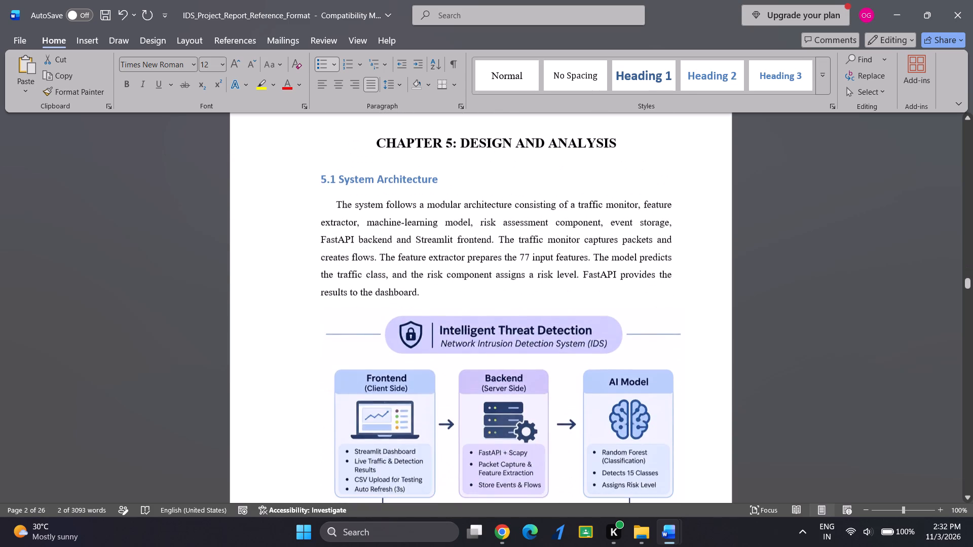
scroll(467, 326, "down", 1)
scroll(426, 331, "left", 1)
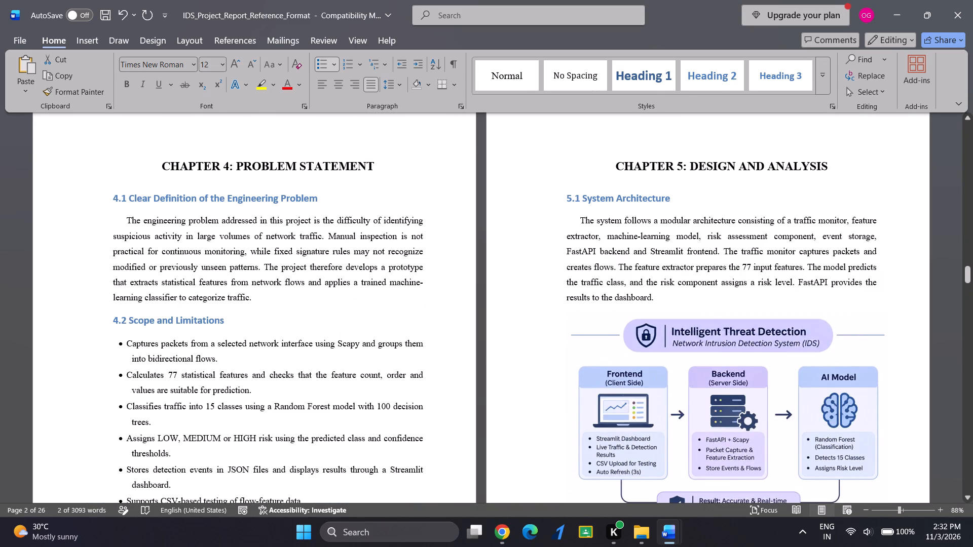
Close IDS_Project_Report_Reference_Format and IDS PROJECT_REPORT_ Final Copy (1), discarding the unsaved changes.
left_click(972, 0)
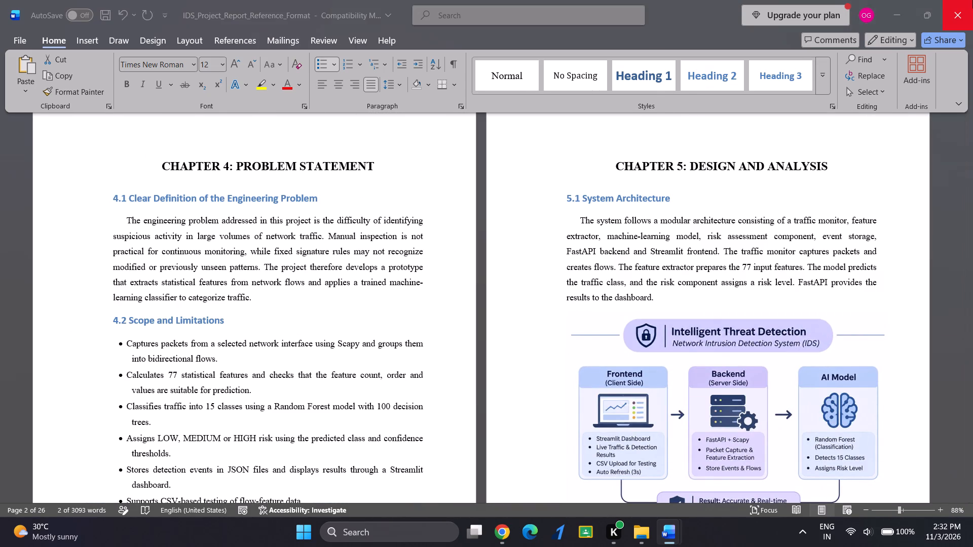
left_click(552, 360)
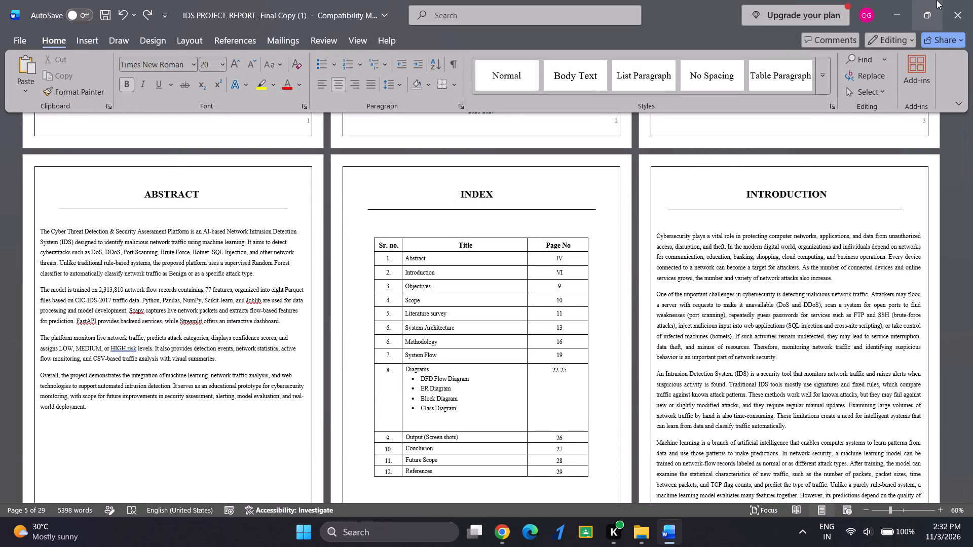
left_click(972, 0)
scroll(972, 0, "up", 6)
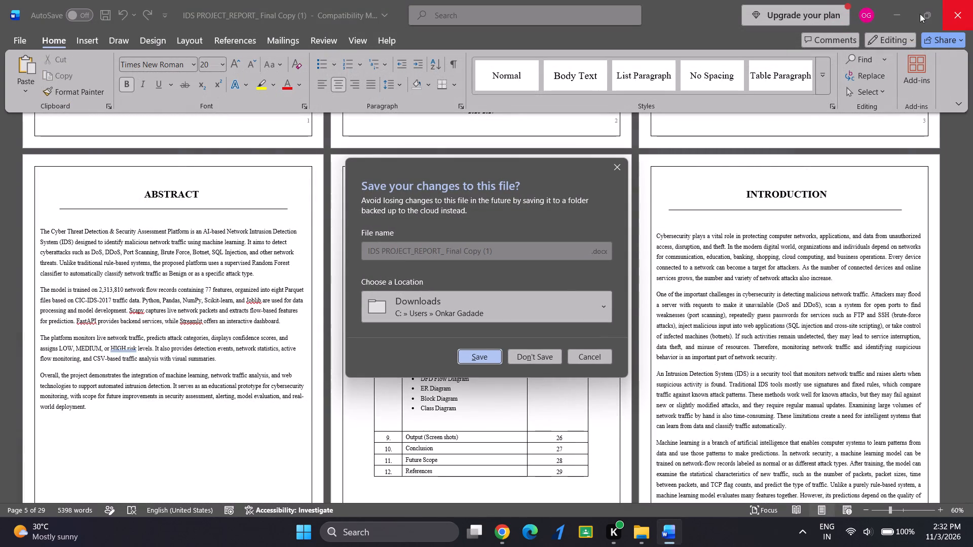
left_click(540, 357)
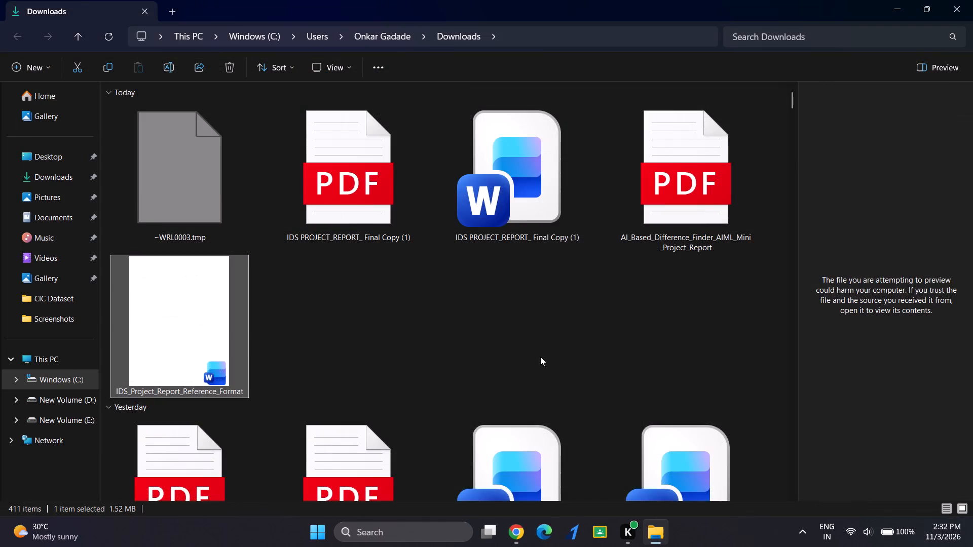
Reopen the IDS PROJECT_REPORT_ Final Copy (1) Word document from the Downloads folder.
double_click(357, 214)
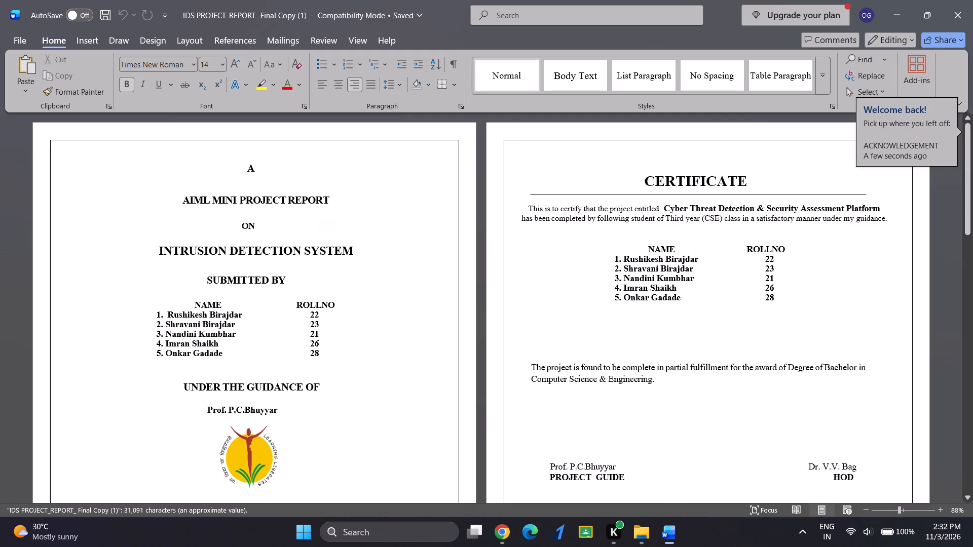
left_click(553, 200)
scroll(349, 272, "down", 2)
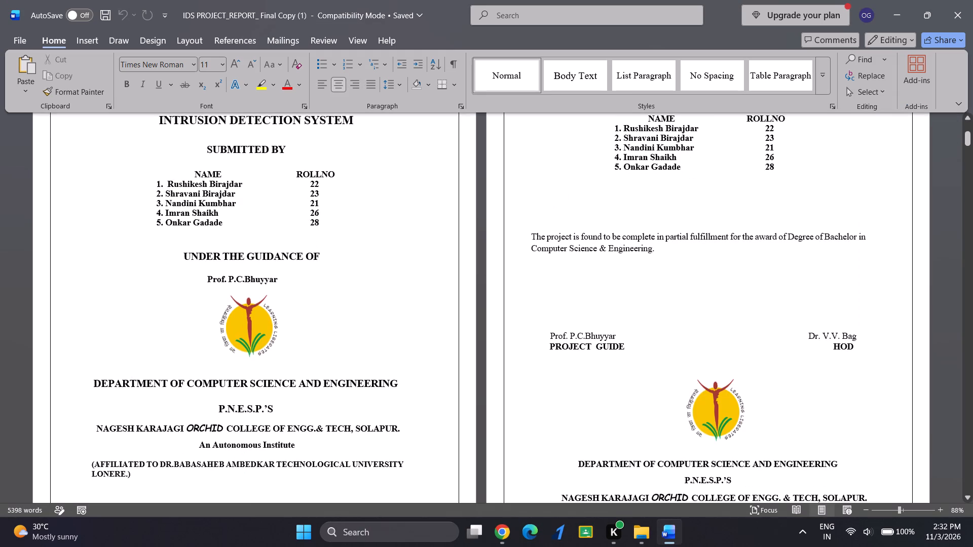
Delete the NAME heading from the student table under SUBMITTED BY on the cover page.
left_click(331, 264)
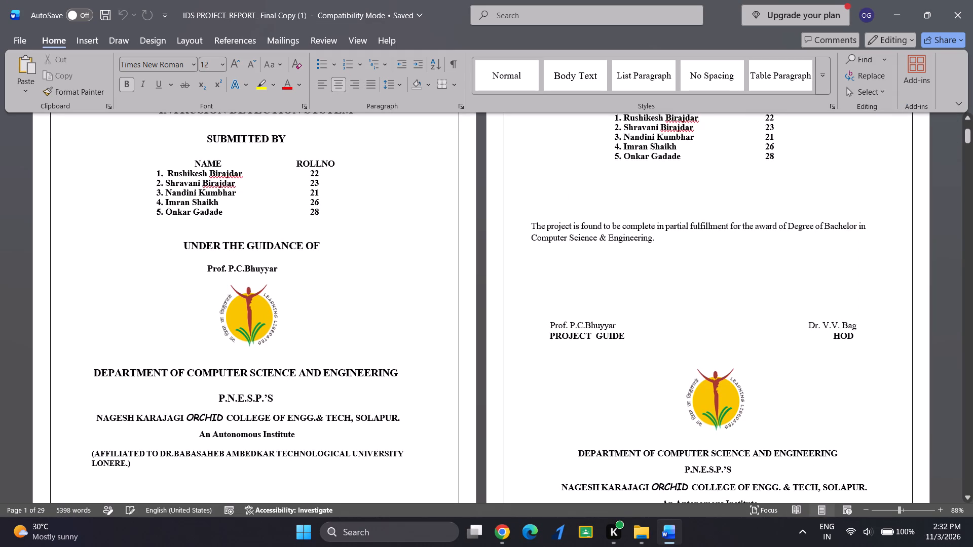
left_click(336, 240)
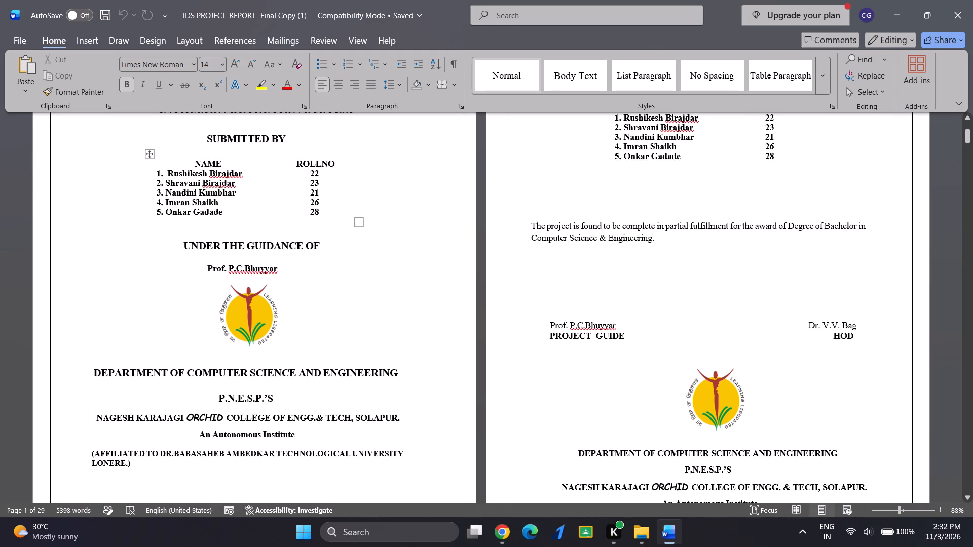
left_click(233, 166)
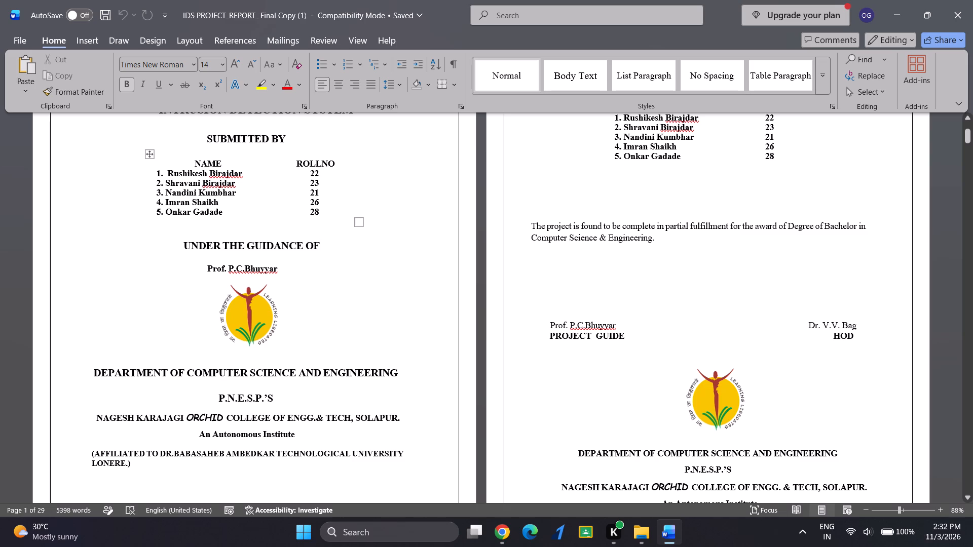
left_click(233, 166)
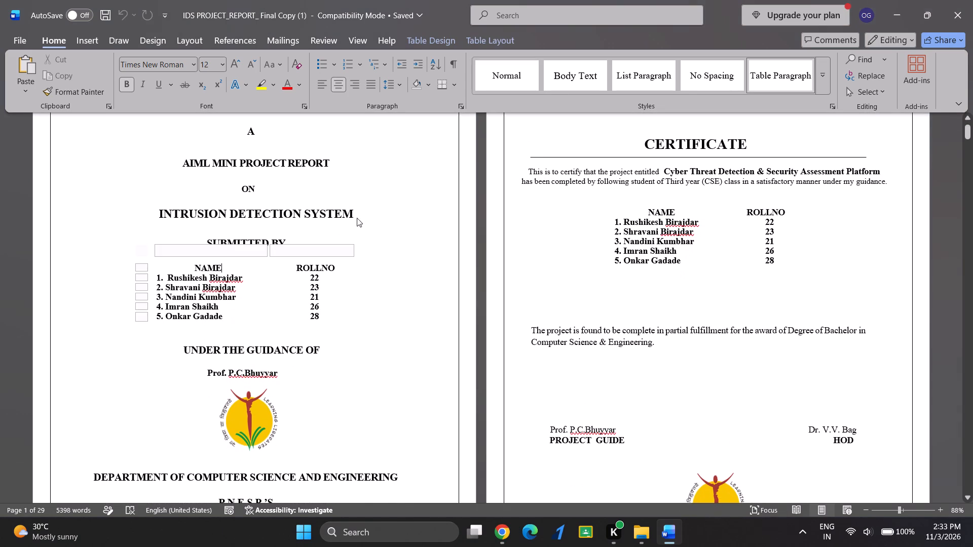
left_click(363, 209)
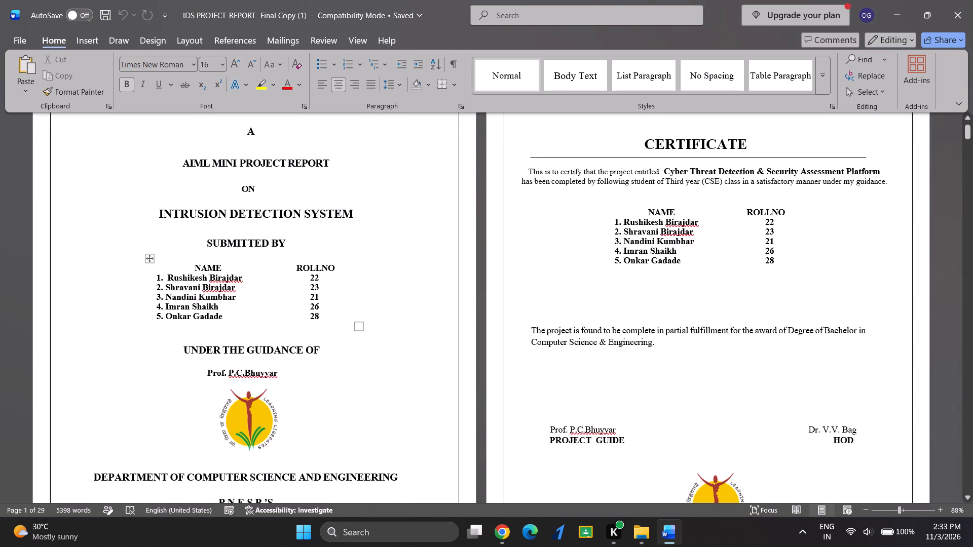
left_click_drag(252, 280, 245, 280)
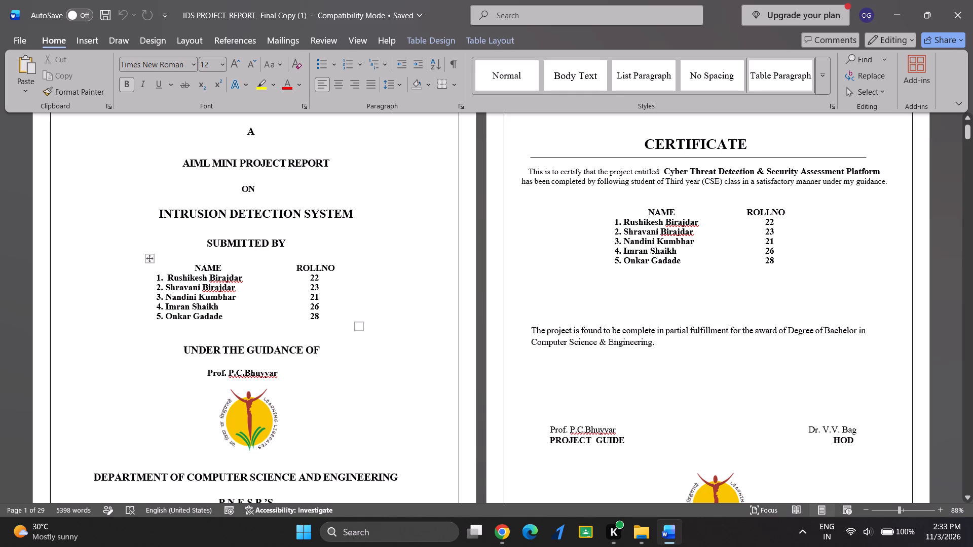
left_click(221, 268)
key("BackSpace")
key("BackSpace")
key("BackSpace")
key("BackSpace")
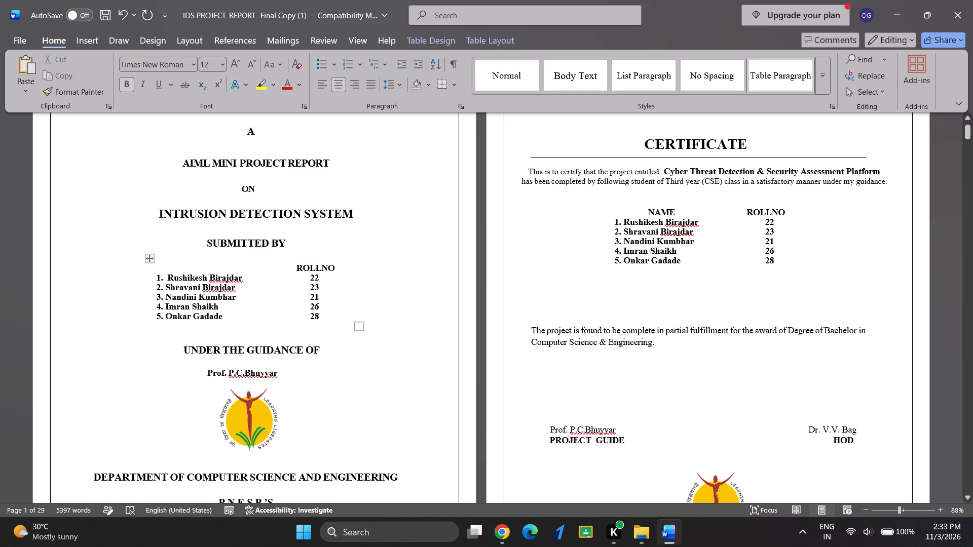
Delete the ROLLNO heading from the cover page's student table.
left_click(354, 265)
left_click(341, 270)
key("BackSpace")
key("BackSpace")
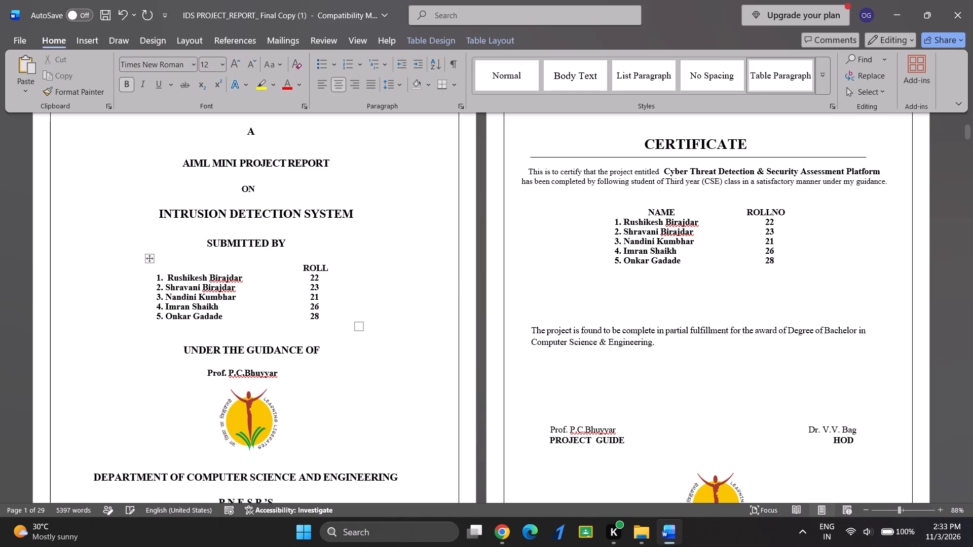
key("BackSpace")
key("BackSpace")
key("BackSpace")
key("BackSpace")
Prefix the first student's roll number in the cover page table with B-.
left_click(309, 279)
key("BackSpace")
key("b")
key("minus")
key("Left")
key("Left")
key("shift+parenleft")
key("BackSpace")
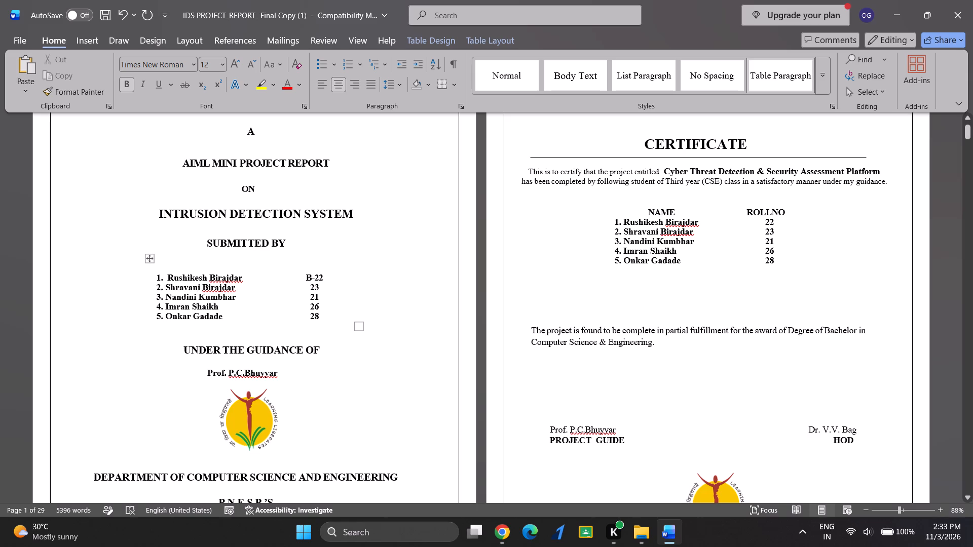
Delete the entire roll number column from the student table under SUBMITTED BY on the cover page.
left_click_drag(301, 280, 326, 317)
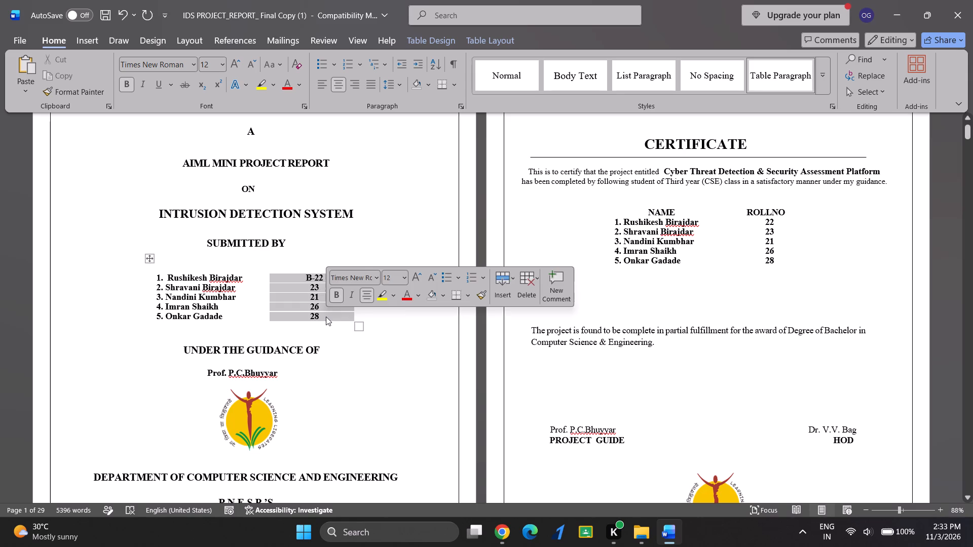
key("BackSpace")
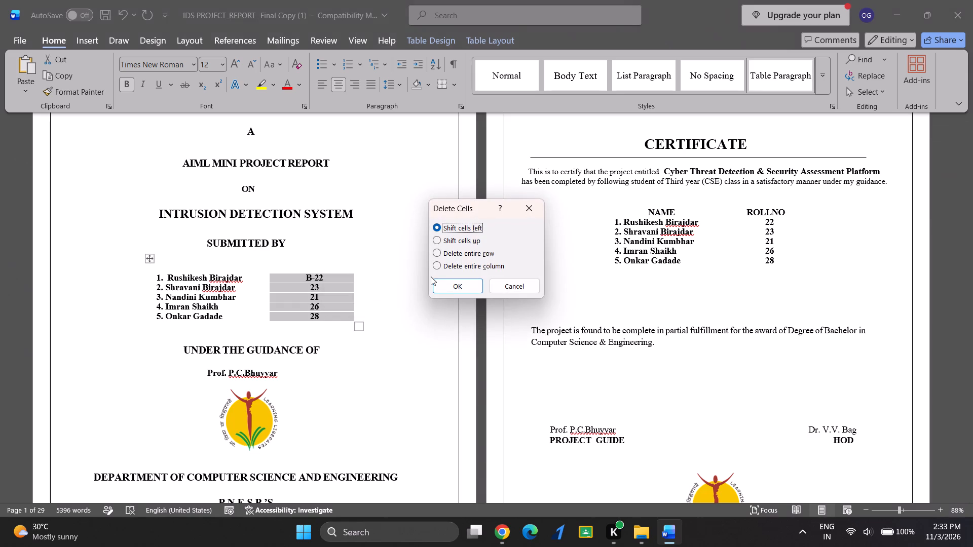
left_click(436, 264)
left_click(444, 281)
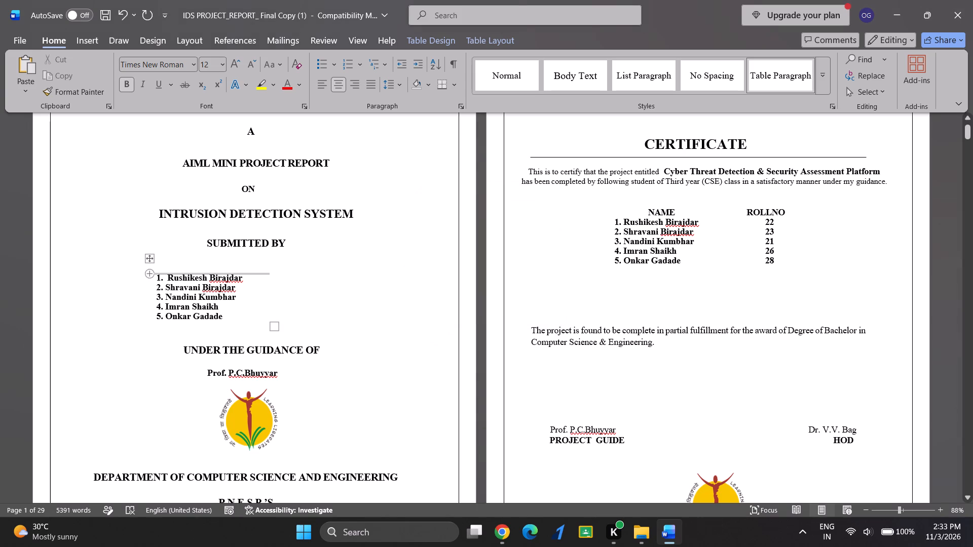
left_click(144, 255)
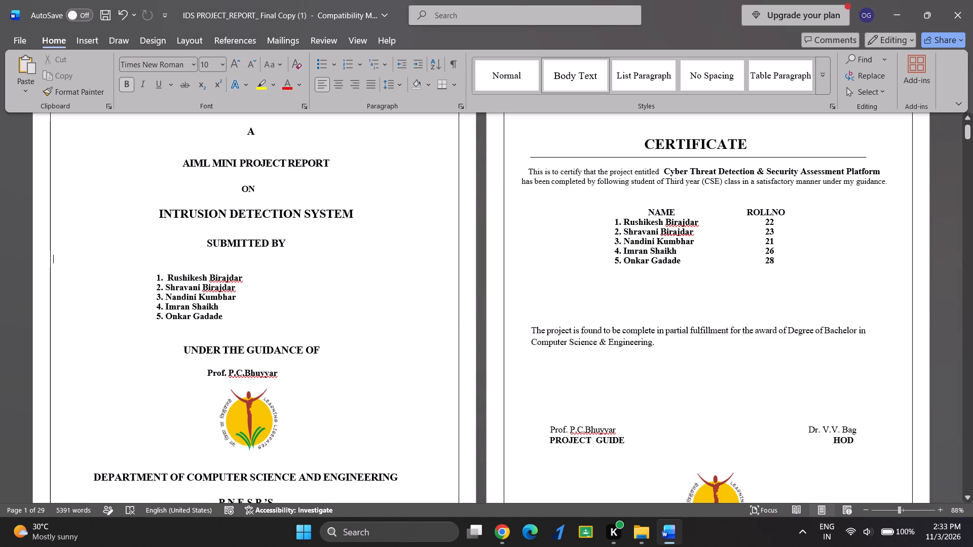
left_click(171, 287)
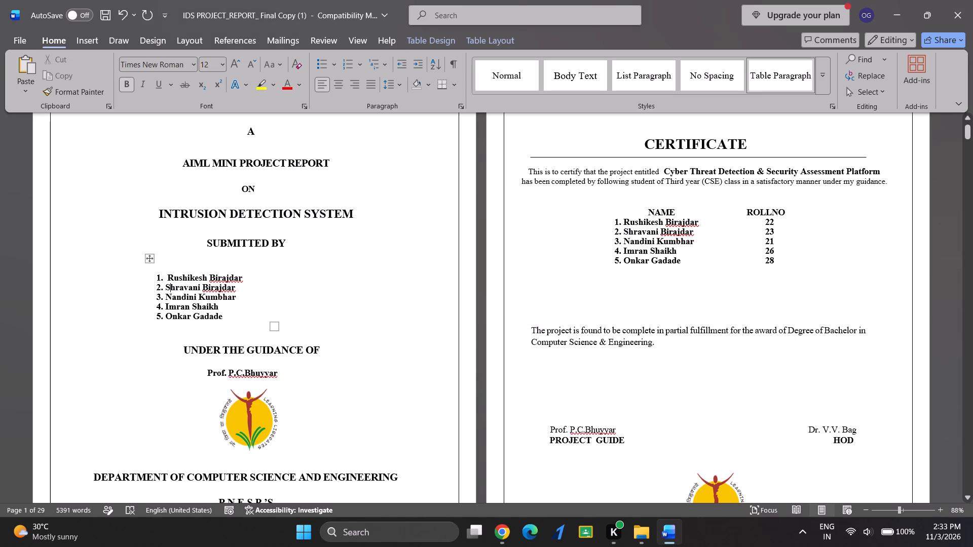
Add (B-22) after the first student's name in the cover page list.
left_click(244, 278)
key("space")
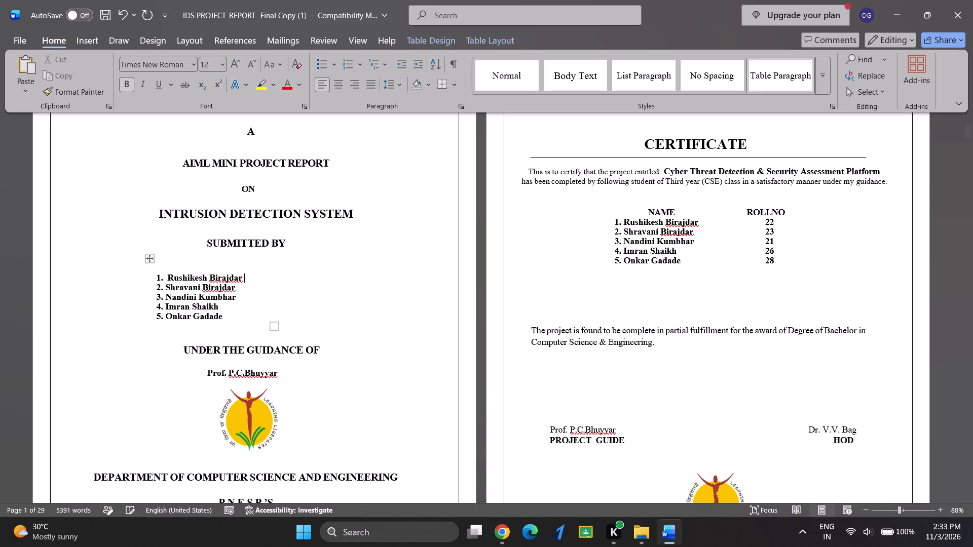
key("BackSpace")
key("space")
type("(")
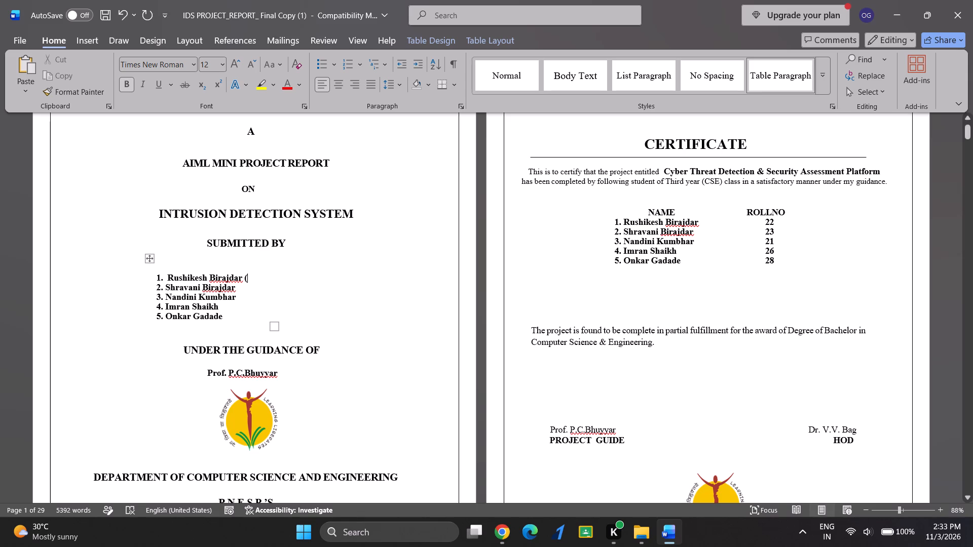
type("B-")
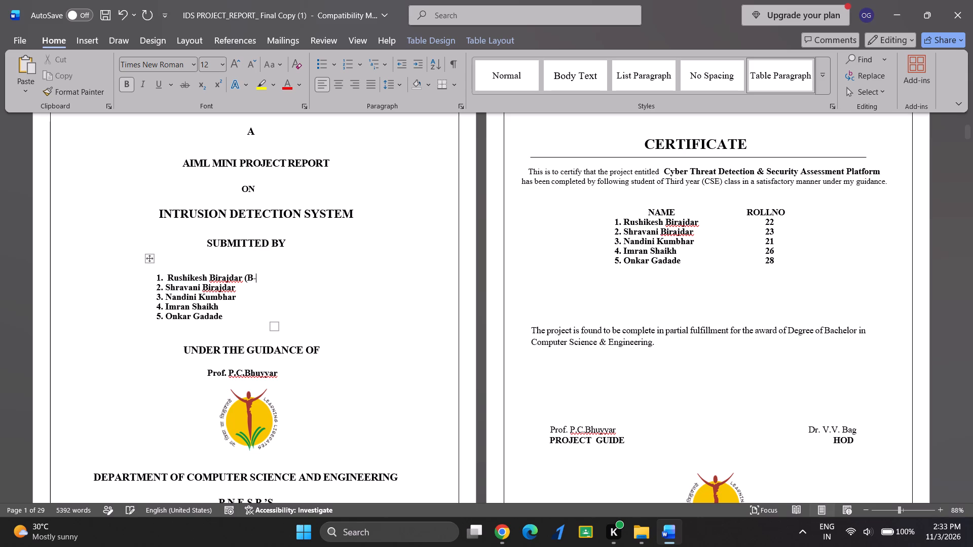
type("22")
key("shift+parenright")
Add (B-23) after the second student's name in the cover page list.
key("Down")
key("space")
type("(")
type("B-23)")
key("Up")
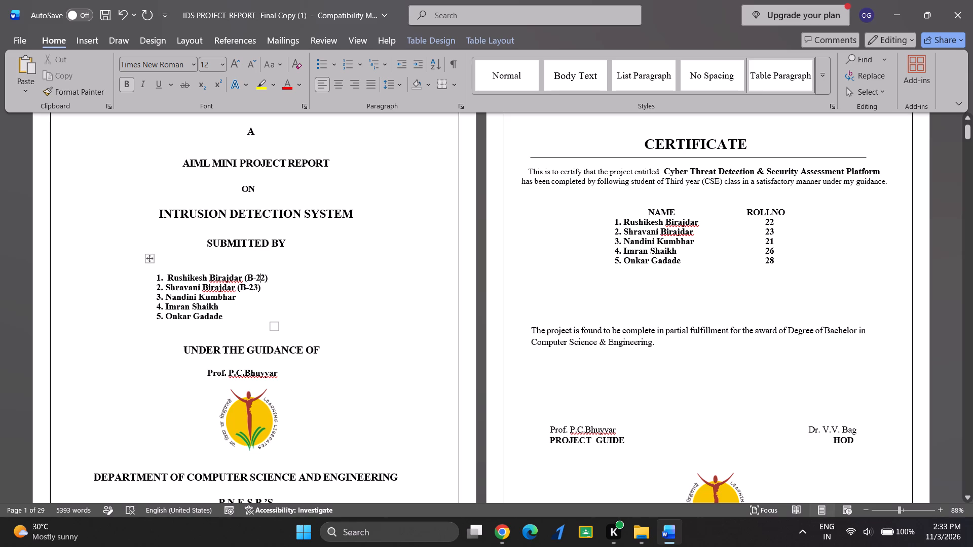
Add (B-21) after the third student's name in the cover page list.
left_click(243, 300)
key("space")
type("(B_21")
key("Tab")
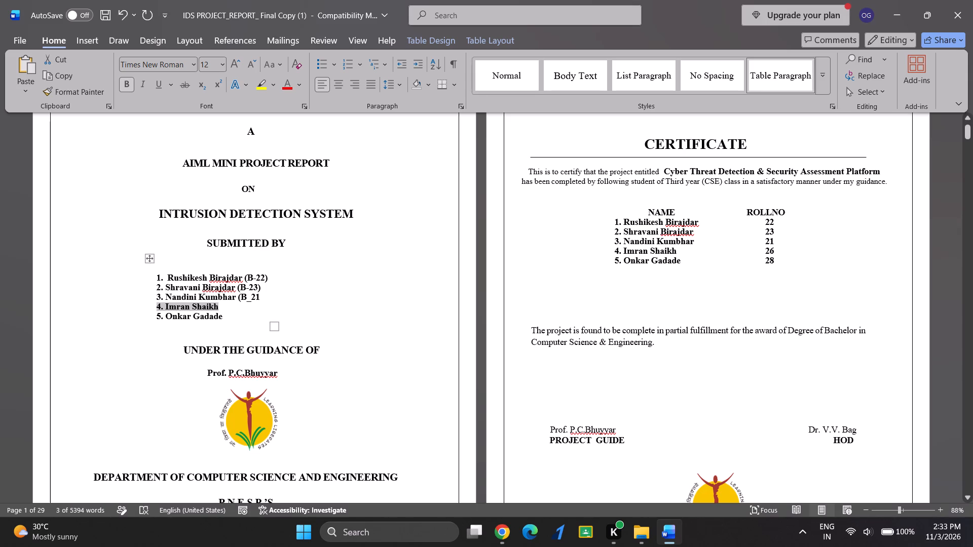
left_click(262, 297)
key("BackSpace")
key("BackSpace")
key("BackSpace")
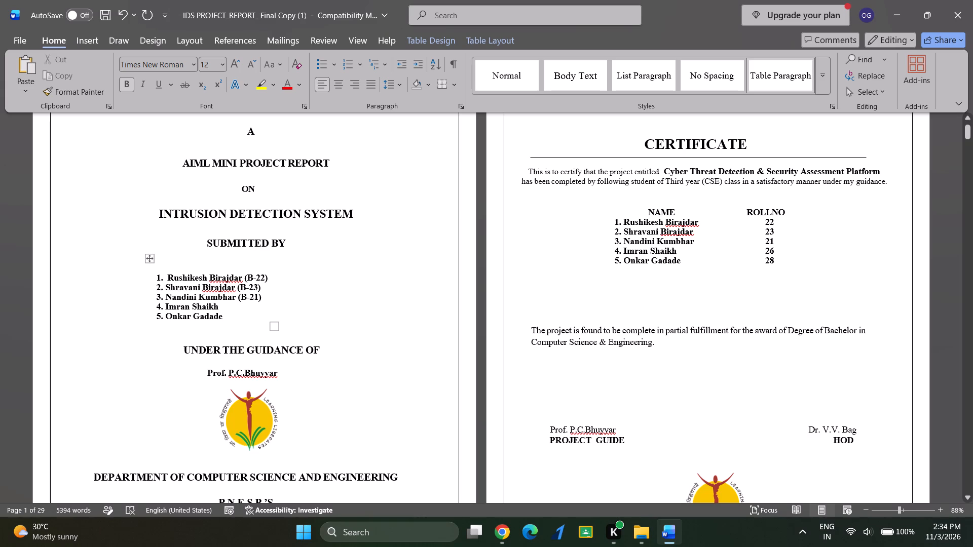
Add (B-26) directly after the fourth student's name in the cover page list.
left_click(238, 305)
type("()")
key("Left")
key("shift+b")
key("minus")
type("26")
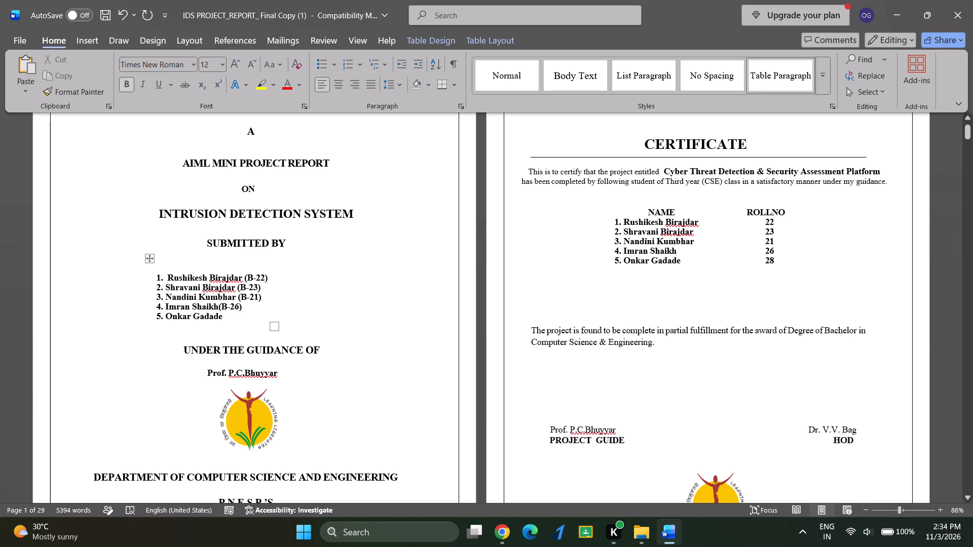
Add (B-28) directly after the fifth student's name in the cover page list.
left_click(235, 318)
type("(_")
key("BackSpace")
key("shift+parenright")
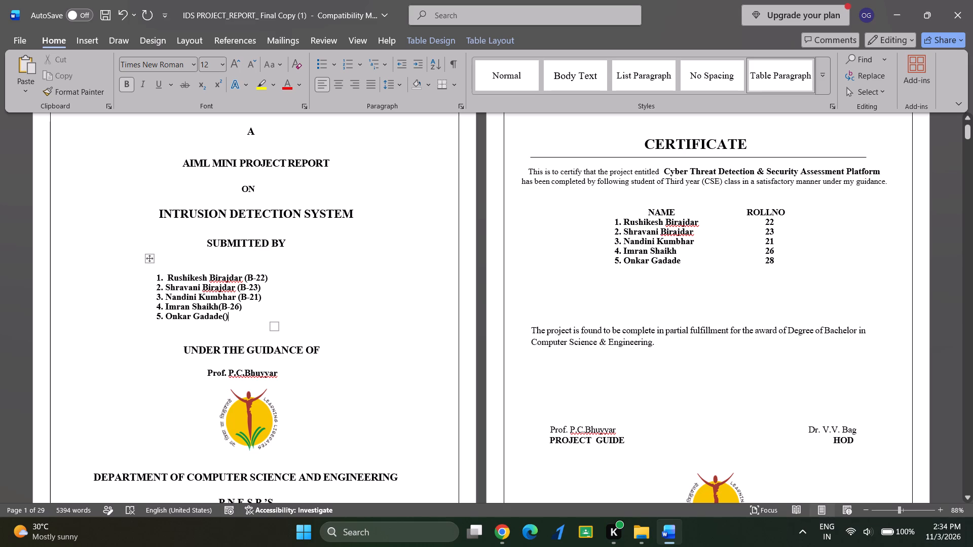
left_click(226, 318)
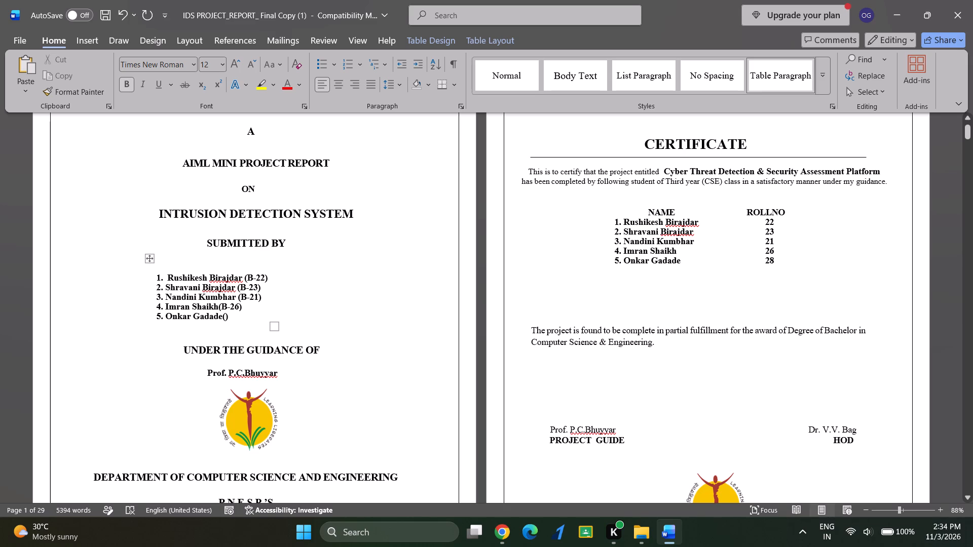
left_click(224, 318)
key("shift+b")
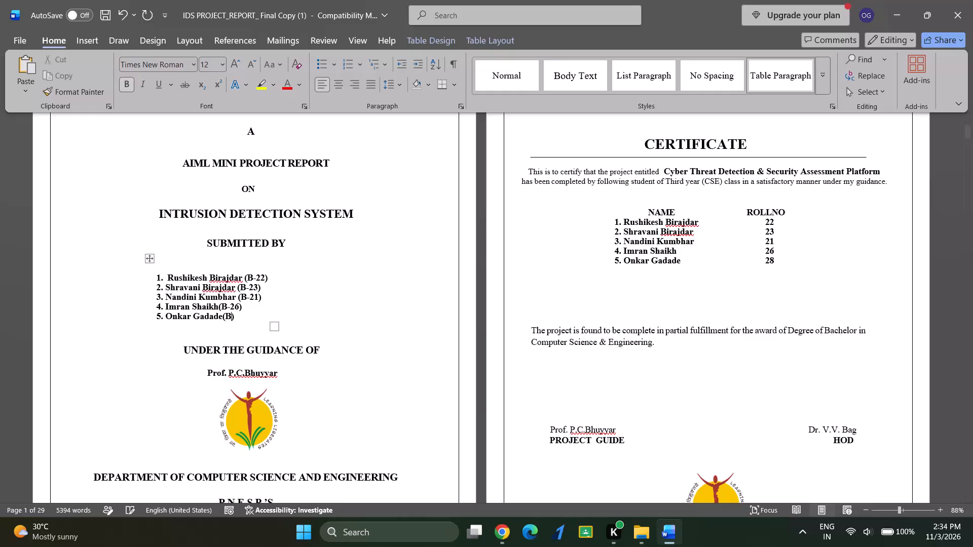
key("minus")
type("28")
Center the whole student table horizontally under SUBMITTED BY on the cover page.
left_click_drag(256, 305, 256, 304)
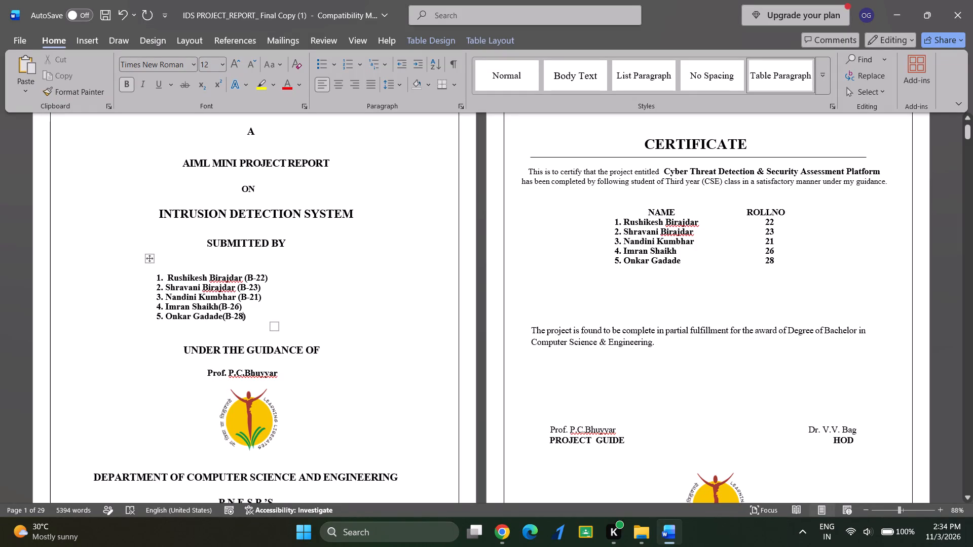
left_click_drag(256, 304, 261, 326)
left_click(261, 326)
left_click_drag(268, 324, 219, 271)
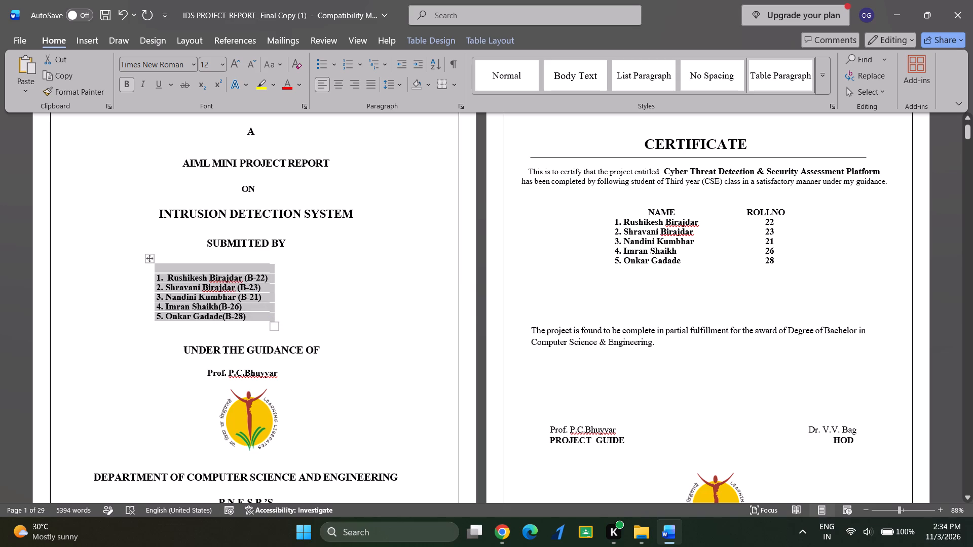
left_click(335, 80)
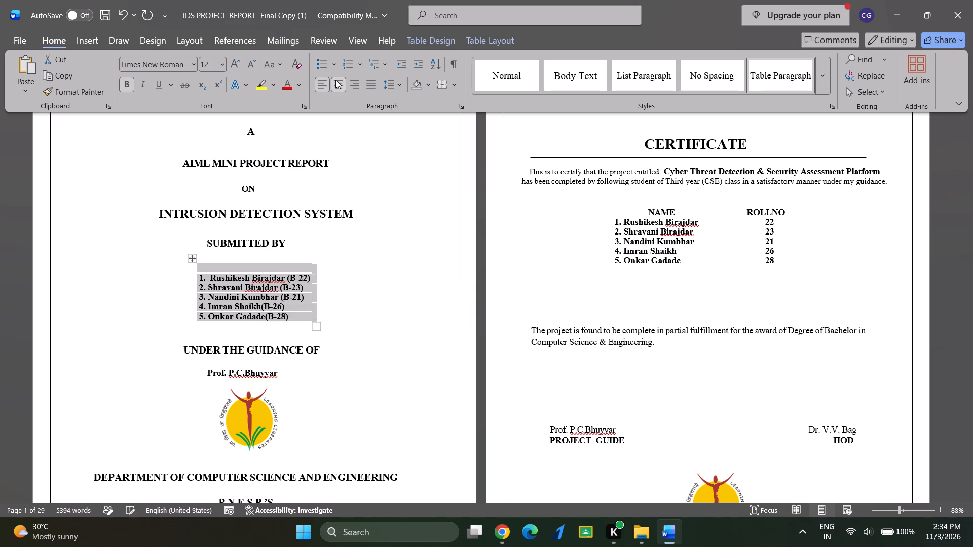
left_click(376, 299)
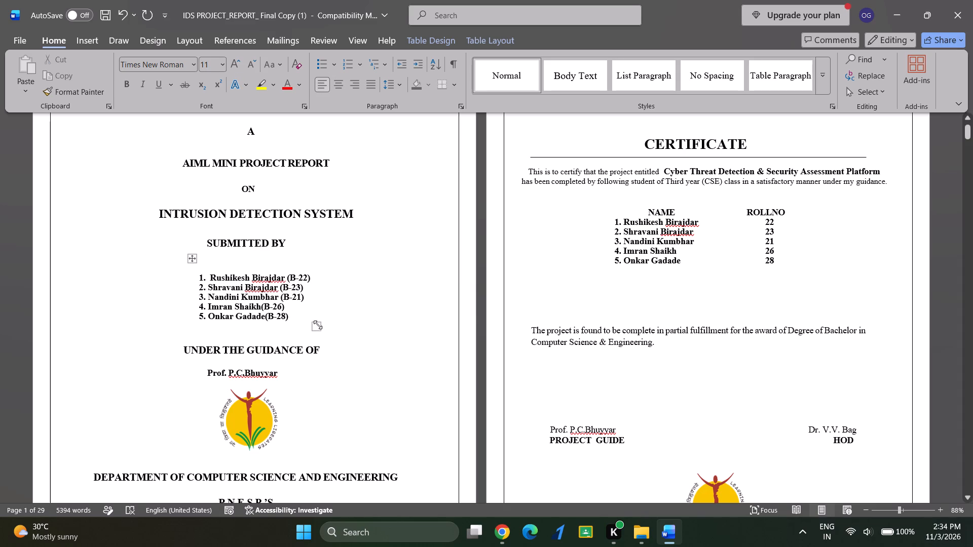
Insert spaces before the second and third students' bracketed roll numbers to line them up beneath the first student's.
left_click(311, 278)
left_click(278, 287)
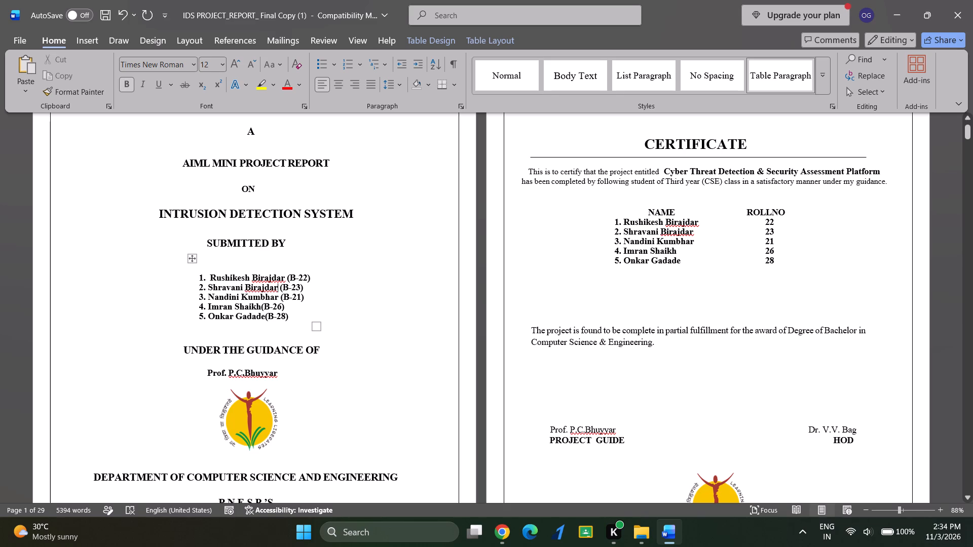
key("space")
key("space")
key("space")
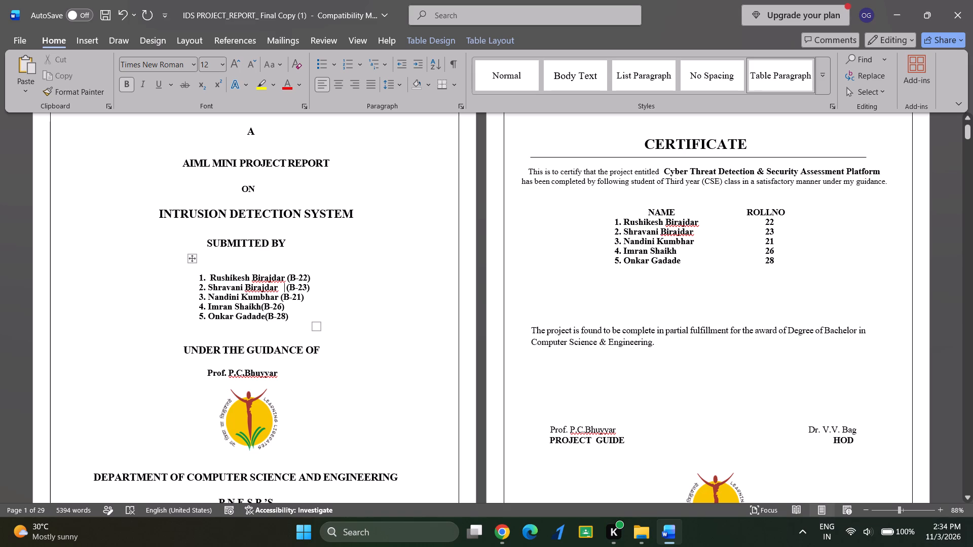
left_click(278, 297)
key("space")
key("space")
key("space")
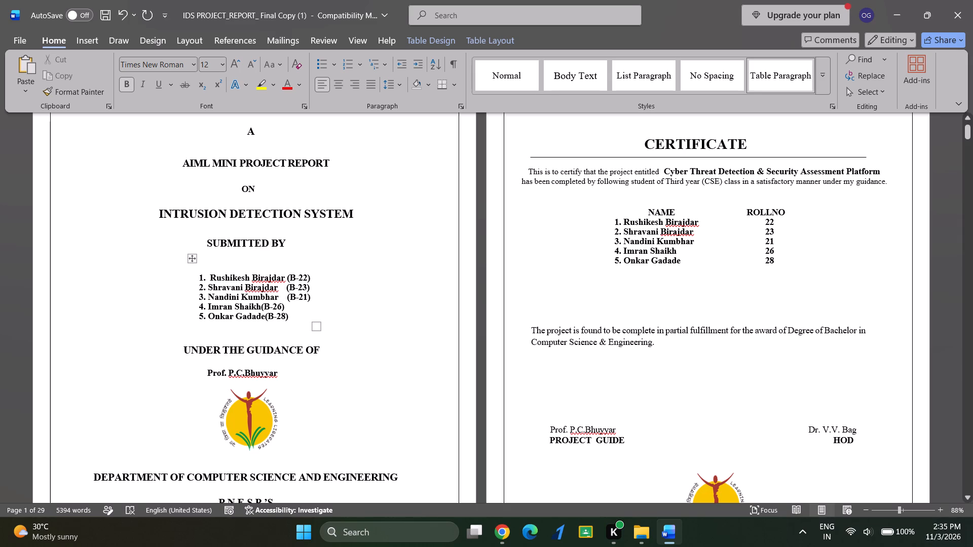
Insert spaces before the fourth student's bracketed roll number to line it up with the ones above.
left_click(261, 307)
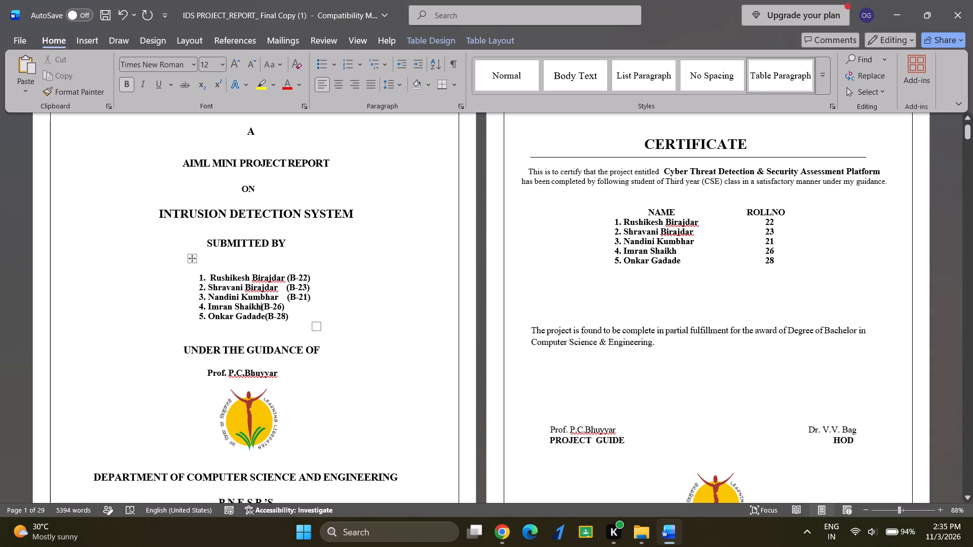
left_click(261, 307)
key("space")
key("space")
key("space")
key("space")
key("space")
key("space")
key("space")
key("space")
key("space")
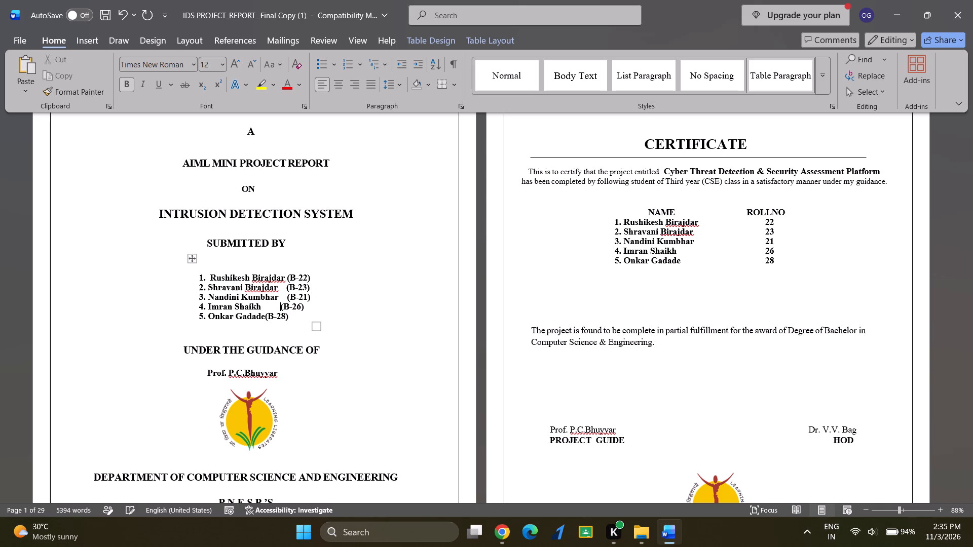
key("space")
key("space")
key("space")
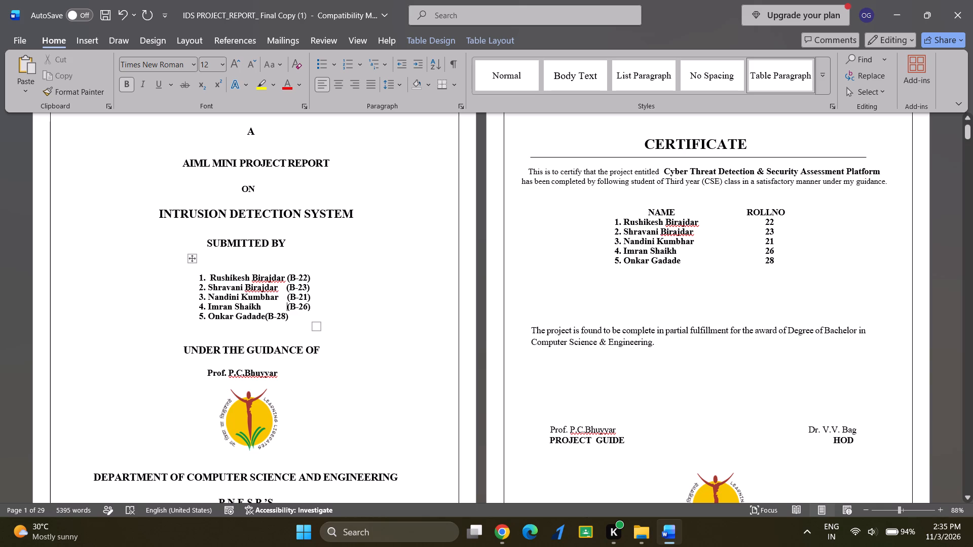
Insert spaces before the fifth student's bracketed roll number on the cover page to line it up with the ones above.
left_click(265, 317)
key("space")
key("space")
key("space")
key("space")
key("space")
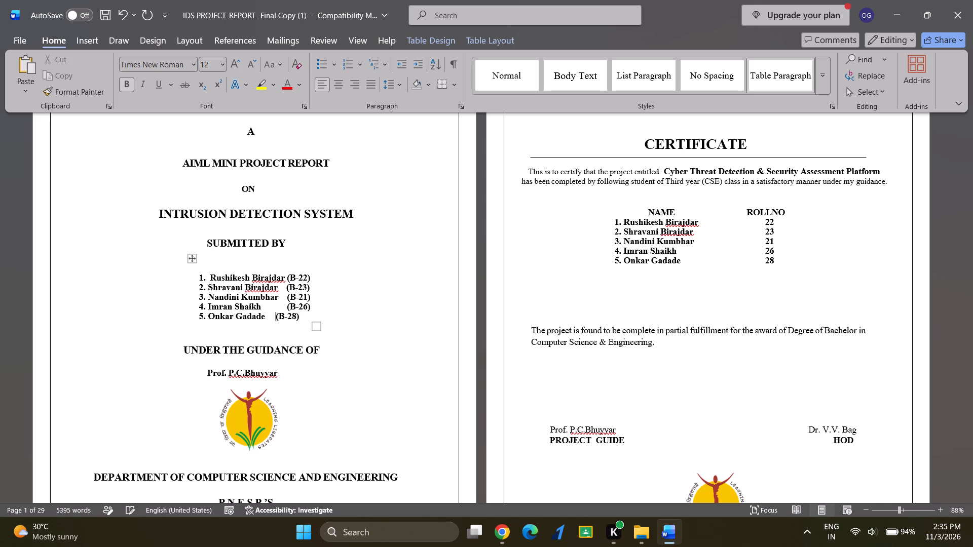
key("space")
key("space")
key("space")
key("space")
key("space")
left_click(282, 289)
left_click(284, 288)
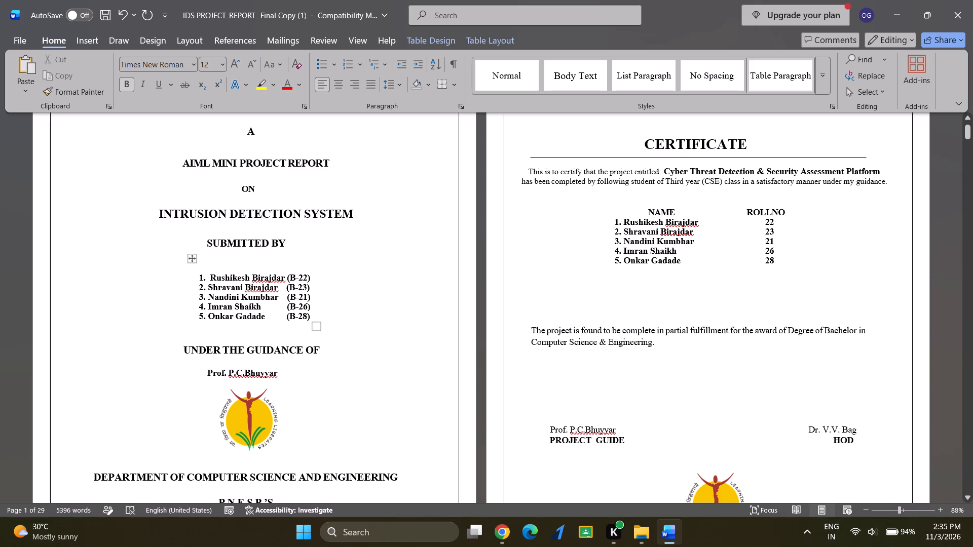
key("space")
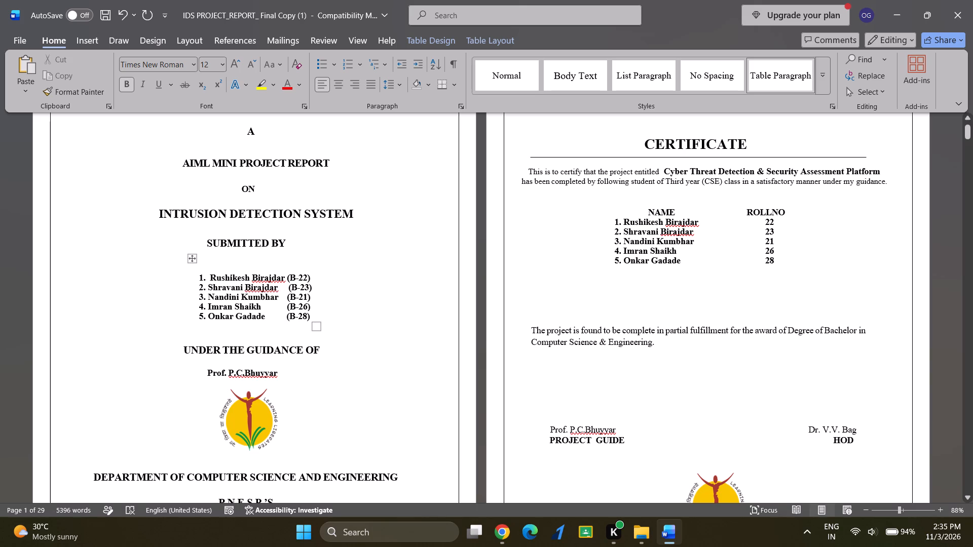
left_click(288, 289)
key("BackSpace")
Replace the certificate page's NAME and ROLLNO table with a copy of the cover page's student list.
left_click_drag(179, 271, 298, 328)
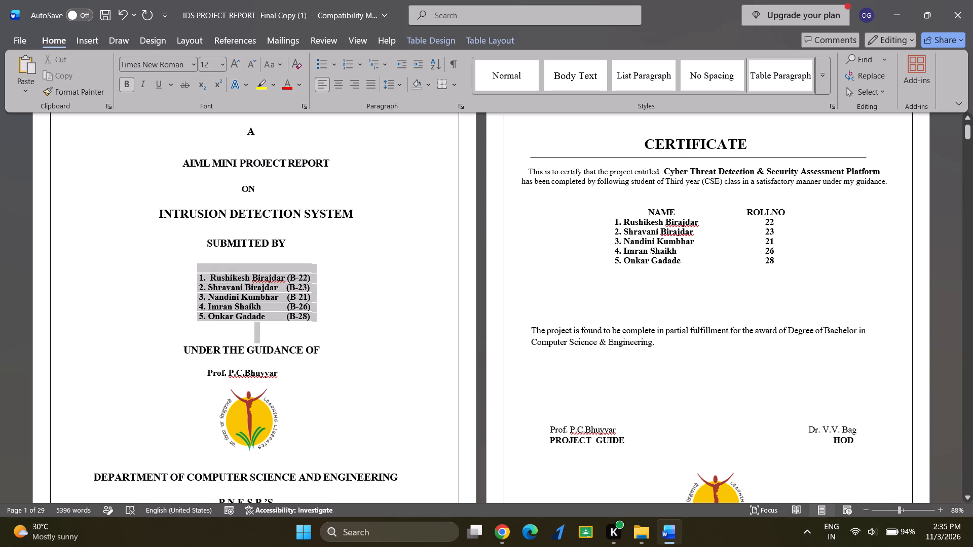
left_click_drag(298, 328, 300, 328)
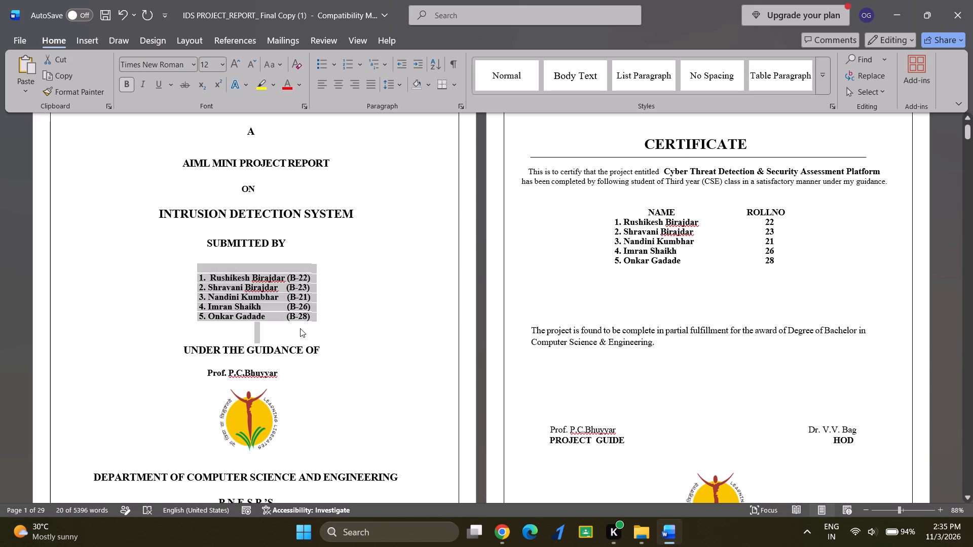
key("ctrl+c")
left_click(784, 265)
left_click_drag(578, 203, 696, 293)
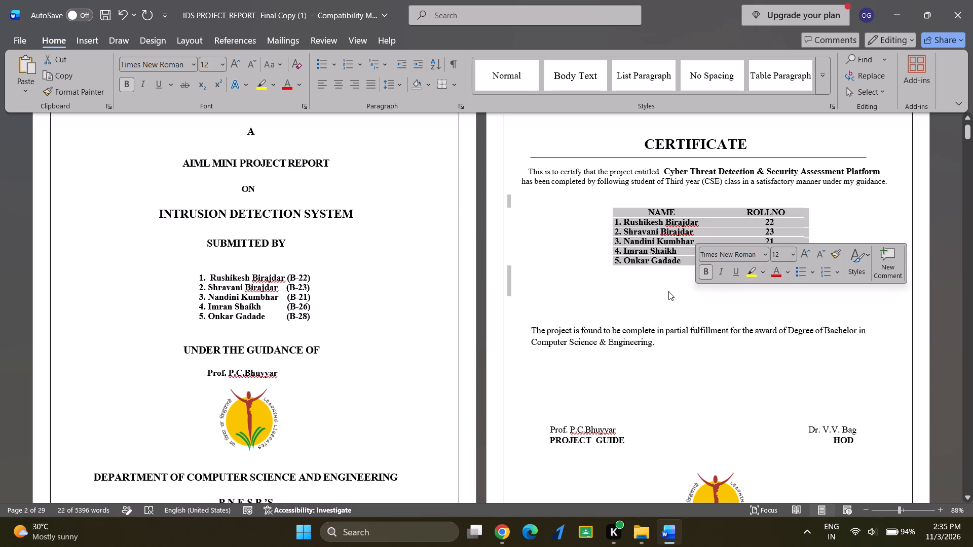
key("BackSpace")
key("ctrl+v")
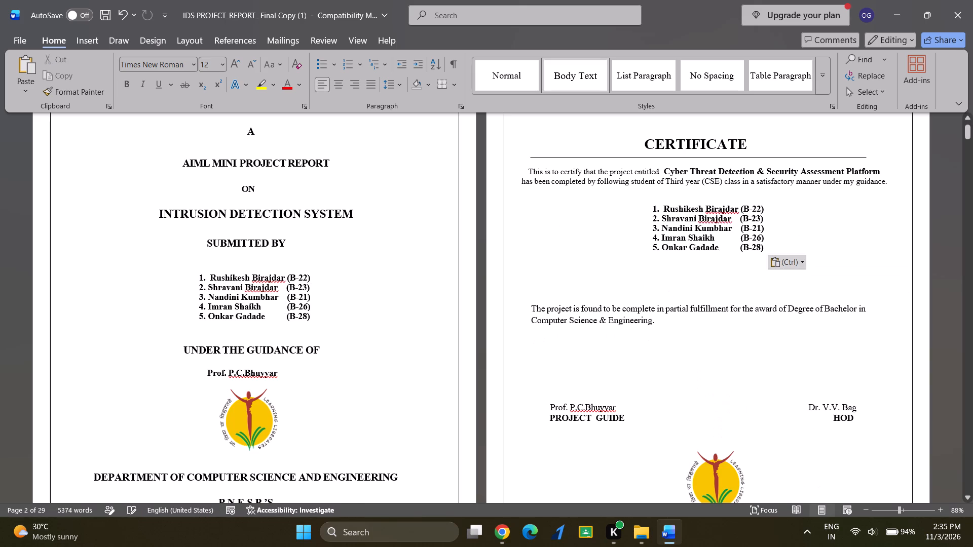
left_click(729, 288)
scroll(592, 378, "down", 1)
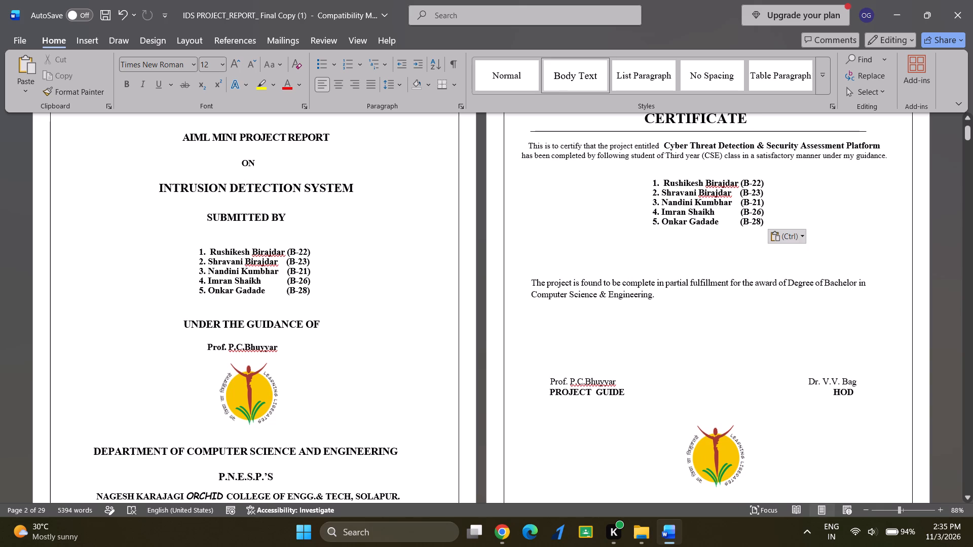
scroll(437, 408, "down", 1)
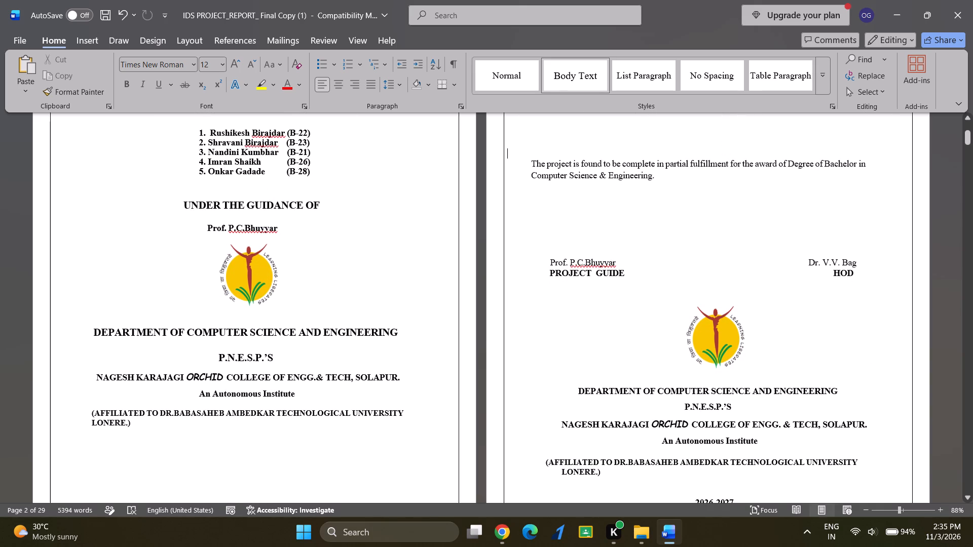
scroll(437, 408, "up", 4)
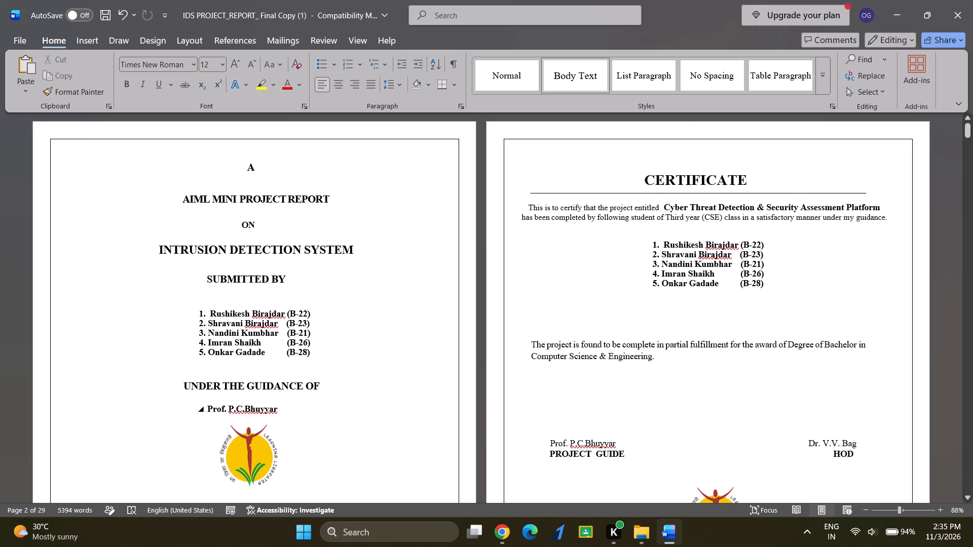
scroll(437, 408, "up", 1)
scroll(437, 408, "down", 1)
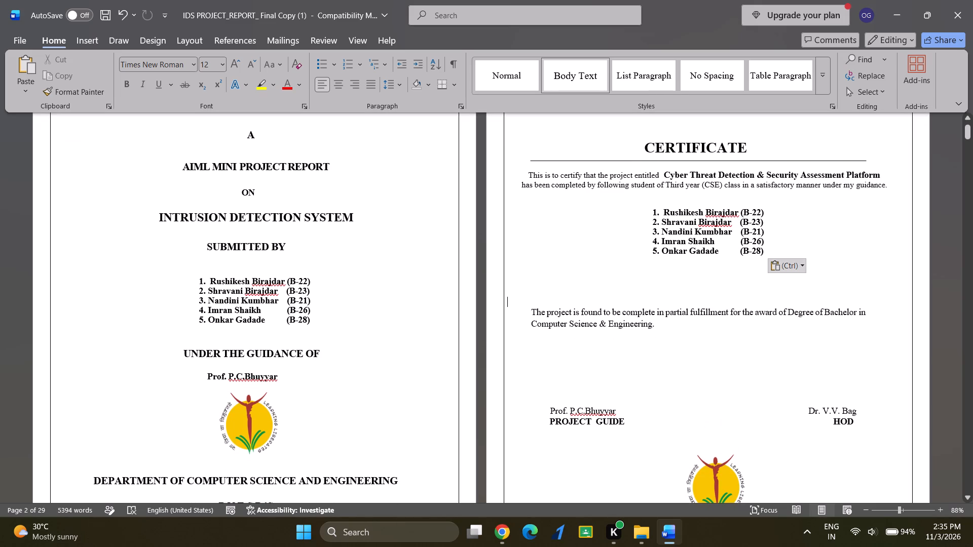
Delete the horizontal line beneath the CERTIFICATE heading together with the certifying sentence's opening text up to "Assessment Platform".
left_click(530, 161)
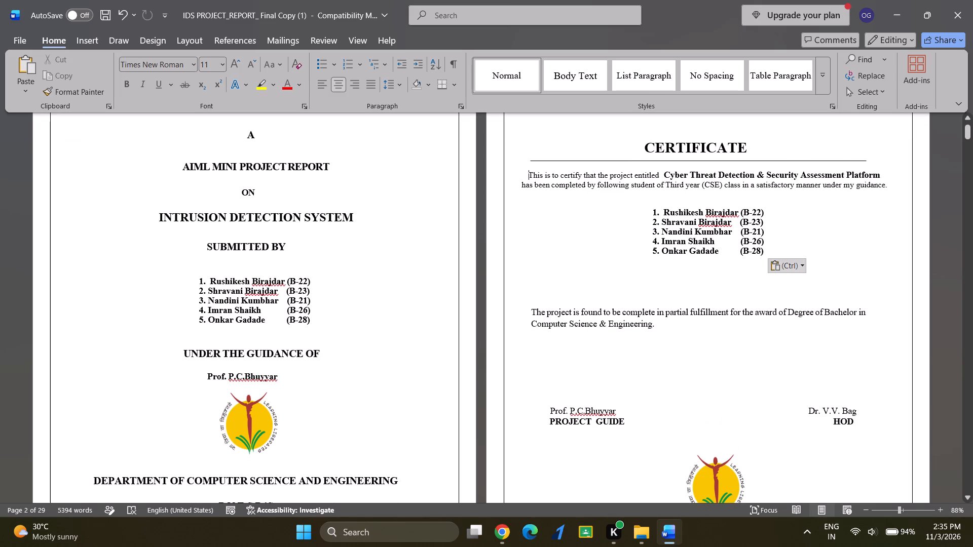
left_click(737, 157)
left_click(737, 149)
left_click_drag(737, 149, 708, 145)
left_click(759, 153)
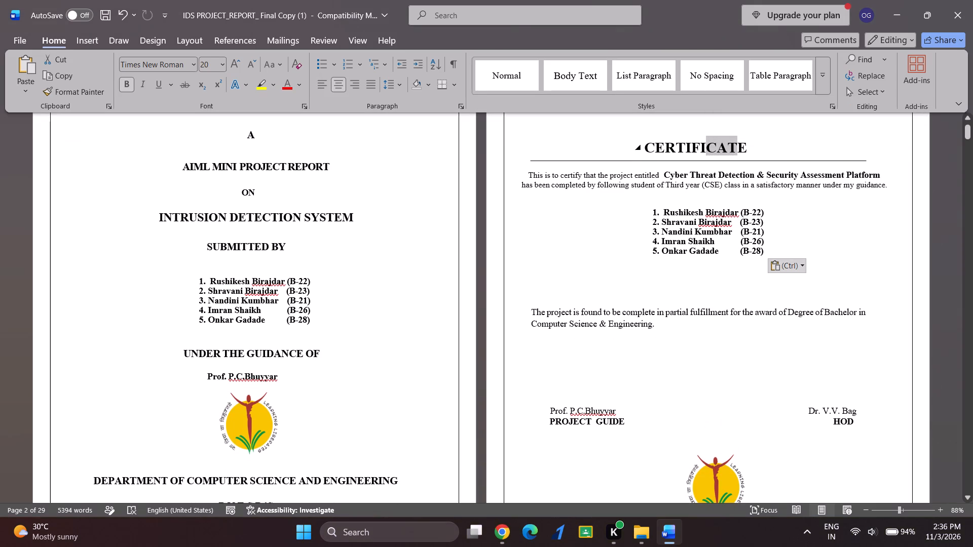
left_click(810, 159)
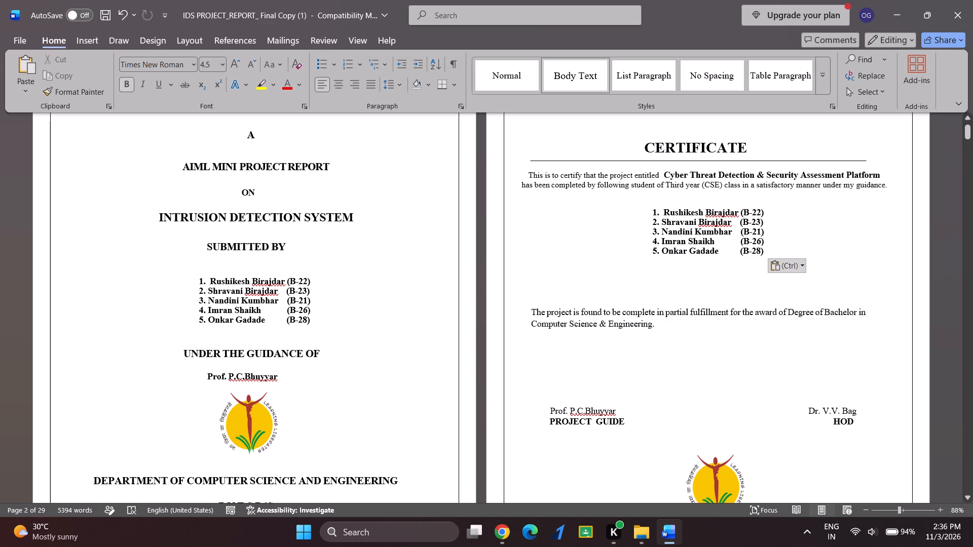
left_click_drag(810, 159, 766, 160)
left_click(766, 160)
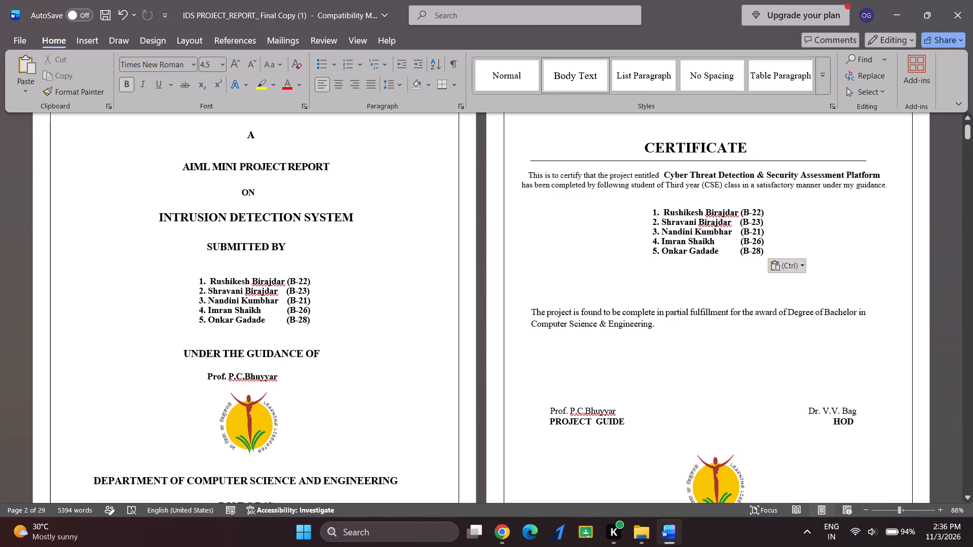
right_click(766, 160)
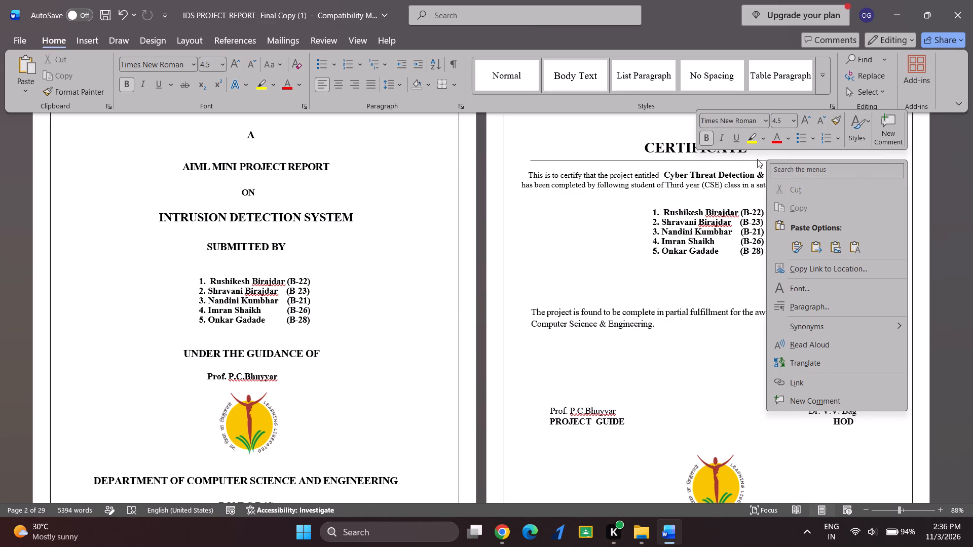
left_click(757, 159)
scroll(757, 159, "left", 2)
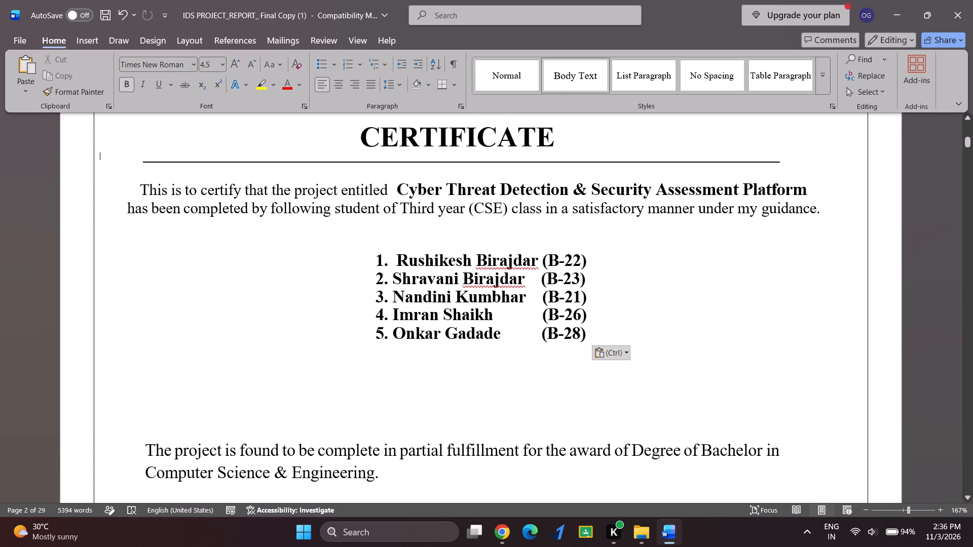
left_click(754, 159)
triple_click(649, 161)
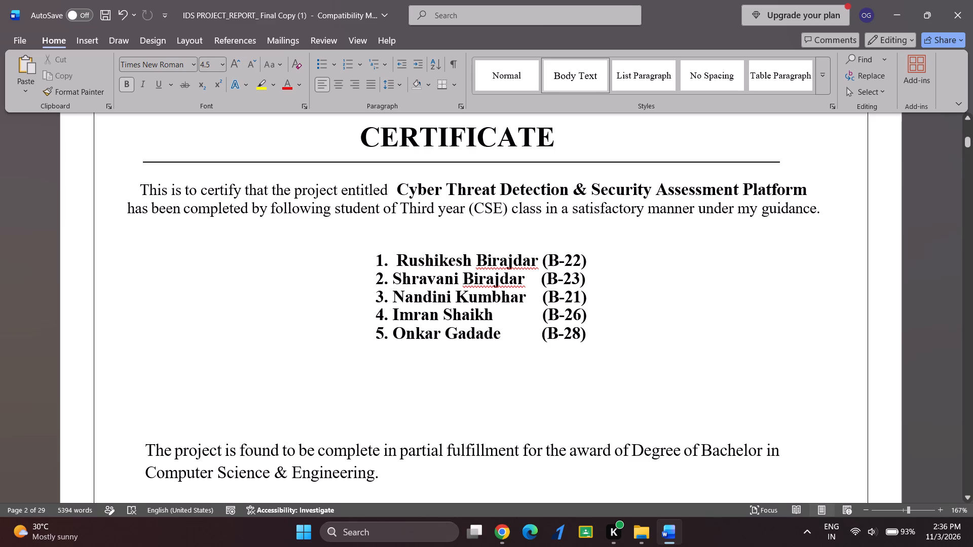
key("BackSpace")
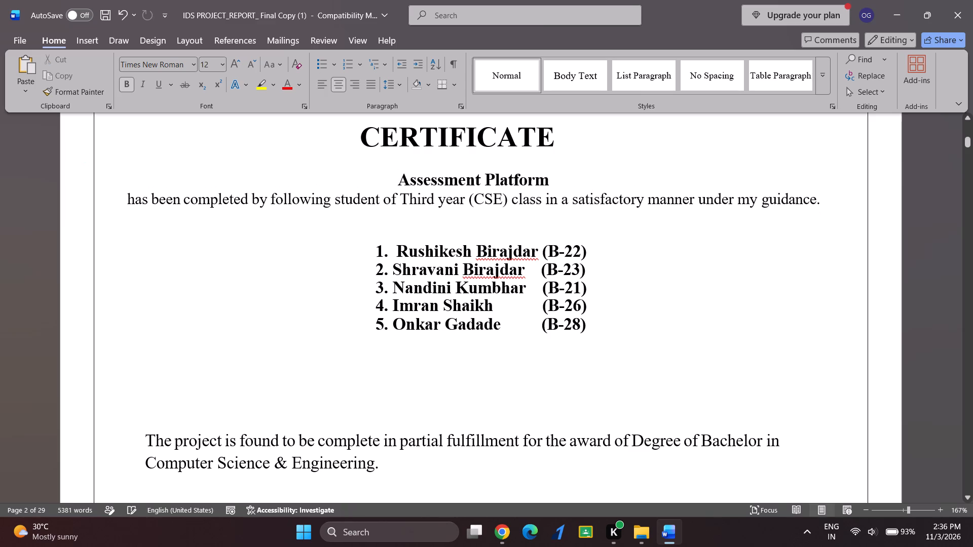
Reduce the CERTIFICATE heading's font size to 16.
scroll(649, 161, "right", 1)
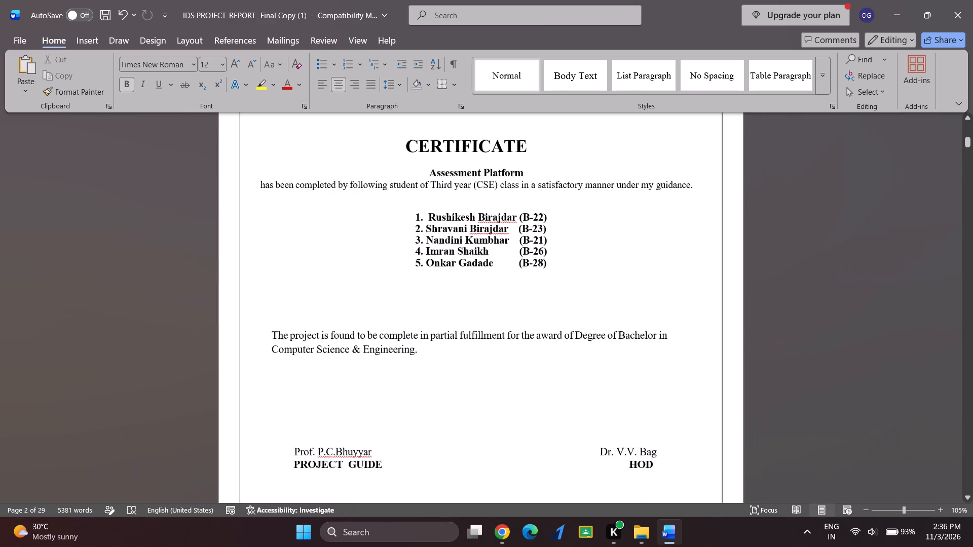
scroll(598, 167, "up", 1)
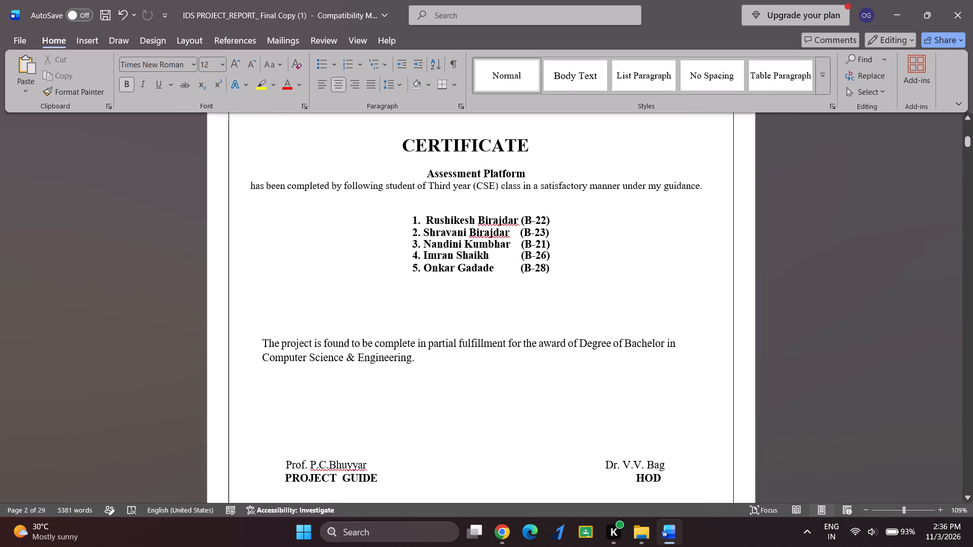
left_click_drag(576, 143, 407, 151)
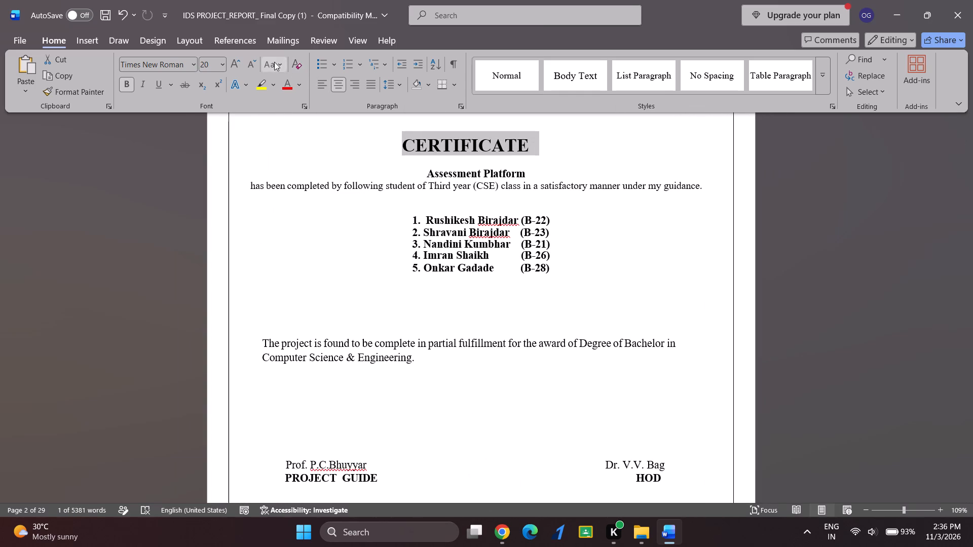
left_click(255, 66)
left_click(255, 66)
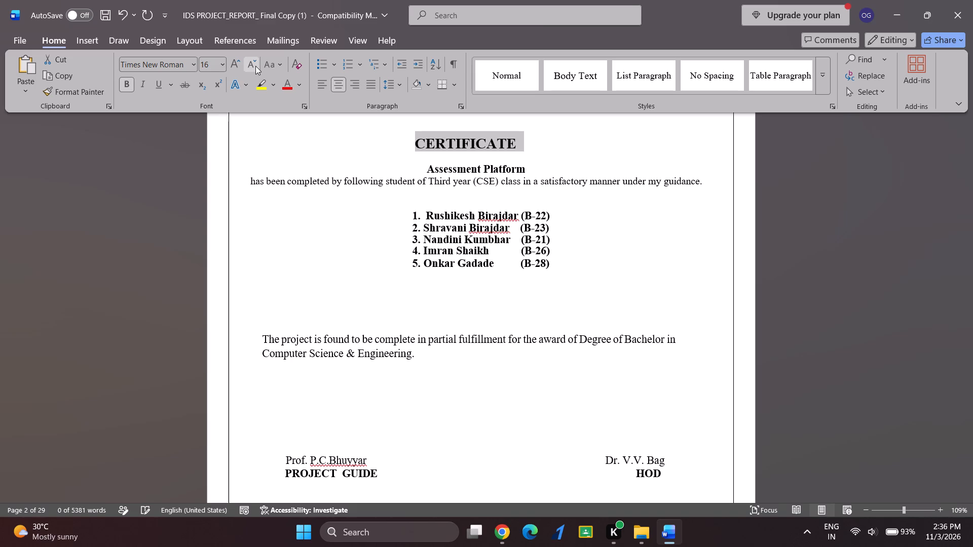
Delete the leftover "Assessment Platform" text below the CERTIFICATE heading.
triple_click(432, 162)
key("BackSpace")
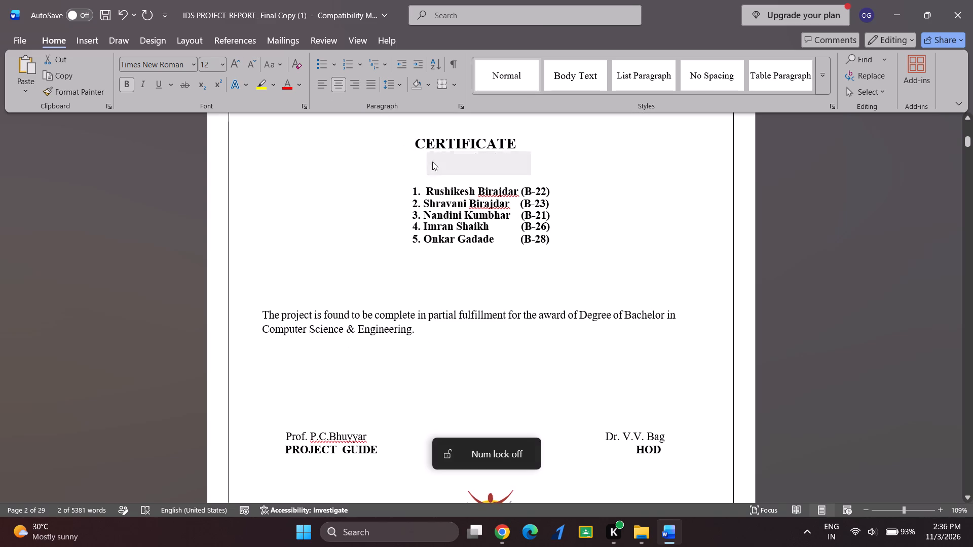
key("Return")
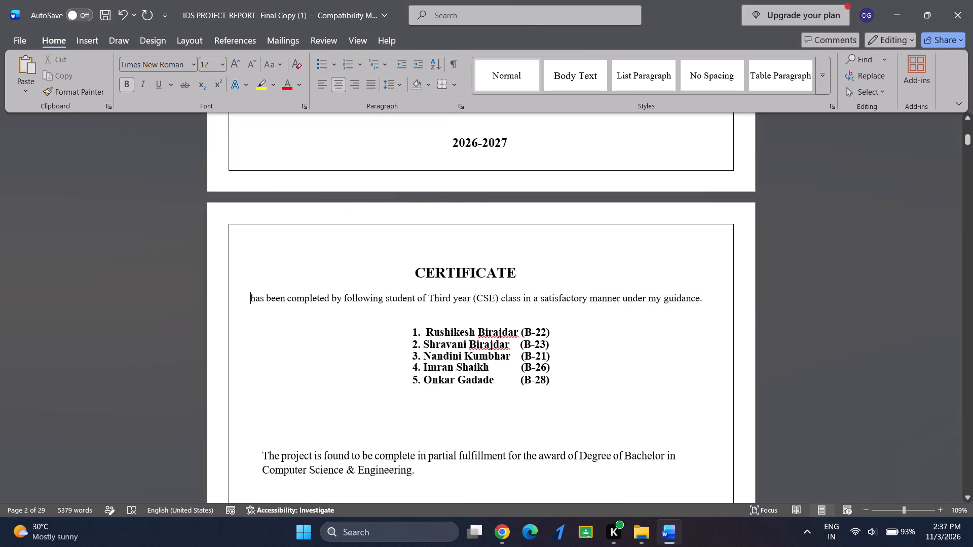
left_click(526, 281)
key("Return")
key("ctrl+v")
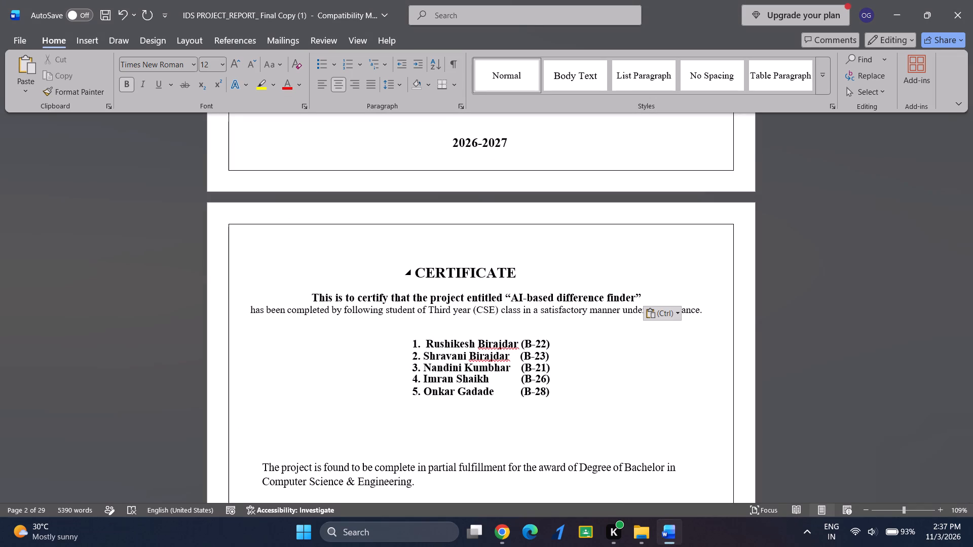
left_click_drag(501, 291, 512, 299)
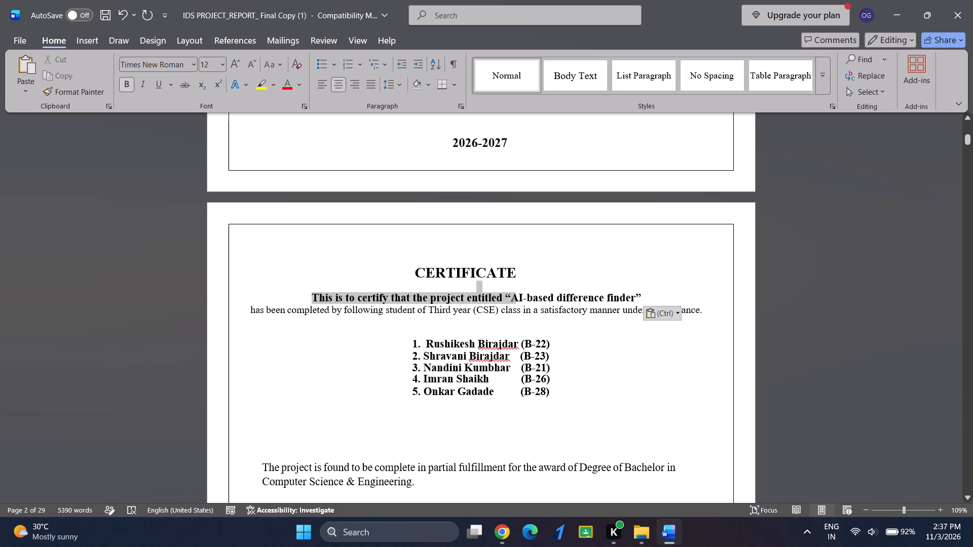
left_click_drag(512, 299, 501, 297)
left_click(501, 297)
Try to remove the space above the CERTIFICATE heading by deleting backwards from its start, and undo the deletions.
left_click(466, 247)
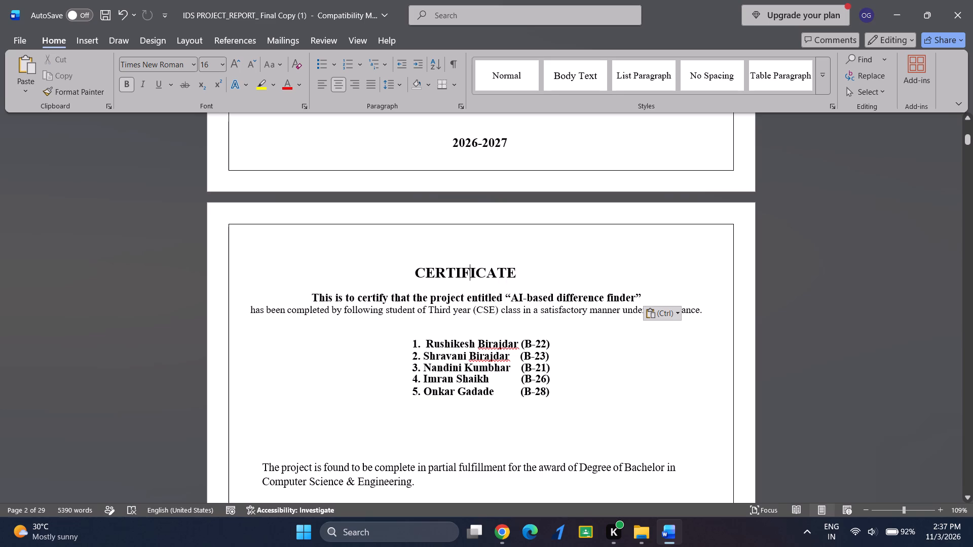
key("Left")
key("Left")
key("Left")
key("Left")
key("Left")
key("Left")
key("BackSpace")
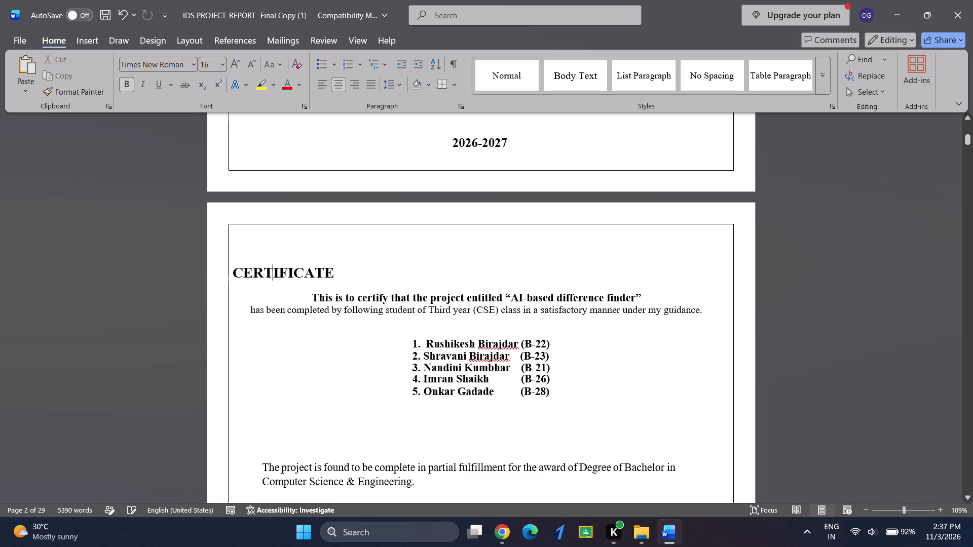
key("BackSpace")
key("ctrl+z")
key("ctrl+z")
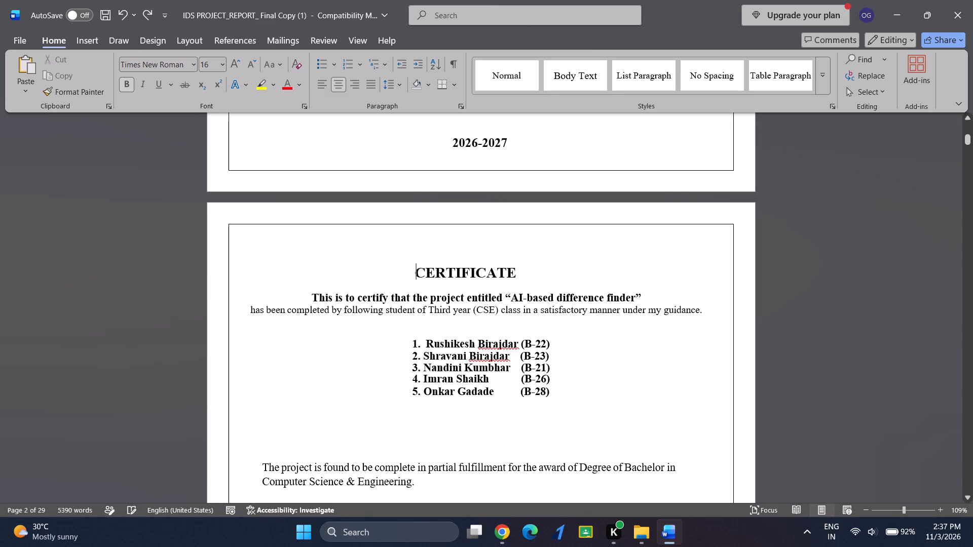
Set the top page margin of the certificate page's section to 0.5 inches.
left_click(140, 41)
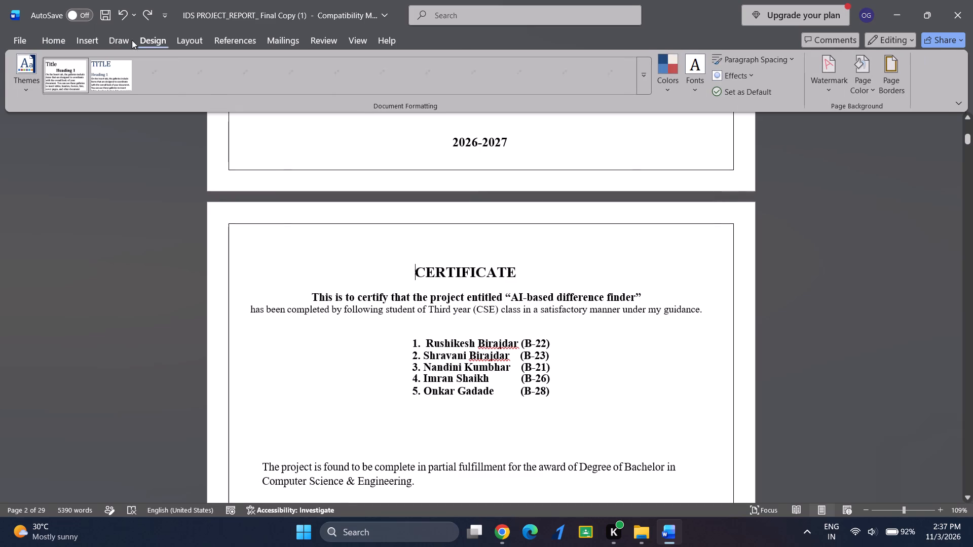
left_click(168, 34)
left_click(192, 38)
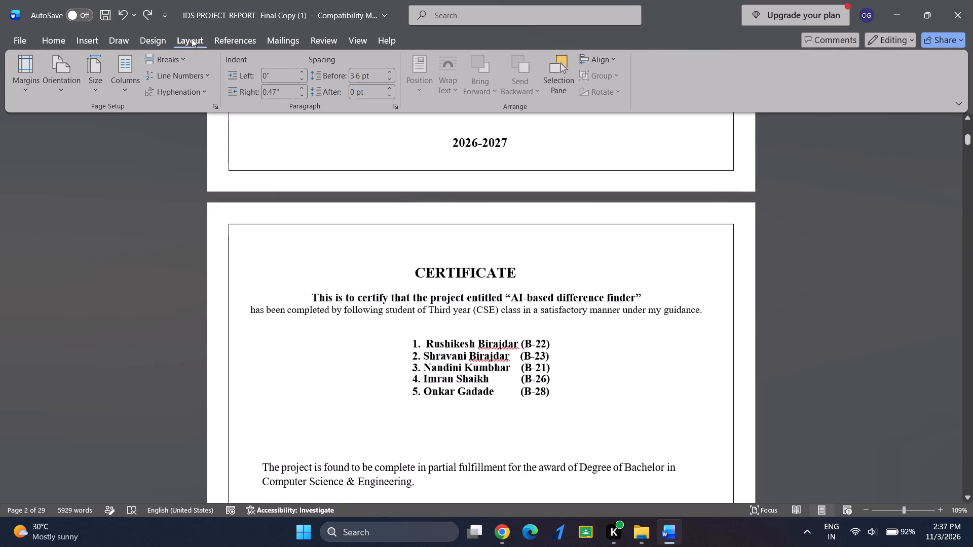
left_click(22, 90)
double_click(63, 434)
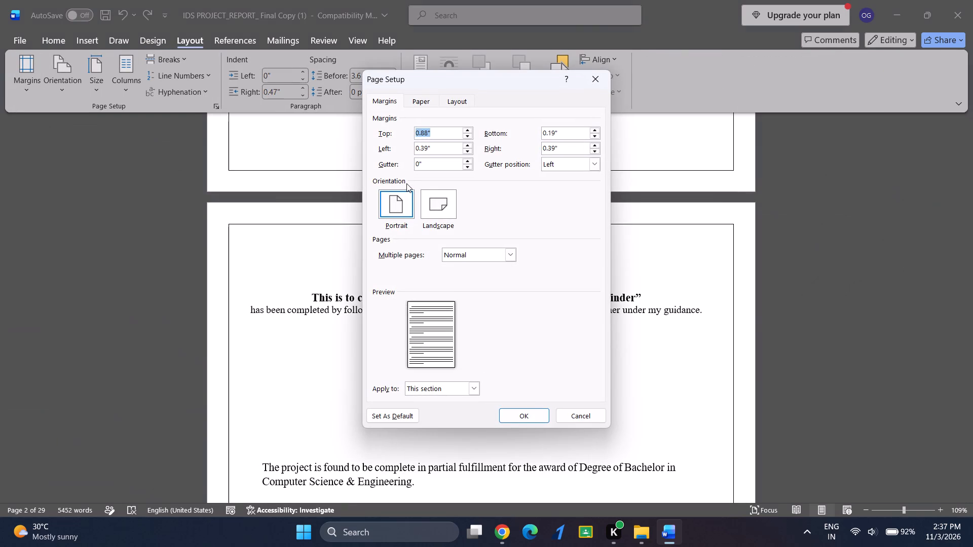
type("0.5")
left_click(524, 414)
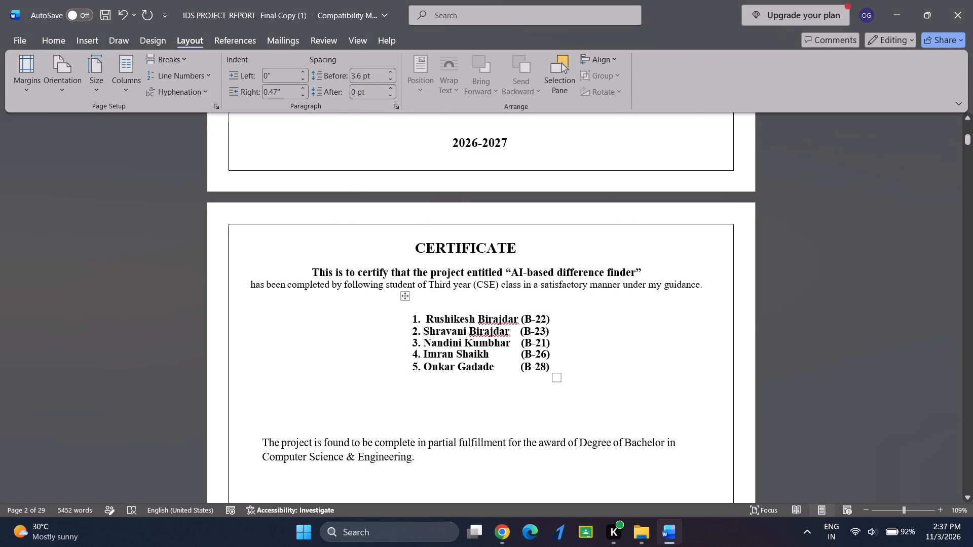
Insert a blank line after the CERTIFICATE heading.
double_click(530, 256)
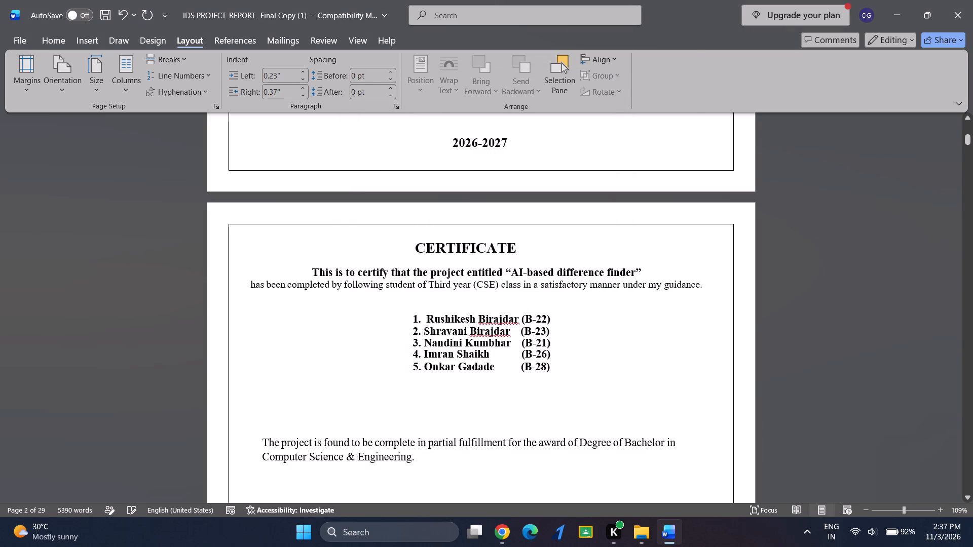
left_click(539, 245)
key("Return")
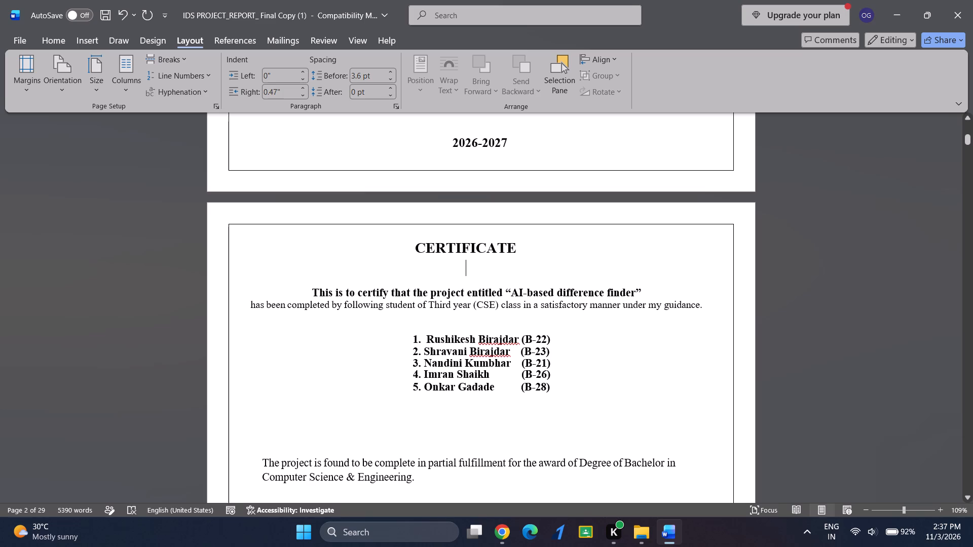
Remove bold from "This is to certify that the project entitled" on the certificate page, leaving the quoted title bold.
left_click(518, 289)
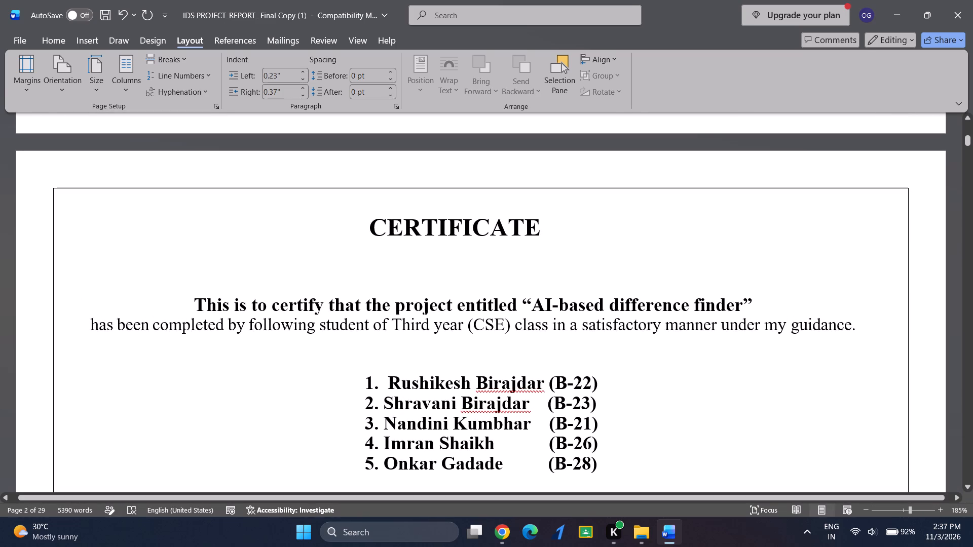
left_click_drag(520, 300, 222, 305)
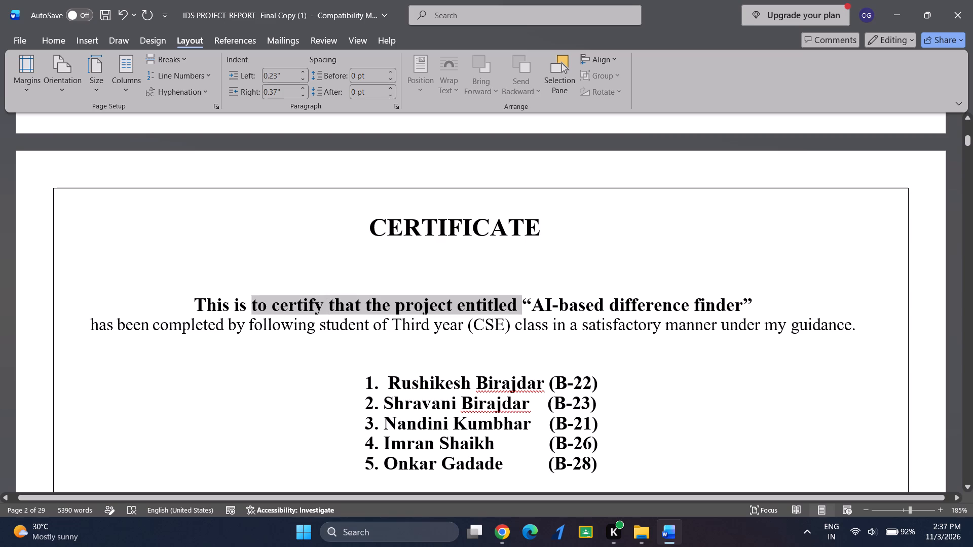
left_click_drag(222, 305, 198, 305)
key("ctrl+b")
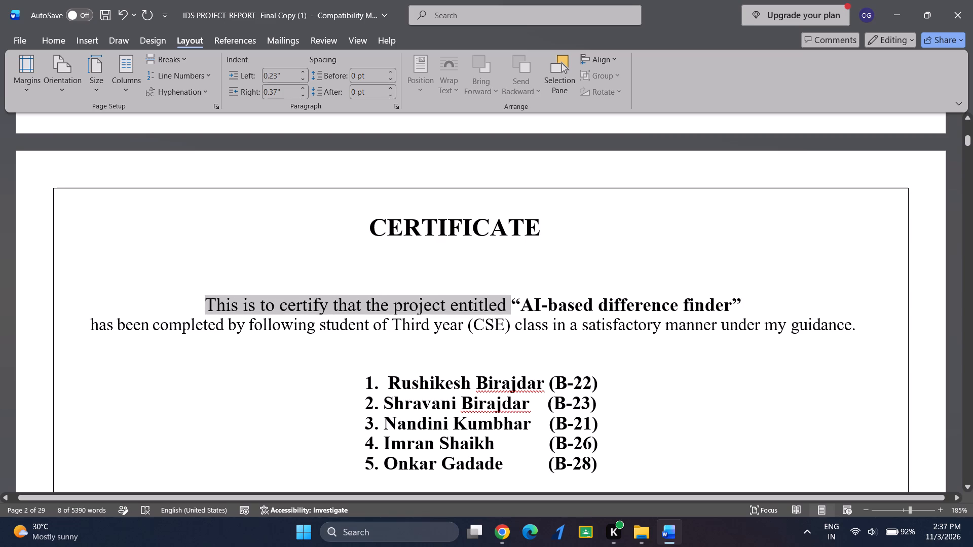
Replace the quoted project title on the certificate page with "Intrusion Detection System", keeping the quotation marks, and save the document.
left_click_drag(525, 297, 767, 308)
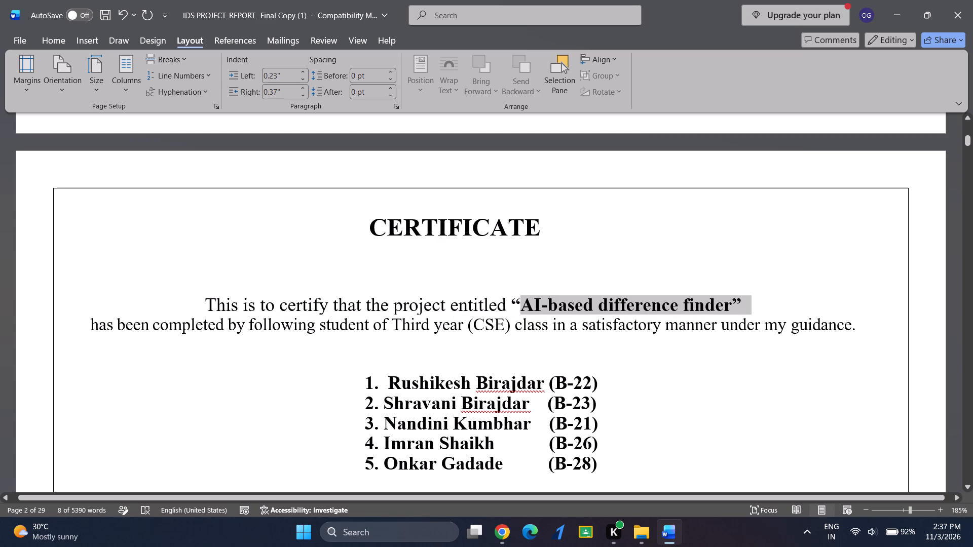
left_click_drag(767, 308, 731, 311)
scroll(544, 256, "up", 2)
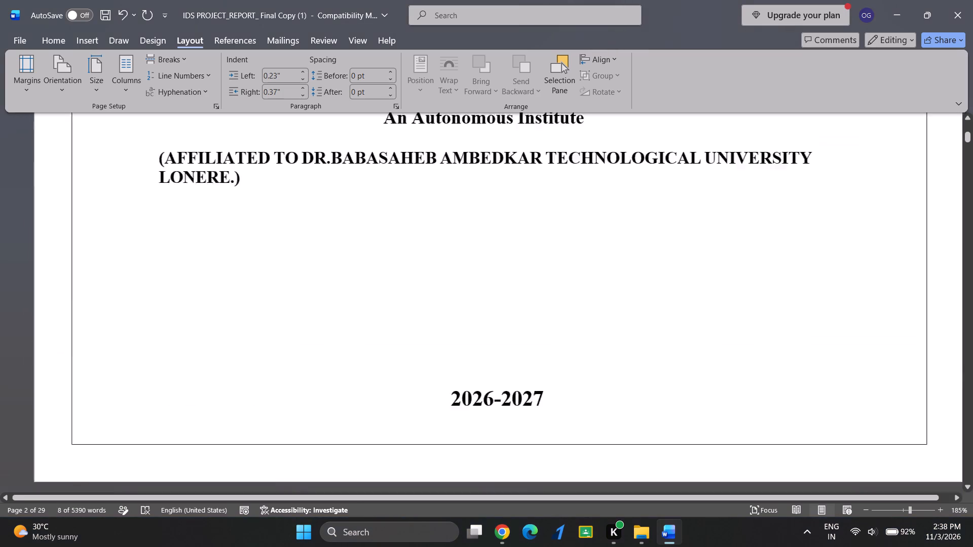
scroll(544, 256, "up", 8)
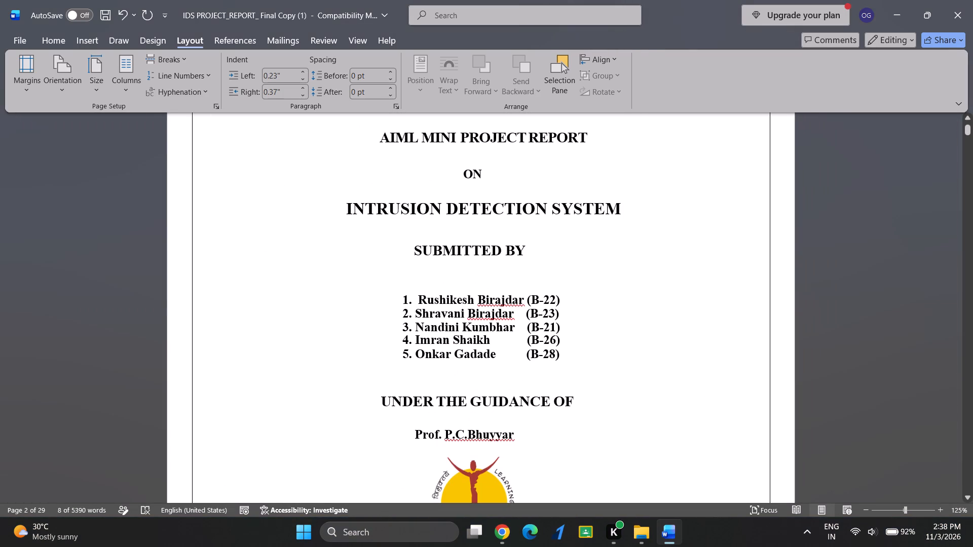
scroll(617, 214, "down", 4)
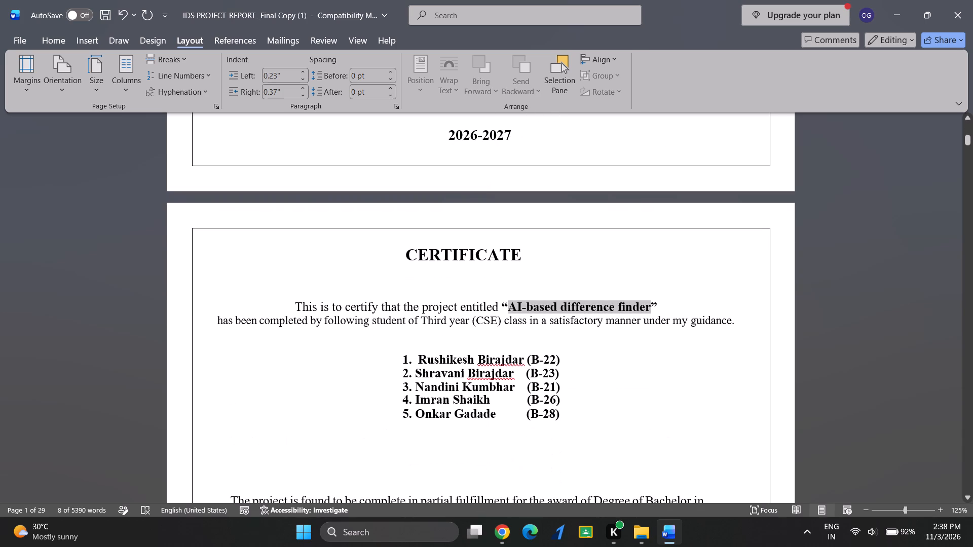
scroll(617, 214, "down", 1)
type("ntrusion")
key("space")
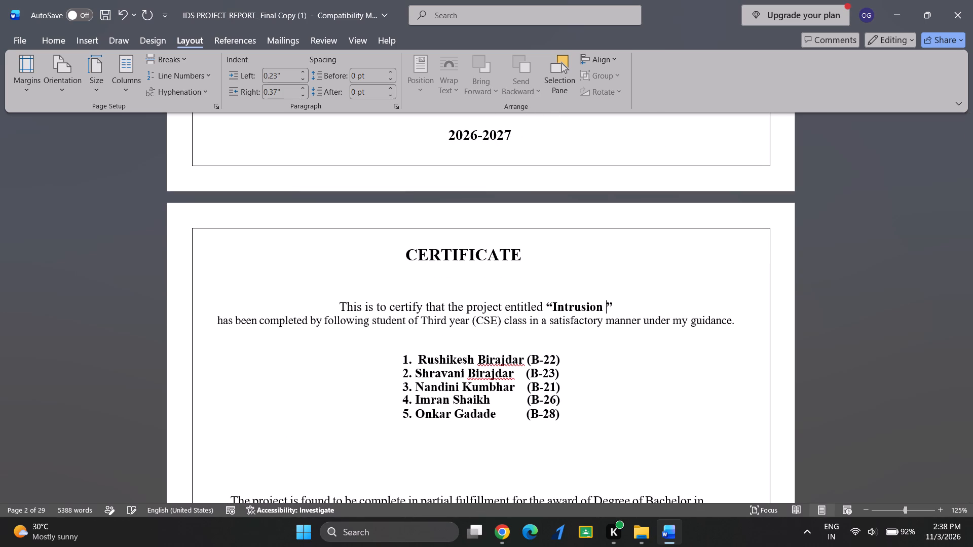
key("e")
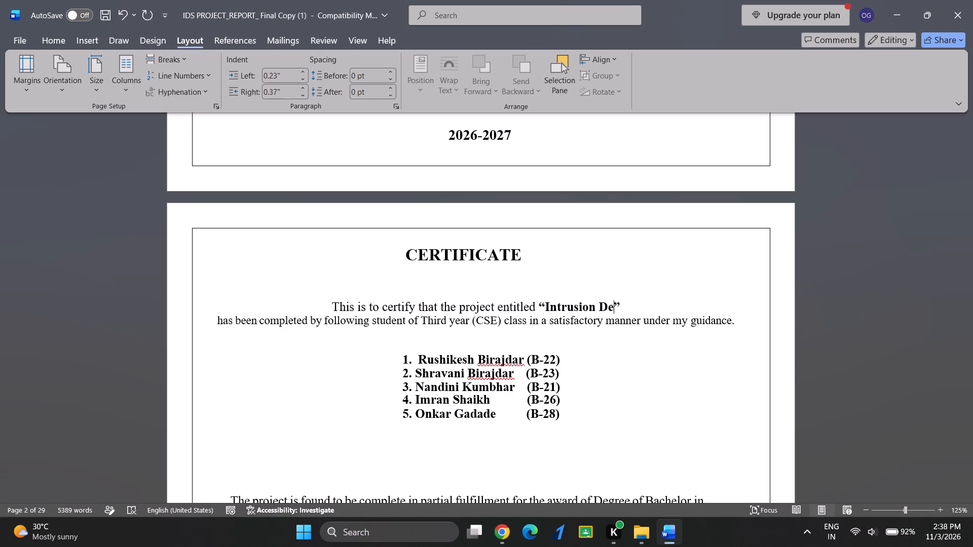
key("t")
type("ecyio")
key("BackSpace")
key("BackSpace")
key("BackSpace")
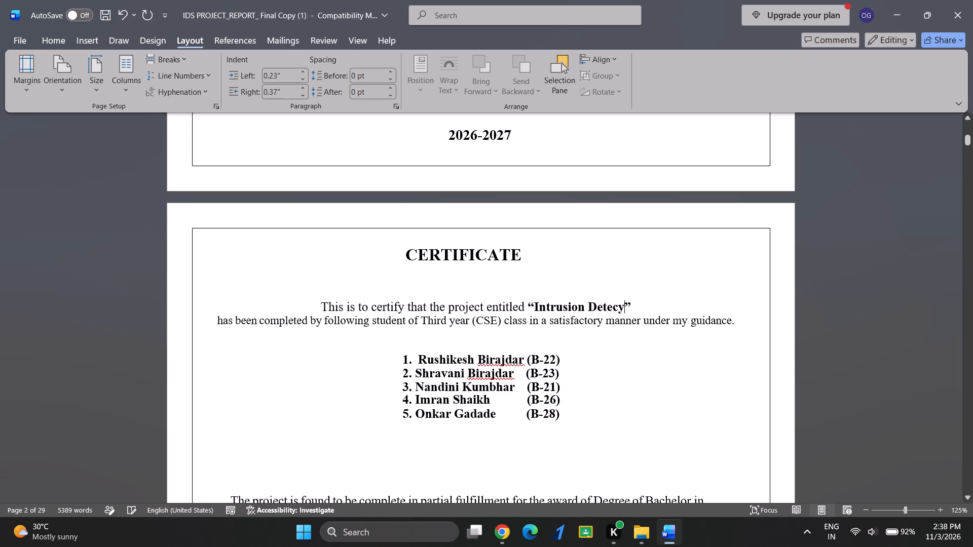
type("tion")
key("space")
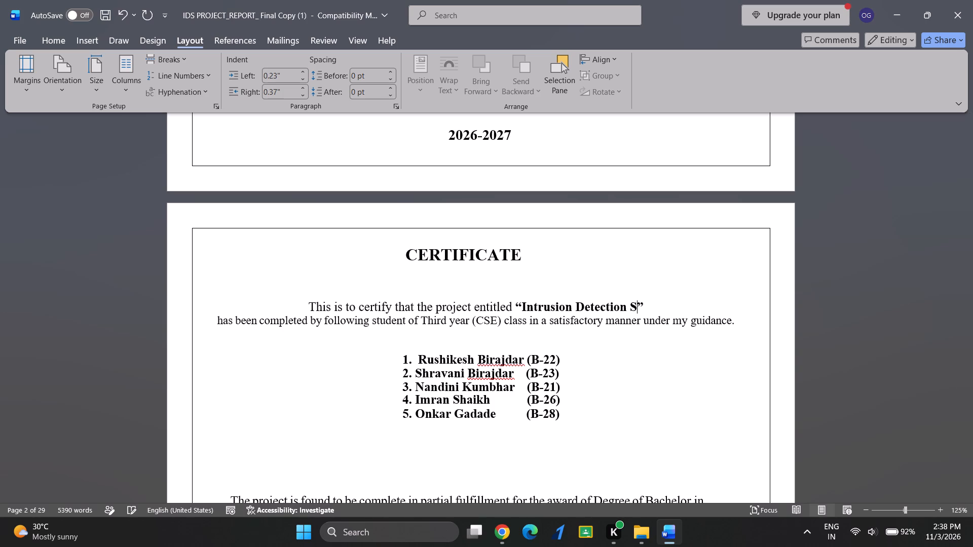
key("BackSpace")
key("BackSpace")
type("em")
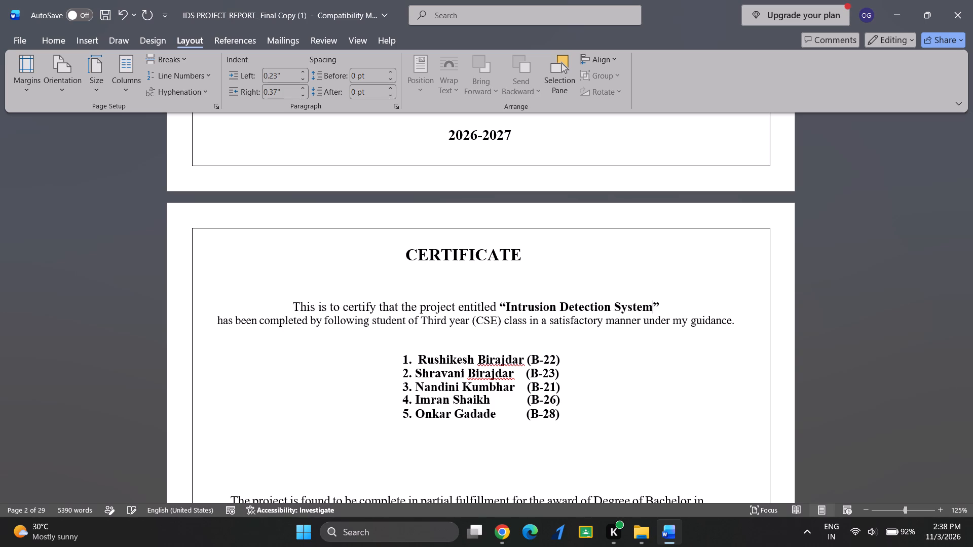
key("ctrl+s")
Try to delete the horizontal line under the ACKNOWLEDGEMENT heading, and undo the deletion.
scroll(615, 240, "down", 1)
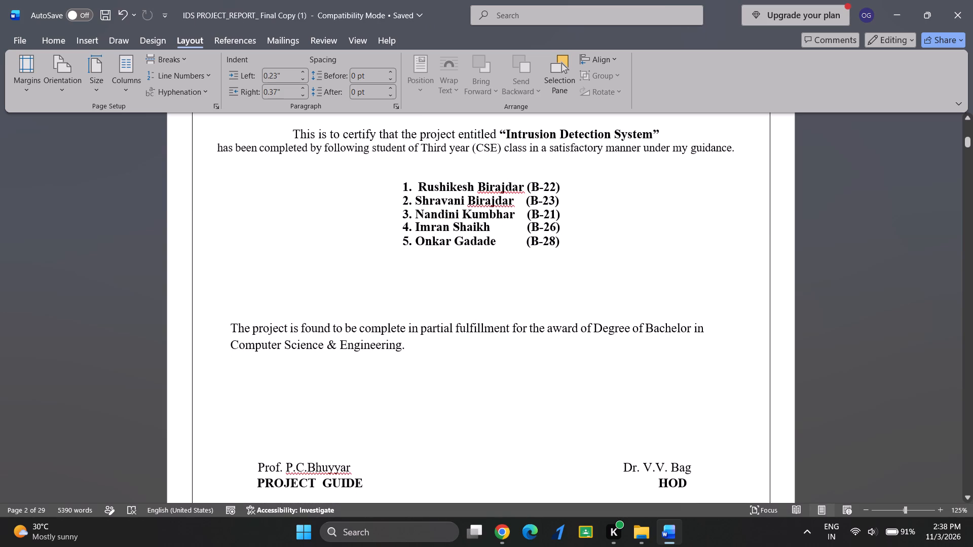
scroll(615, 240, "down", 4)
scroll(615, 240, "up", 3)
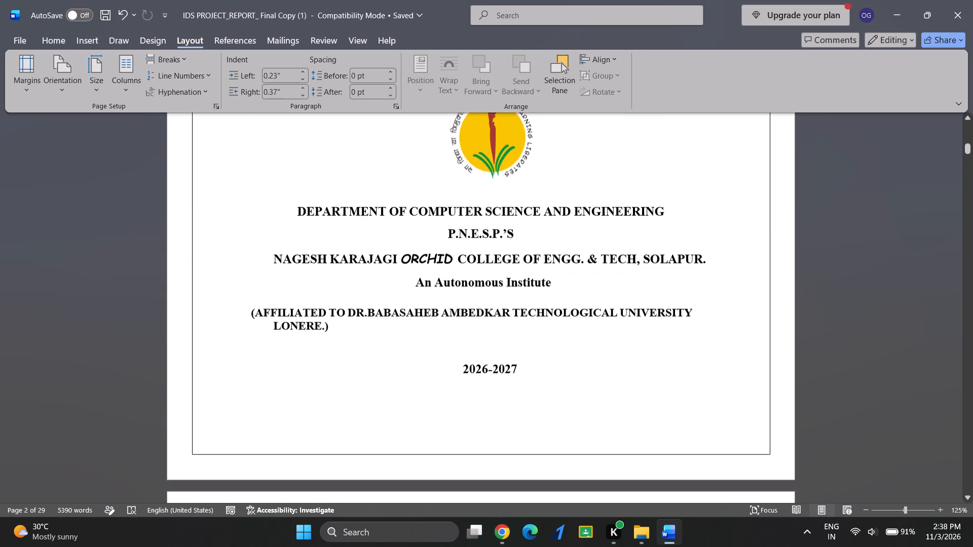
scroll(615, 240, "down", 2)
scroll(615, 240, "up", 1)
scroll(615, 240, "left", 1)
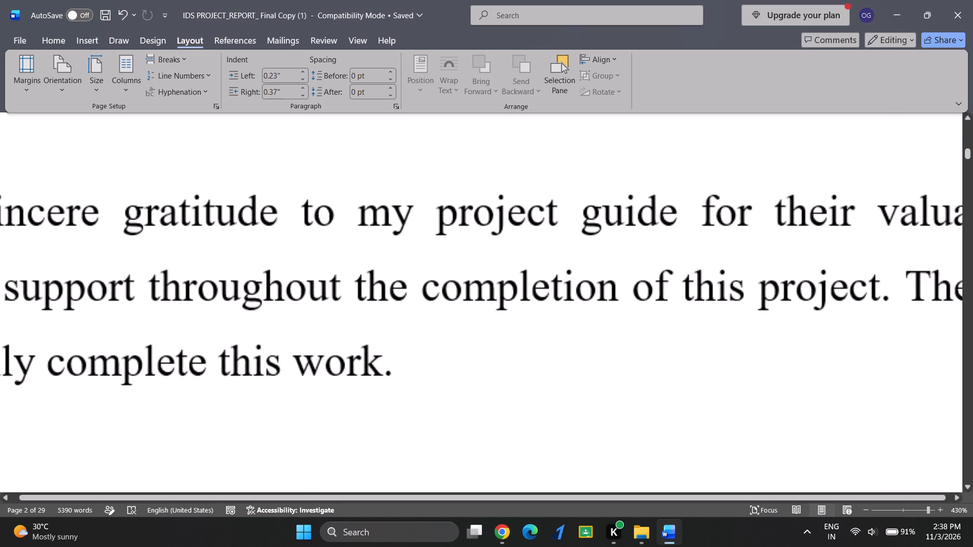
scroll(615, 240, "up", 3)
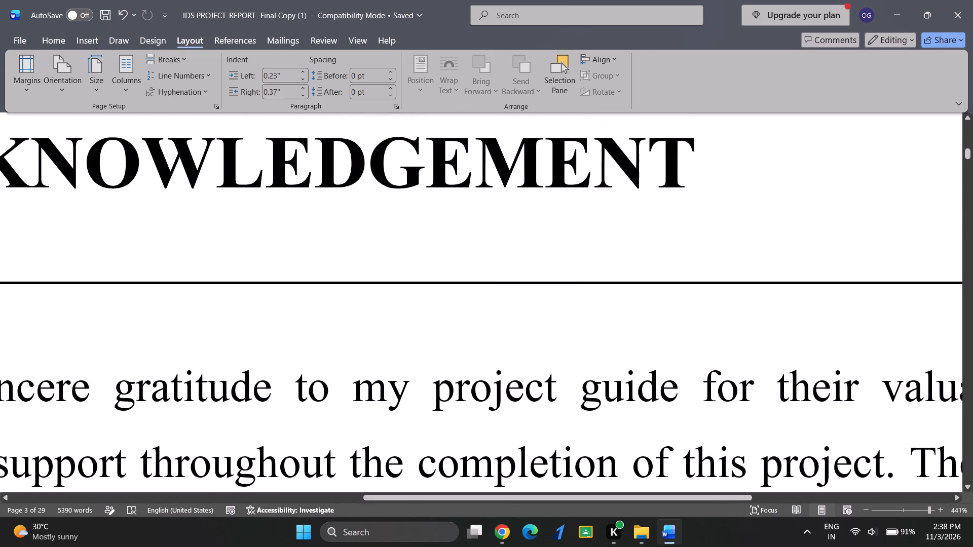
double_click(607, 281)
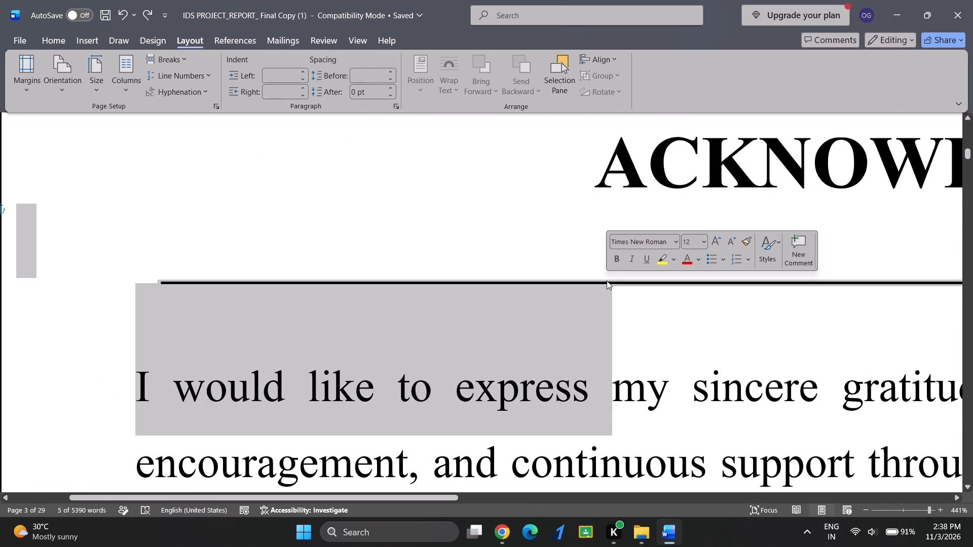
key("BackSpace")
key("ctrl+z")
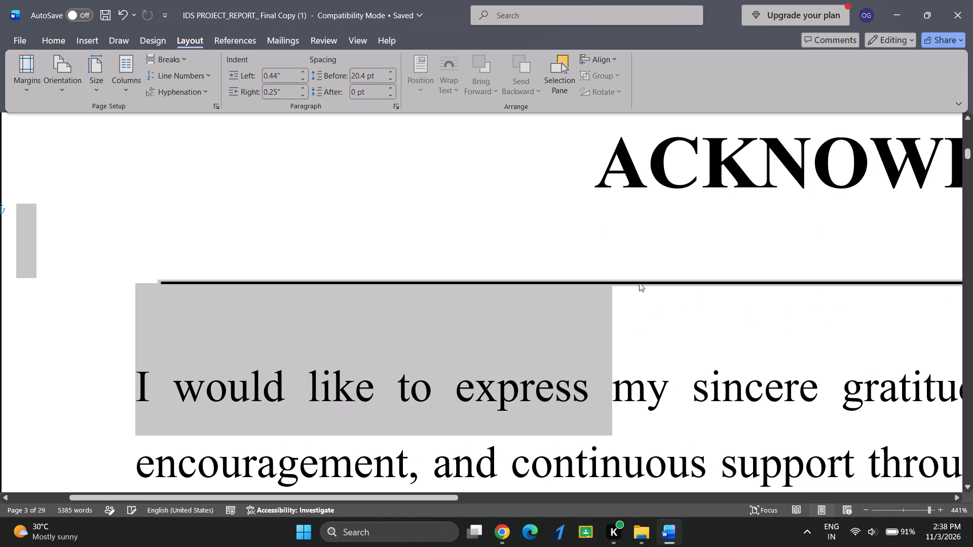
Delete the horizontal line shape below the ACKNOWLEDGEMENT heading.
left_click(727, 293)
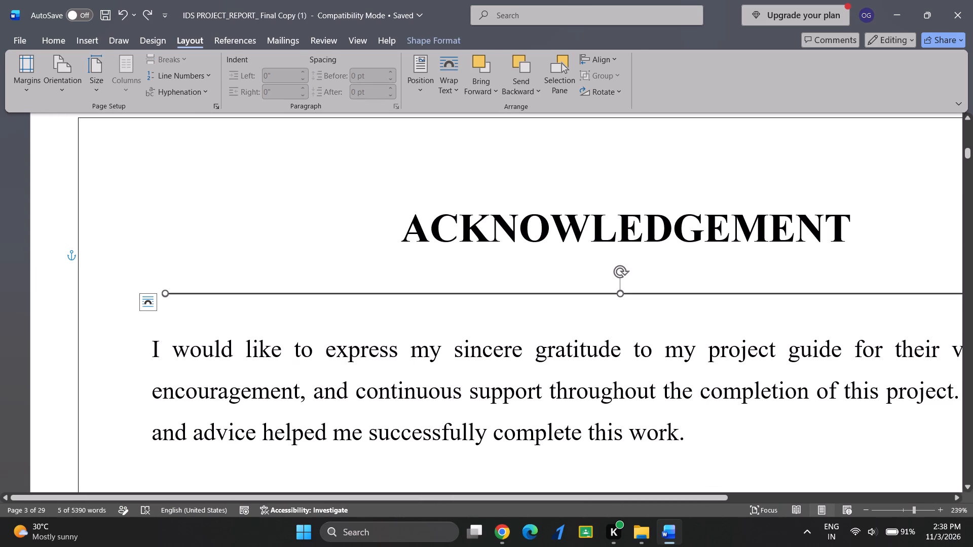
left_click(727, 293)
key("BackSpace")
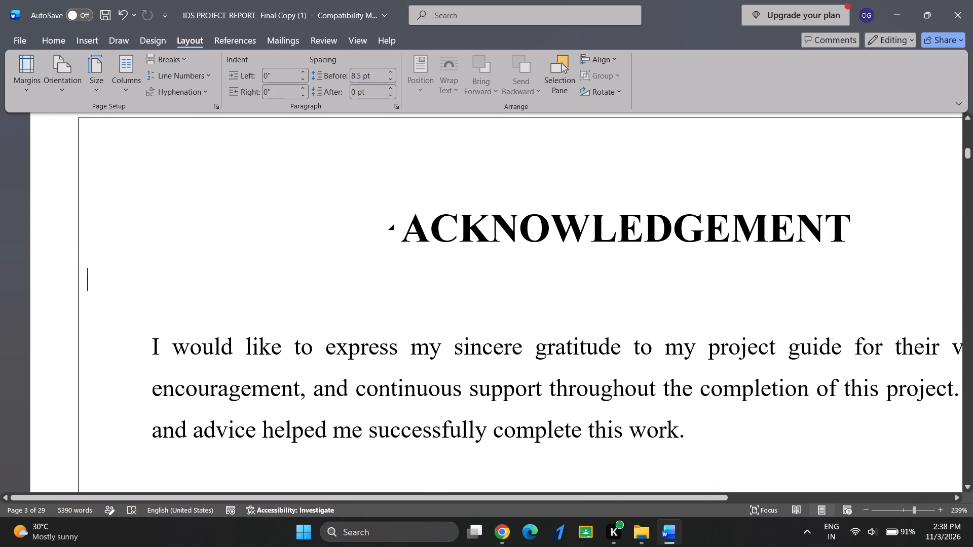
Reduce the font size of the ACKNOWLEDGEMENT heading to 16.
triple_click(677, 228)
scroll(677, 228, "right", 1)
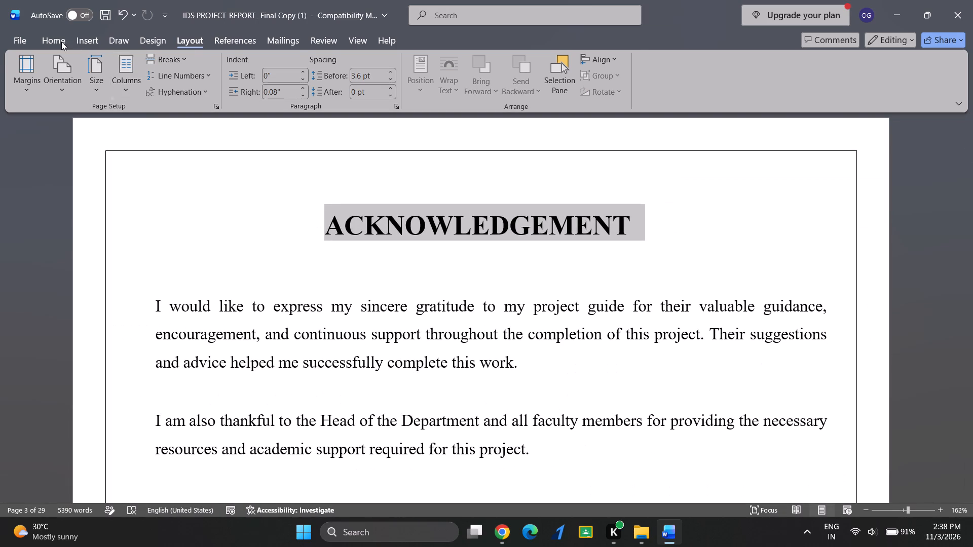
left_click(58, 42)
double_click(246, 67)
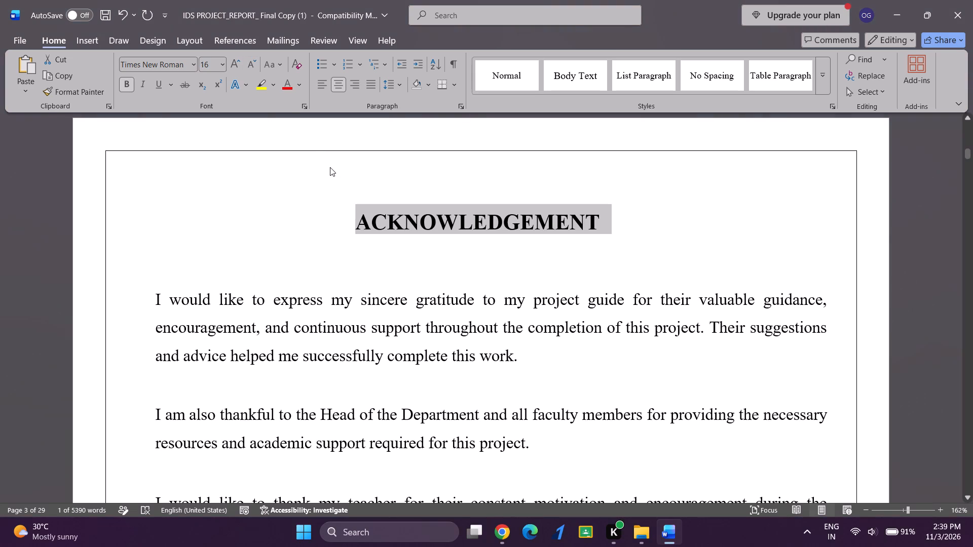
left_click(358, 168)
Remove the blank line between the ACKNOWLEDGEMENT heading and its first paragraph.
left_click(424, 278)
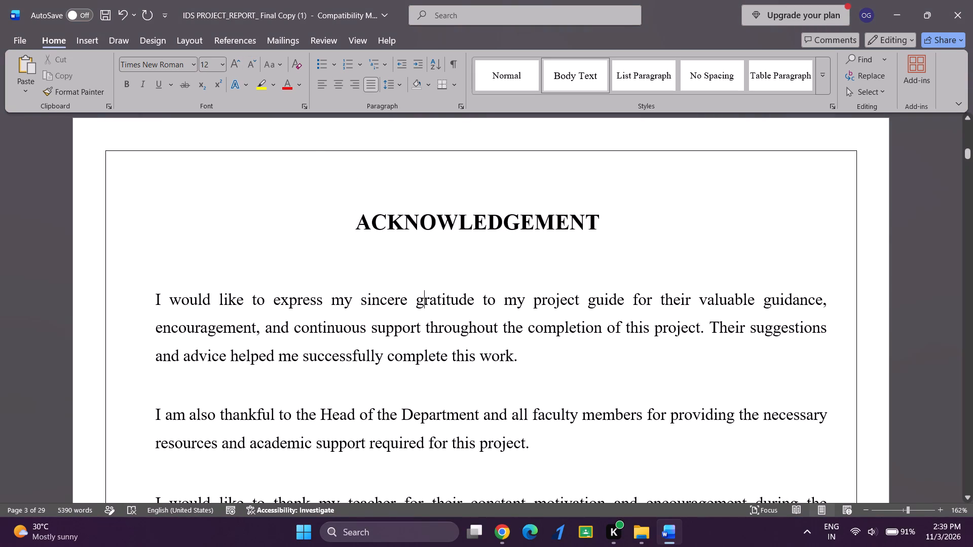
left_click(469, 263)
left_click(411, 256)
key("BackSpace")
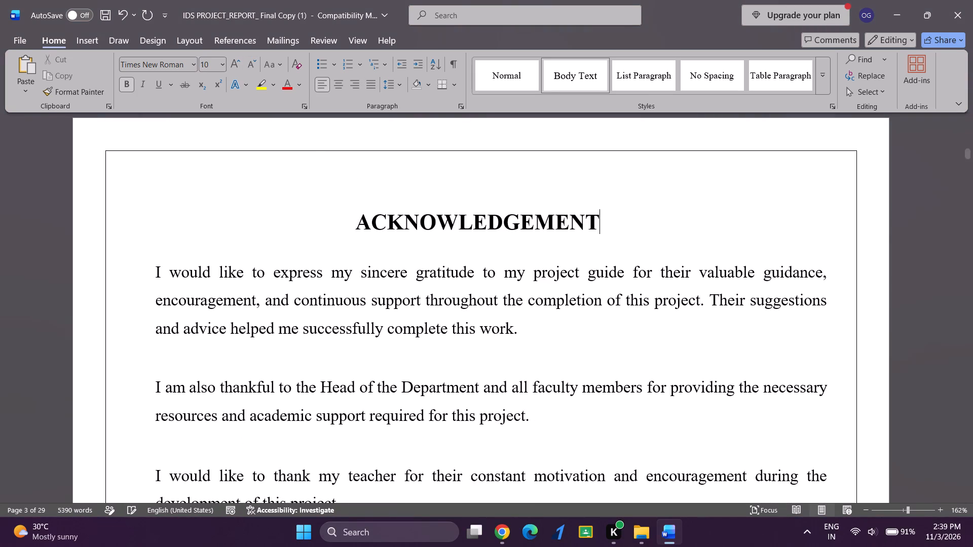
Set the top page margin of the acknowledgement page's section to 0.5 inches.
left_click(413, 163)
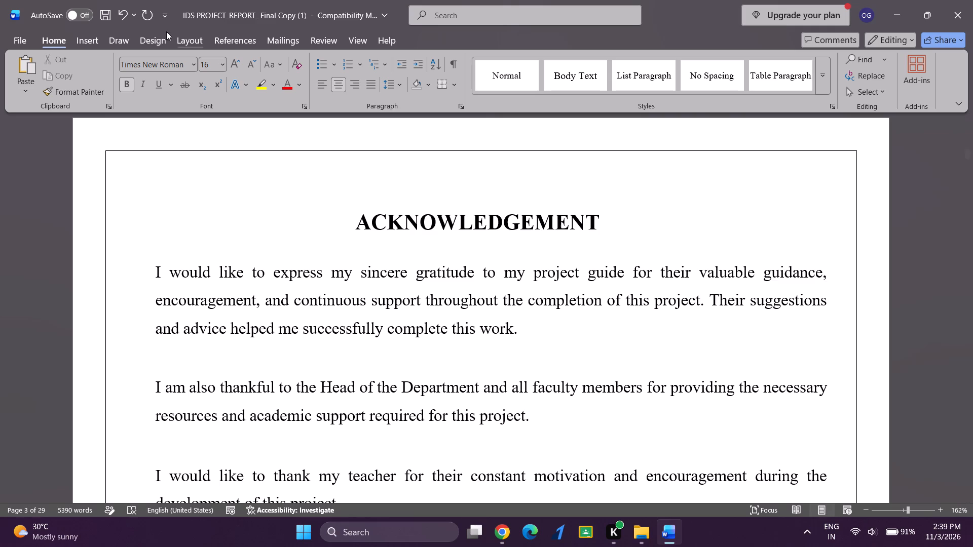
left_click(161, 41)
left_click(181, 42)
left_click(18, 97)
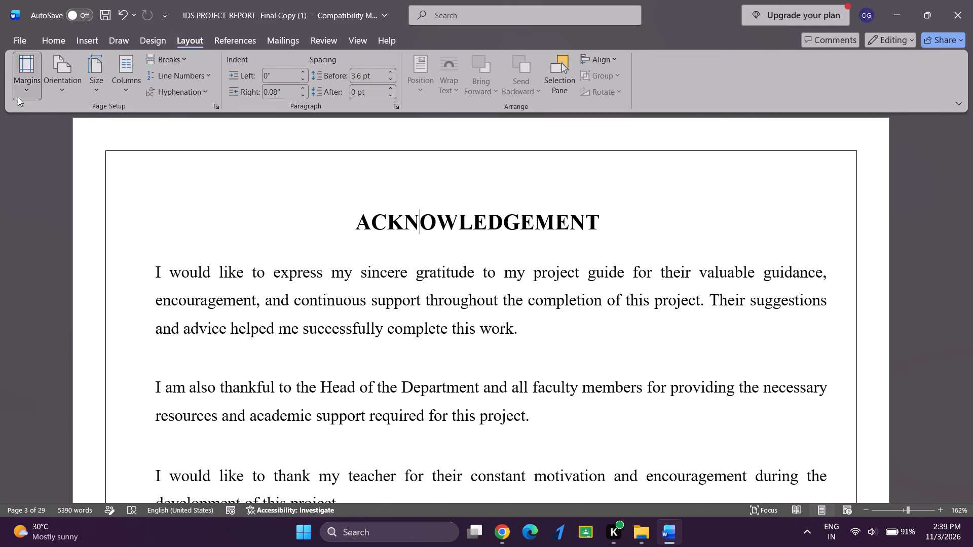
left_click(79, 433)
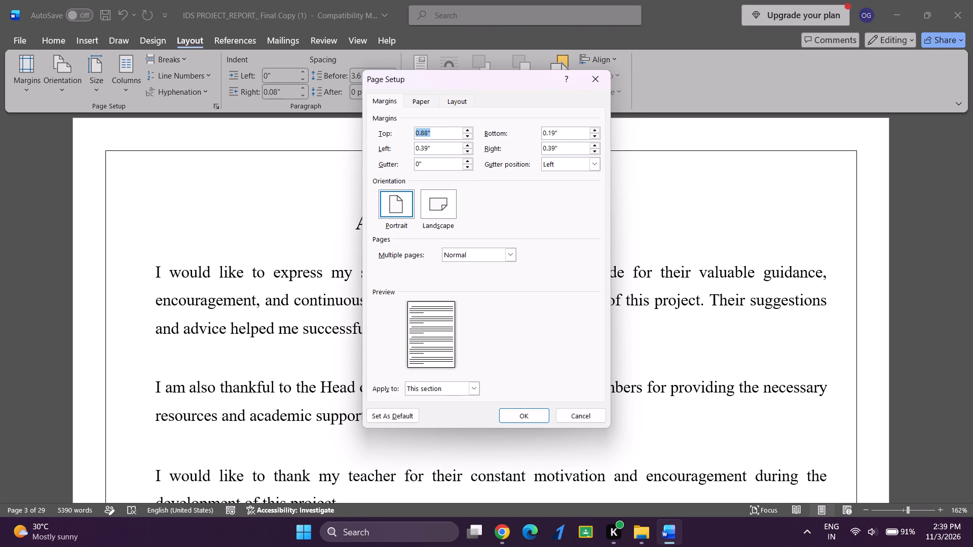
type("0.5")
key("Return")
scroll(544, 165, "down", 1)
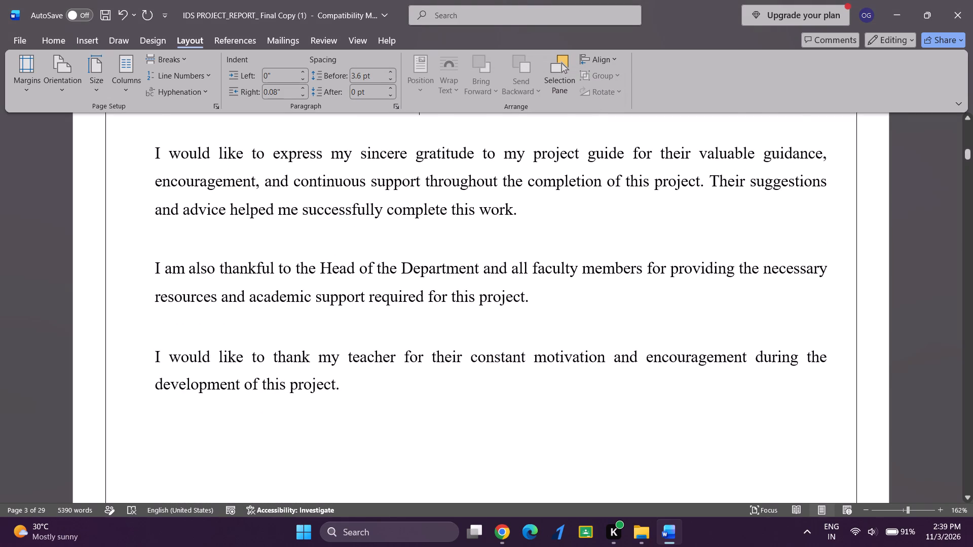
scroll(544, 165, "up", 2)
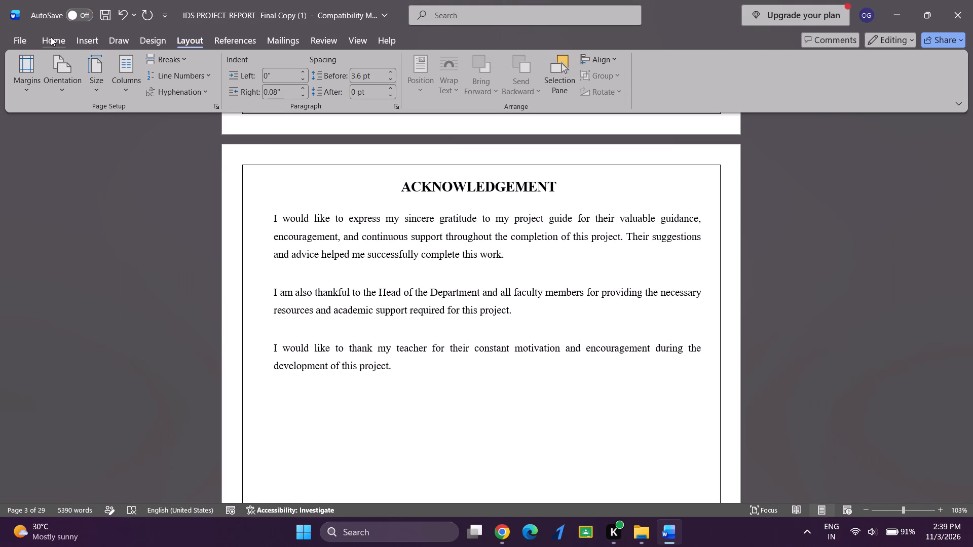
Reduce the font size of the ABSTRACT heading to 16.
left_click(57, 38)
double_click(567, 252)
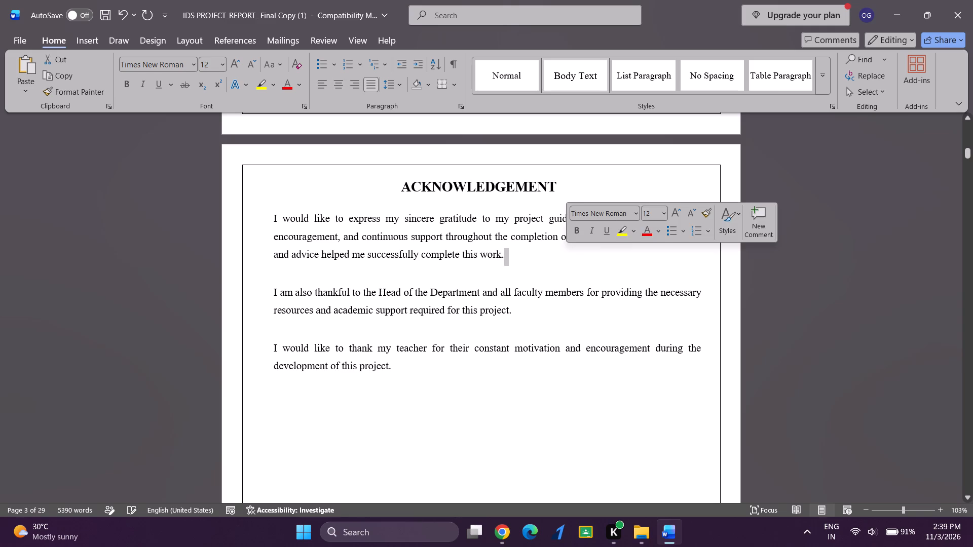
left_click(590, 398)
scroll(590, 398, "down", 4)
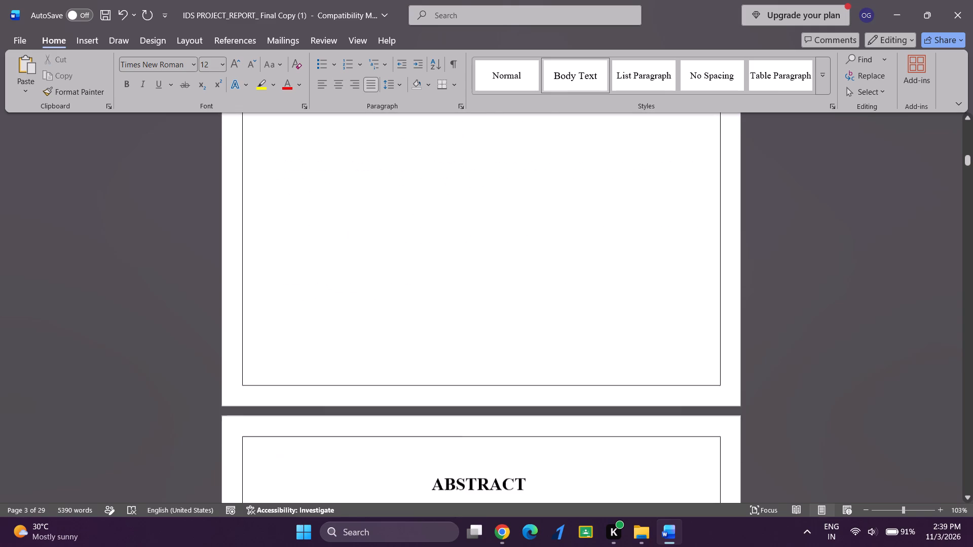
left_click_drag(535, 266, 475, 284)
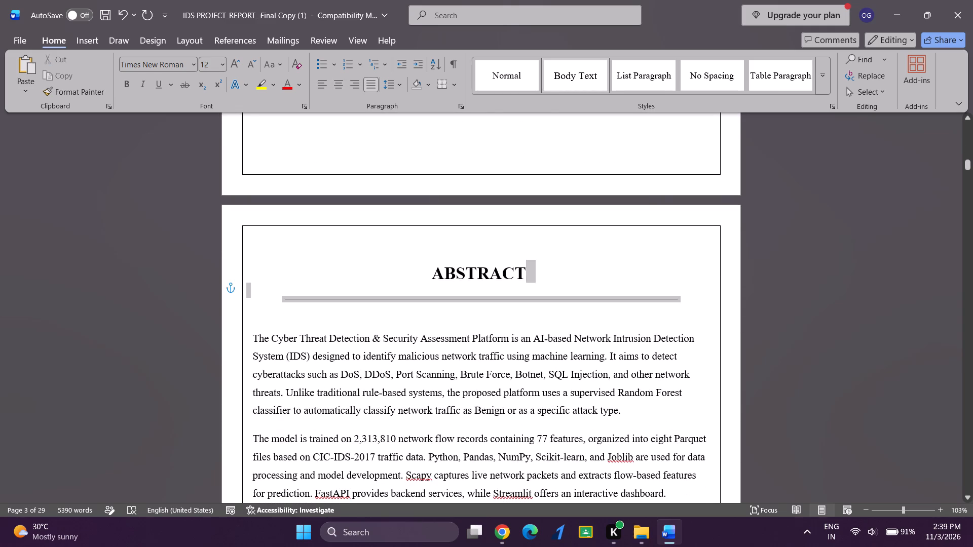
left_click_drag(475, 284, 431, 269)
double_click(253, 61)
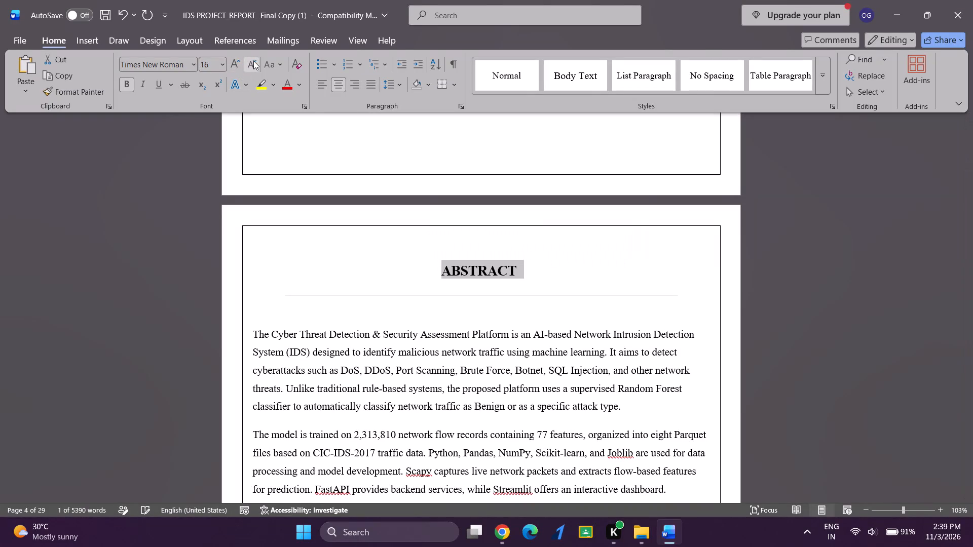
left_click(253, 61)
left_click(232, 62)
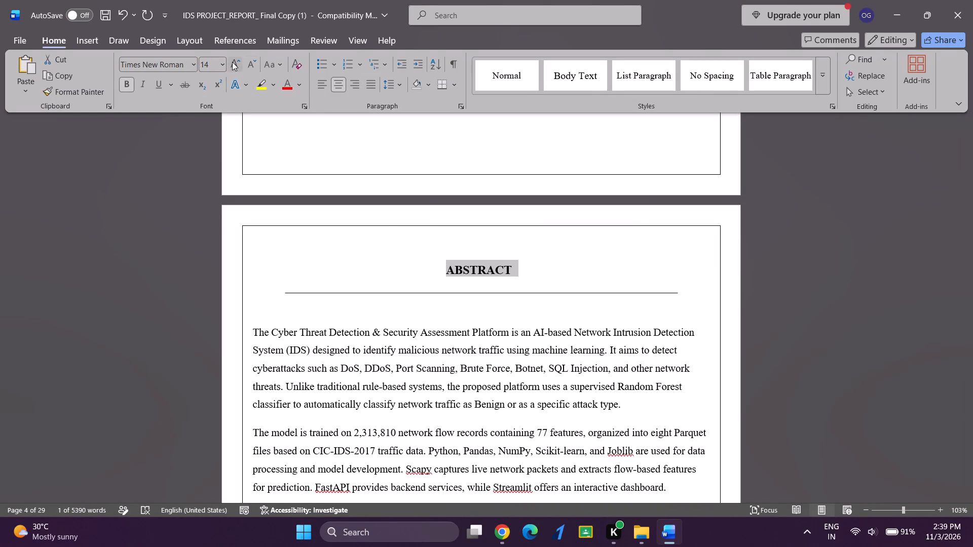
Delete the horizontal line under the ABSTRACT heading and one blank line above the first abstract paragraph.
left_click(473, 296)
double_click(473, 296)
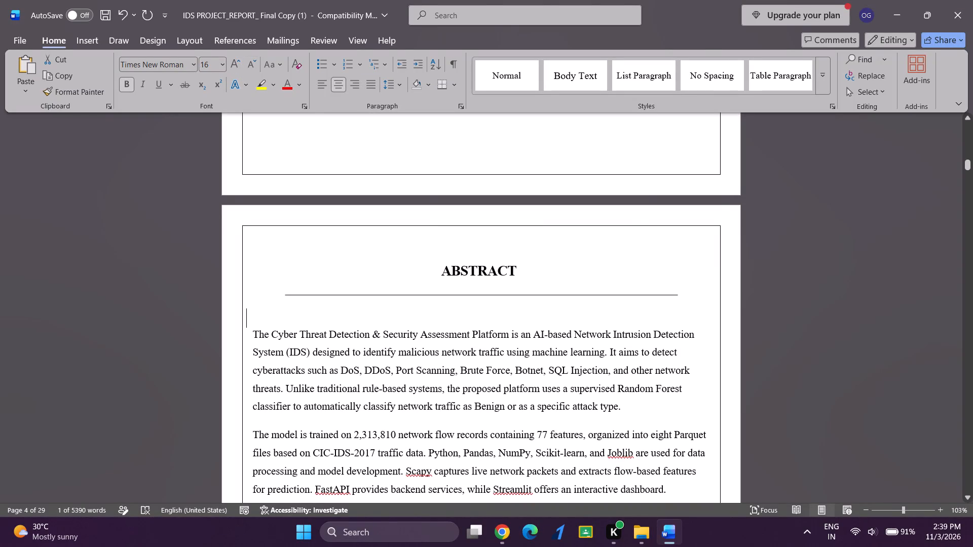
double_click(480, 296)
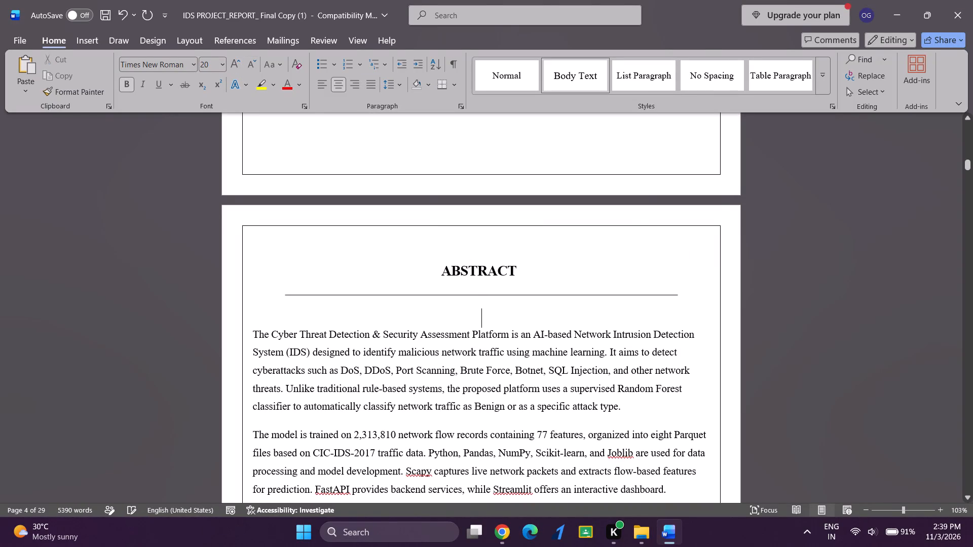
double_click(487, 295)
double_click(496, 295)
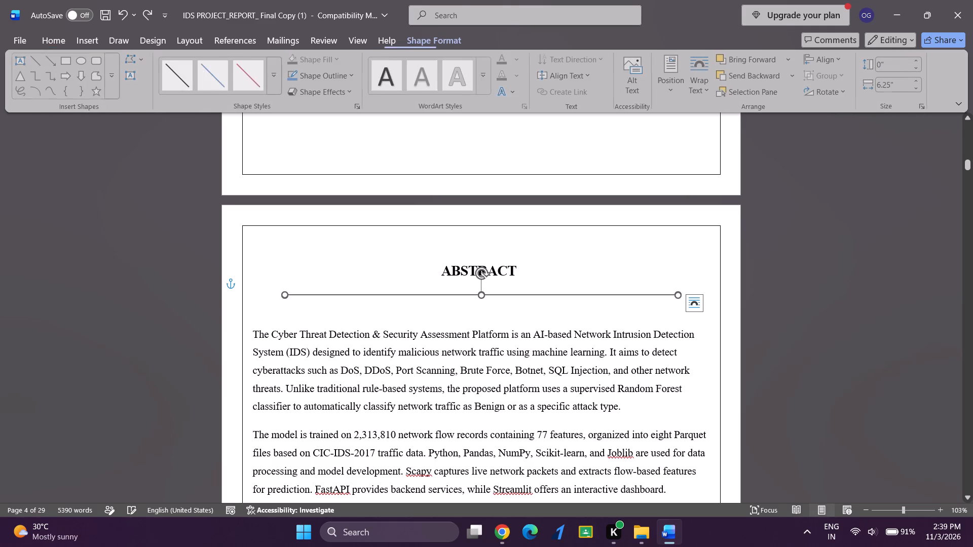
key("BackSpace")
key("BackSpace")
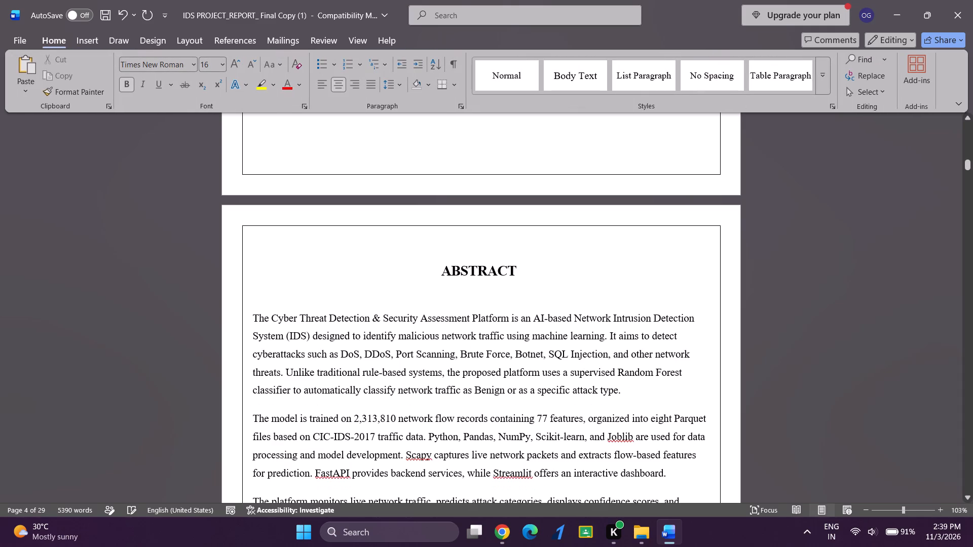
Insert "CHAPTER 1 : " before the word ABSTRACT in the heading.
left_click(420, 270)
type("CHAPTER")
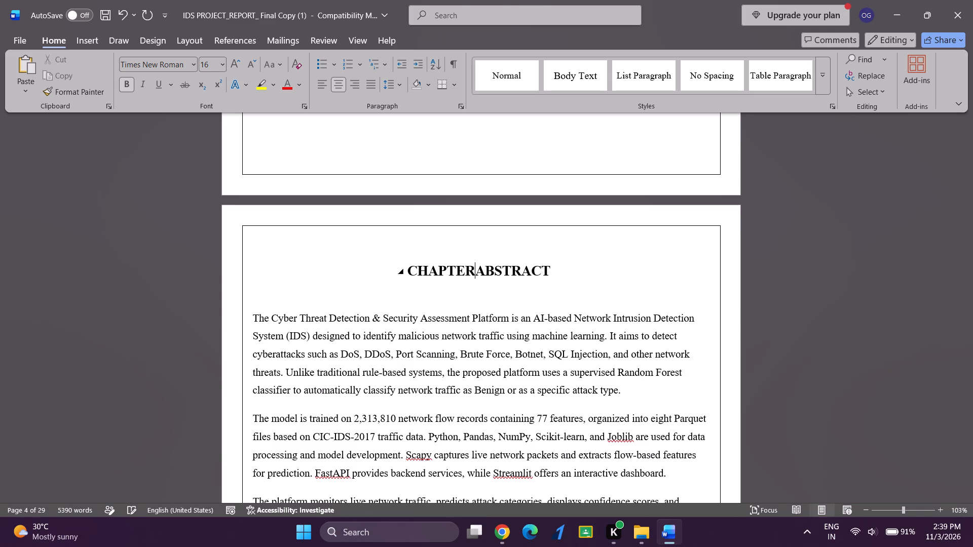
key("space")
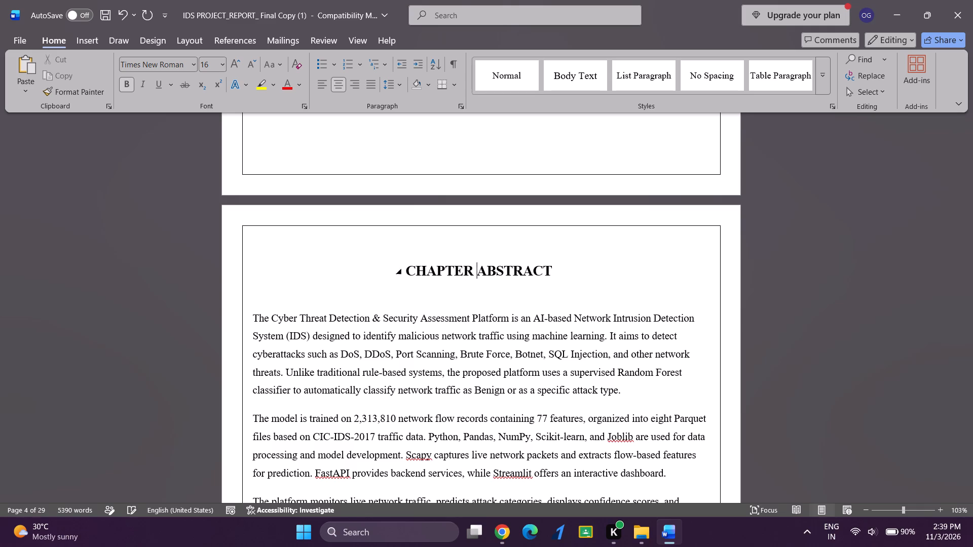
type("1")
key("space")
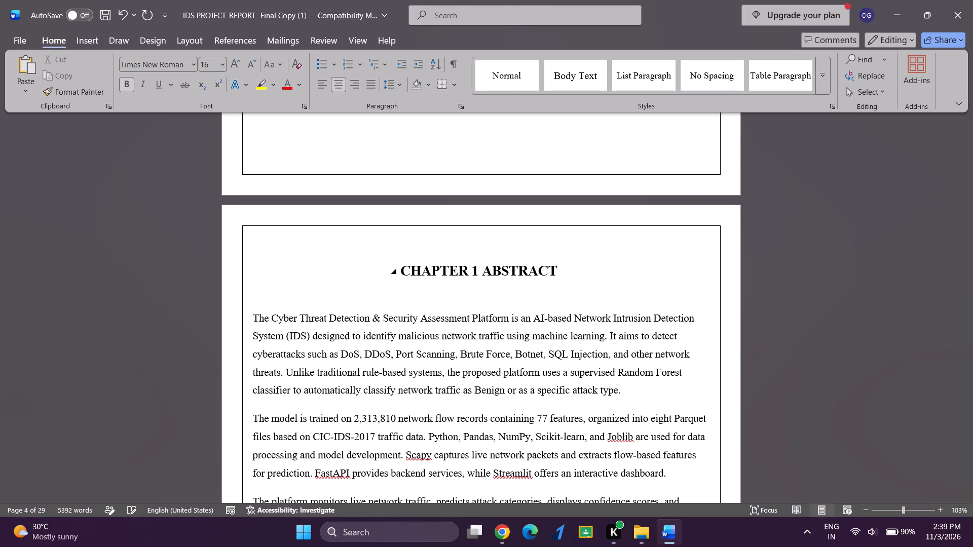
type(":")
key("space")
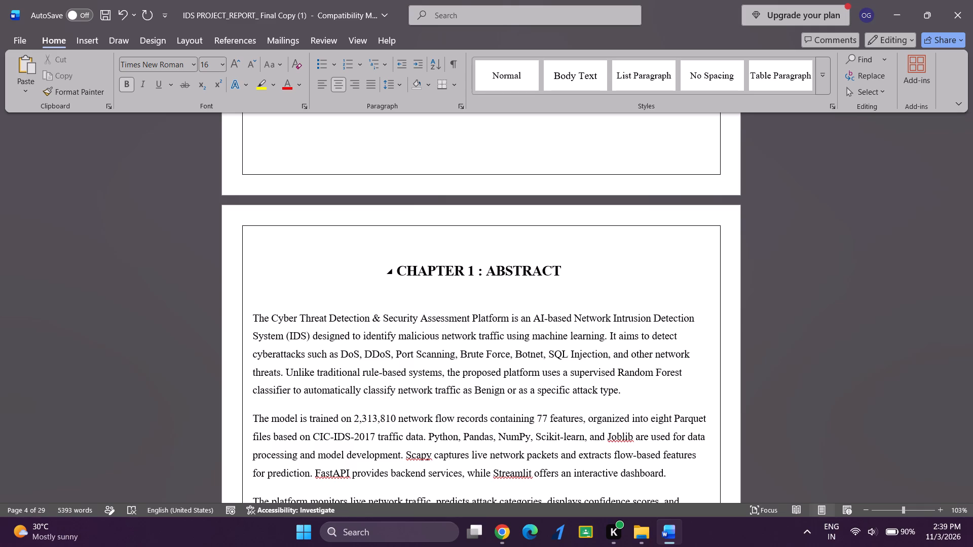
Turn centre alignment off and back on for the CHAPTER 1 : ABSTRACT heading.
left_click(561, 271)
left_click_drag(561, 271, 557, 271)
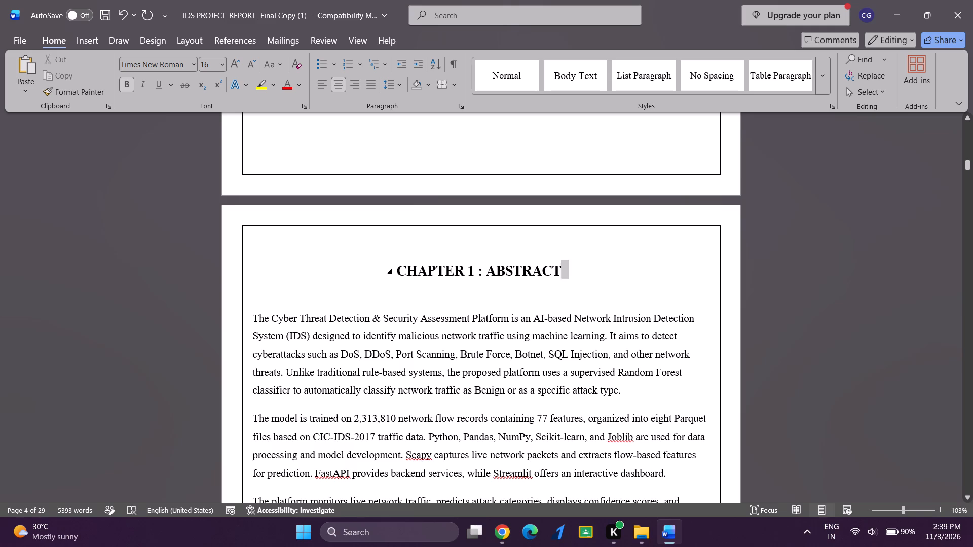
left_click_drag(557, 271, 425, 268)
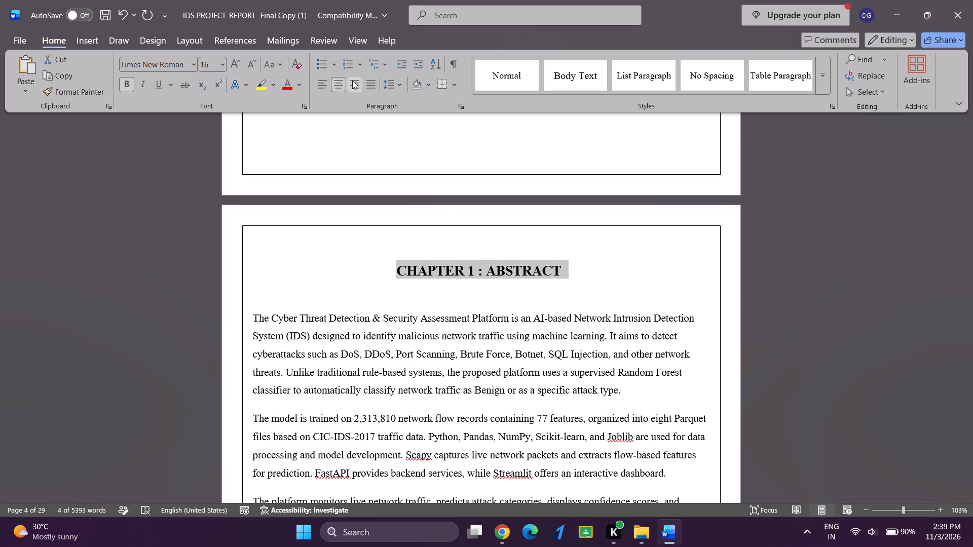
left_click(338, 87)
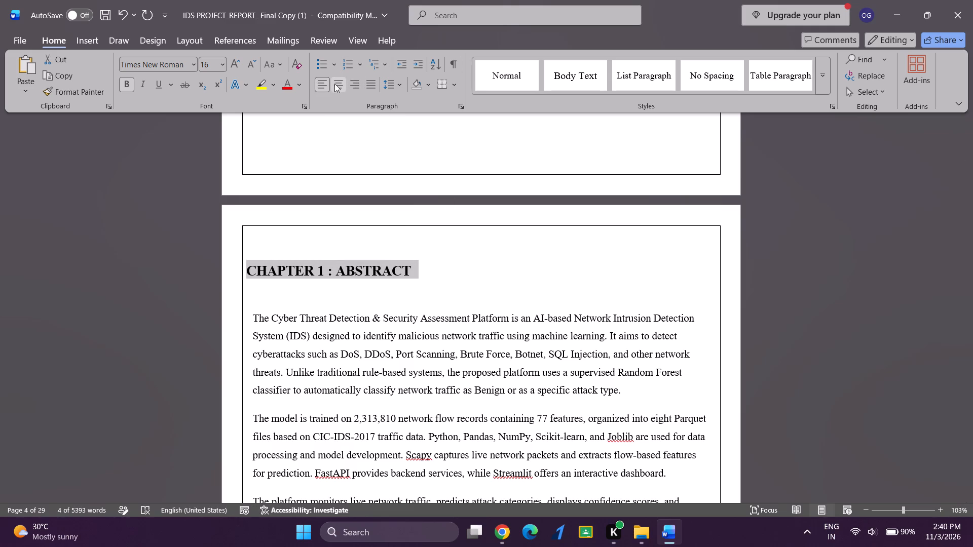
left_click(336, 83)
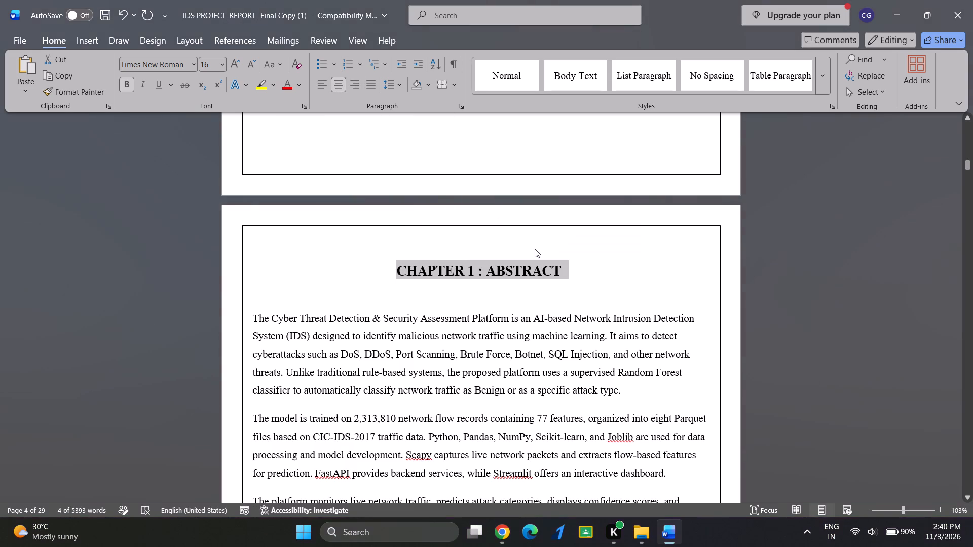
Set the top page margin of the abstract page's section to 0.5 inches.
left_click(579, 271)
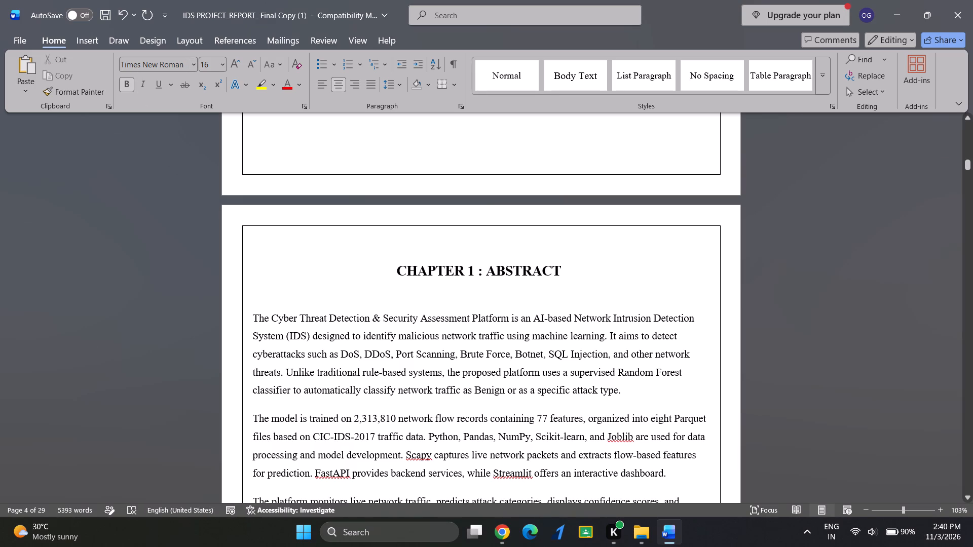
left_click(186, 37)
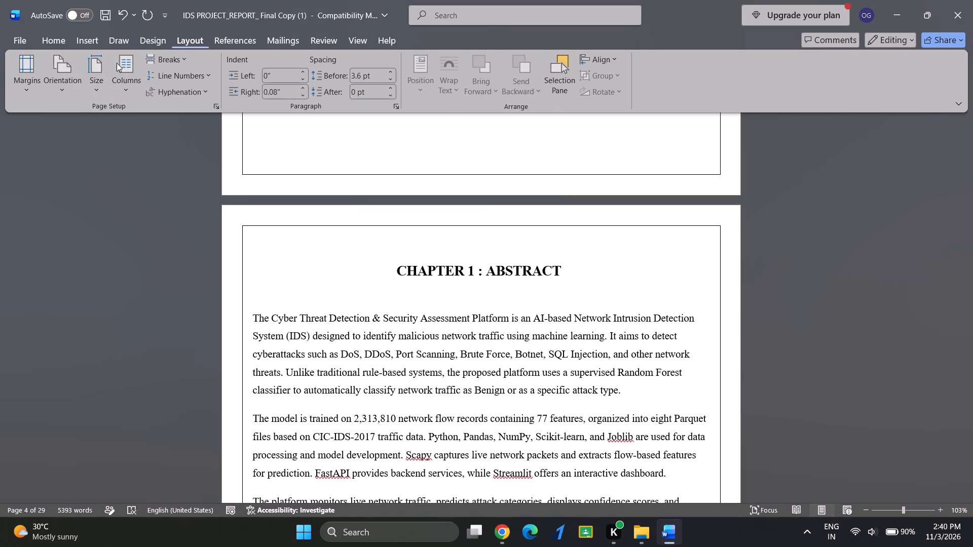
left_click(30, 82)
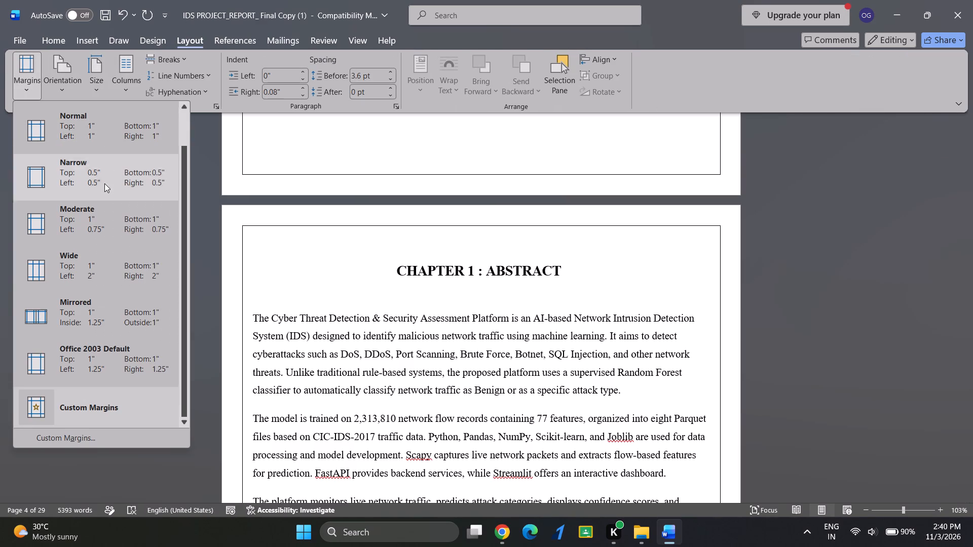
left_click(104, 410)
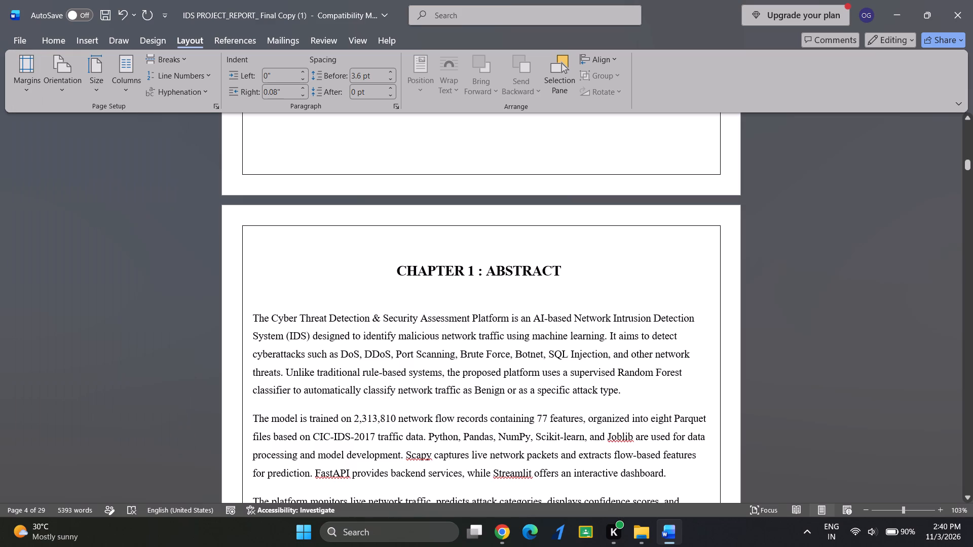
left_click(189, 41)
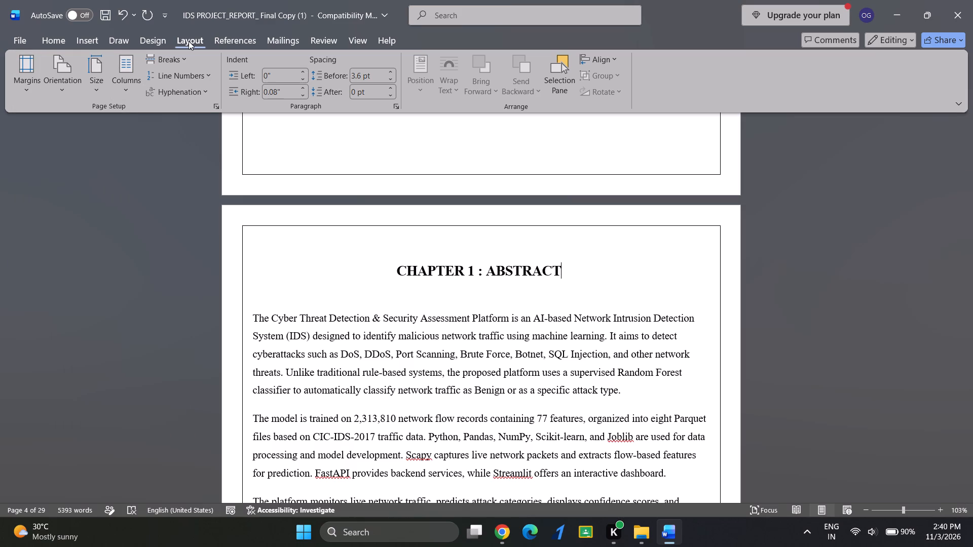
left_click(182, 40)
left_click(31, 91)
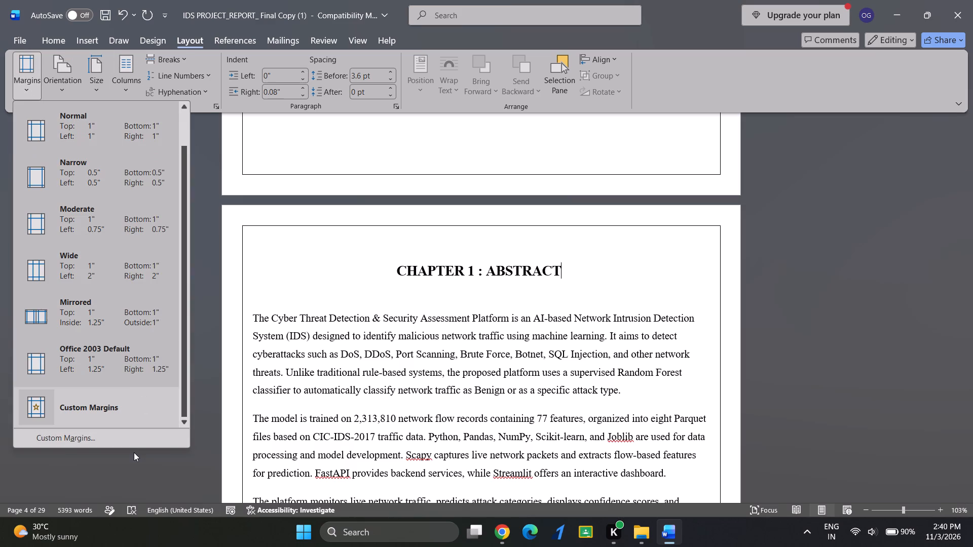
left_click(134, 439)
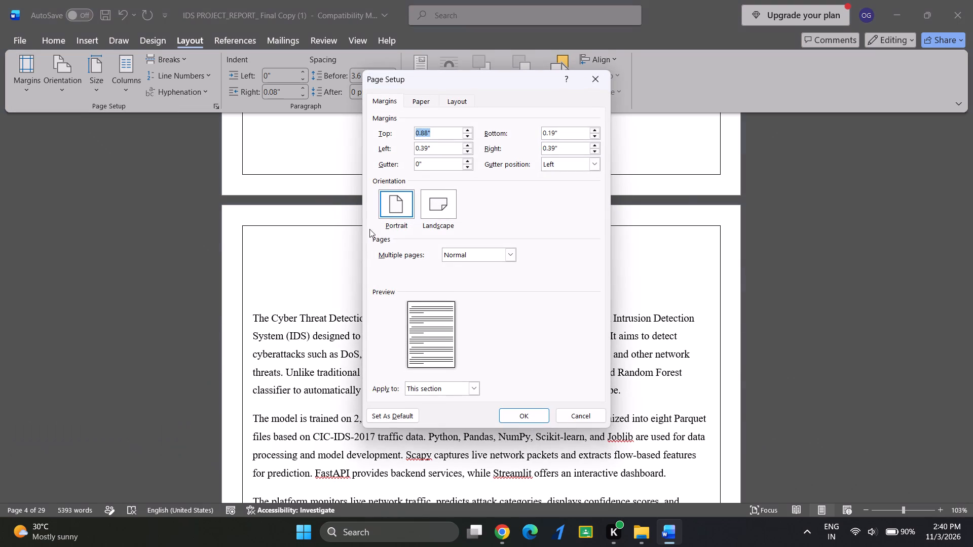
key("BackSpace")
key("0")
type(".5")
key("Return")
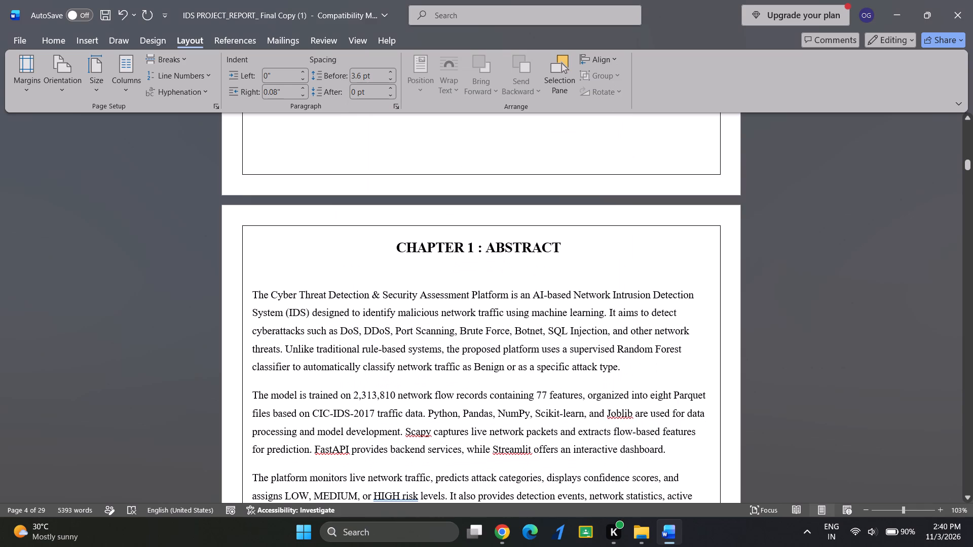
Examine the layout and order of the pages before and after the abstract, from the certificate to the index.
scroll(502, 403, "down", 2)
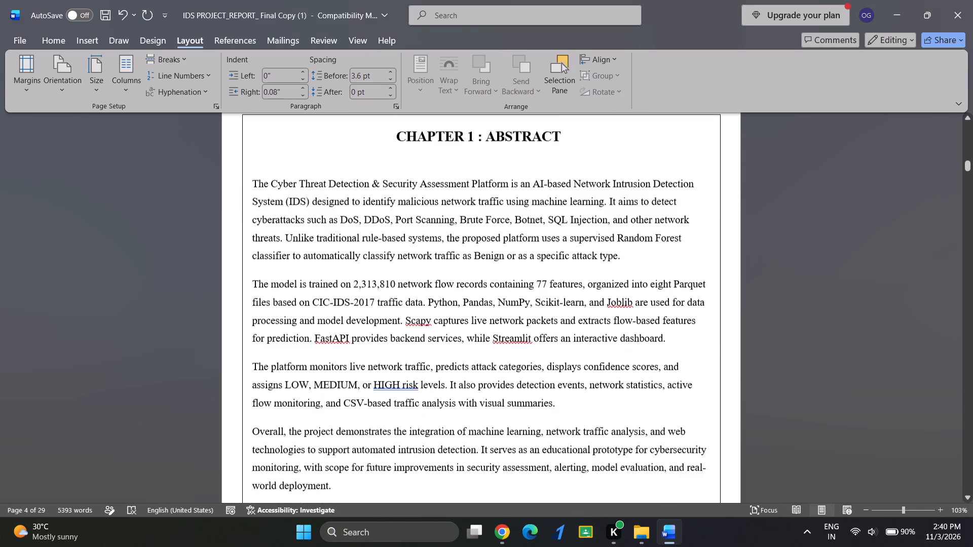
scroll(502, 403, "down", 3)
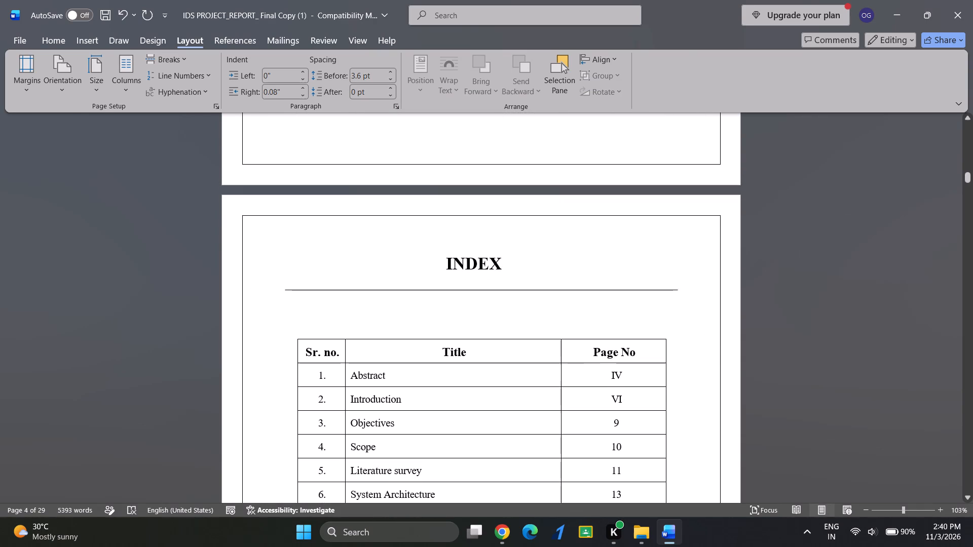
scroll(502, 403, "up", 7)
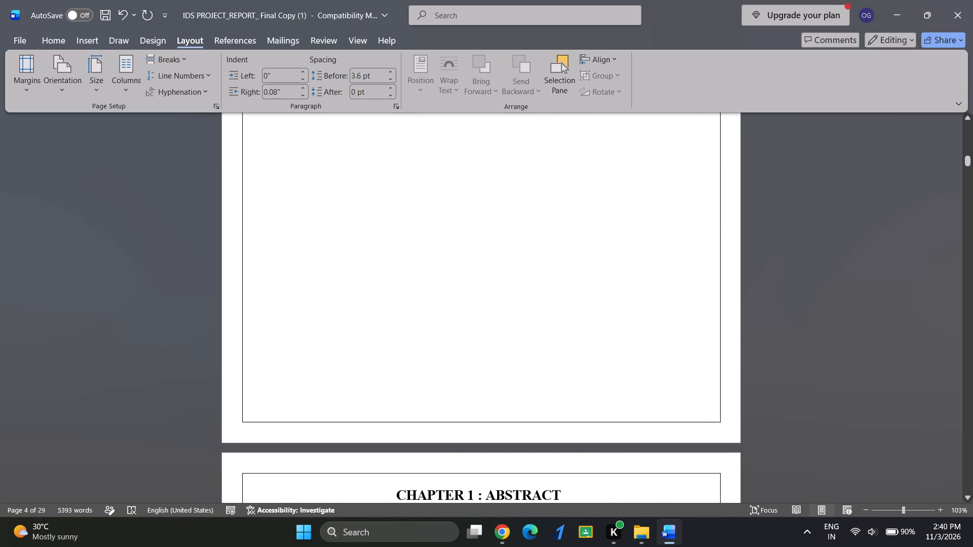
scroll(546, 288, "down", 4)
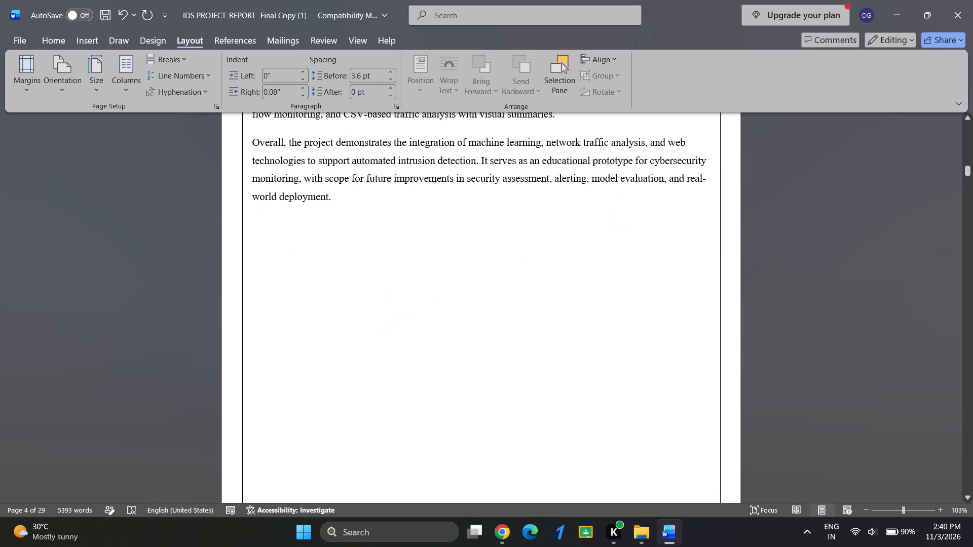
scroll(546, 288, "down", 3)
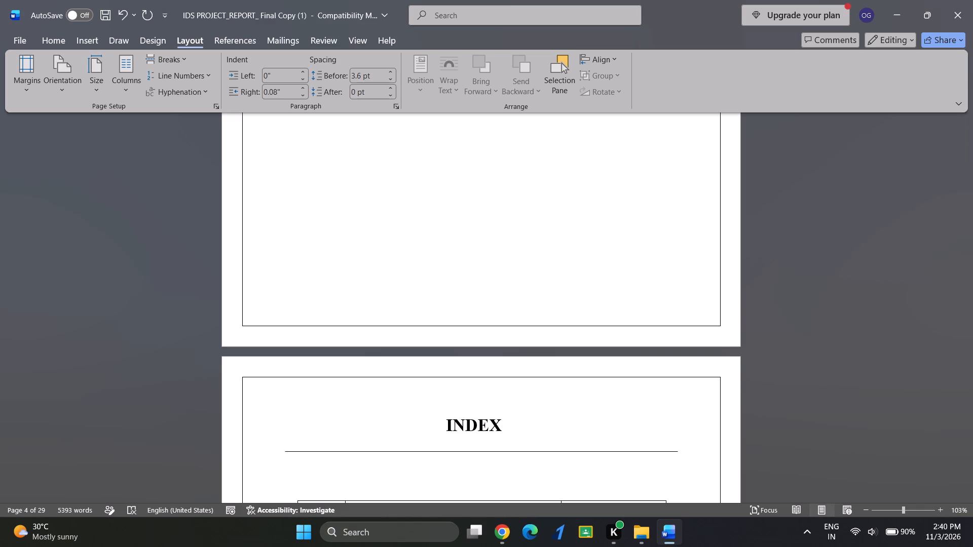
scroll(546, 288, "up", 4)
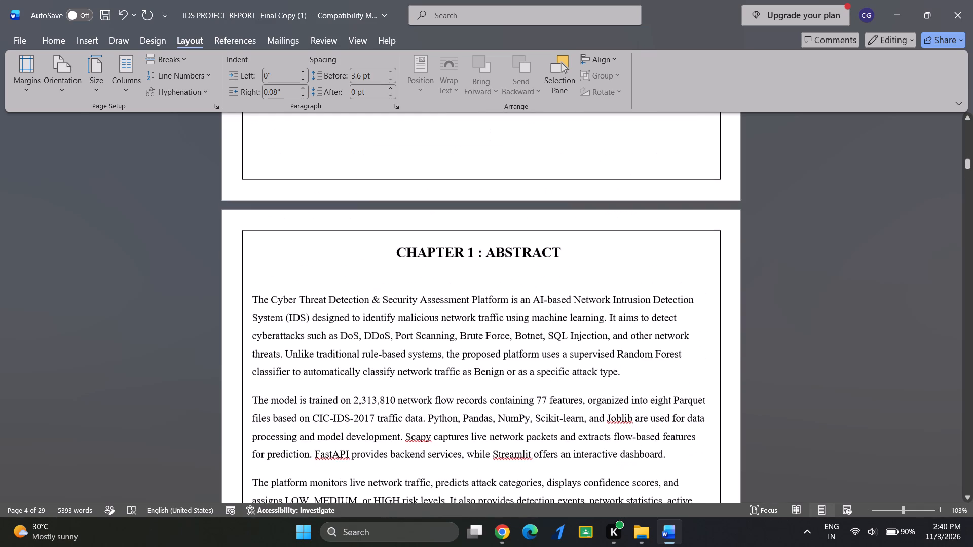
scroll(546, 288, "up", 6)
scroll(546, 288, "down", 1)
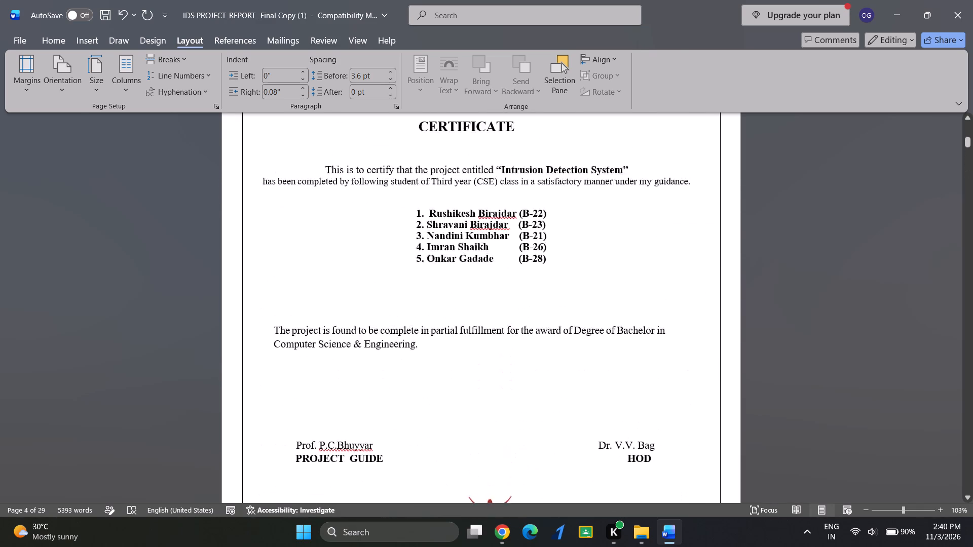
scroll(546, 288, "down", 1)
scroll(546, 288, "up", 4)
scroll(546, 288, "down", 2)
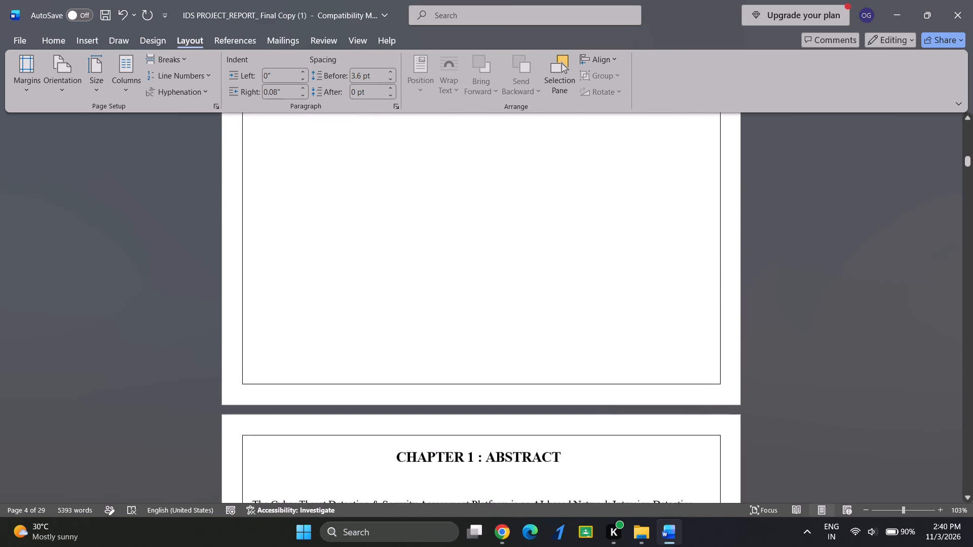
Cut the CHAPTER 1 : ABSTRACT heading together with all the abstract paragraphs from its page.
scroll(546, 288, "down", 3)
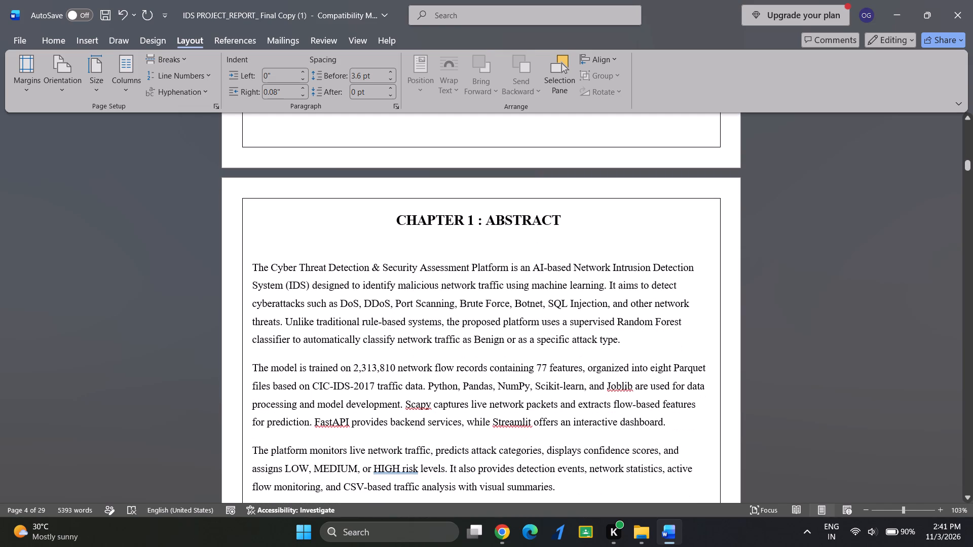
left_click_drag(384, 211, 548, 522)
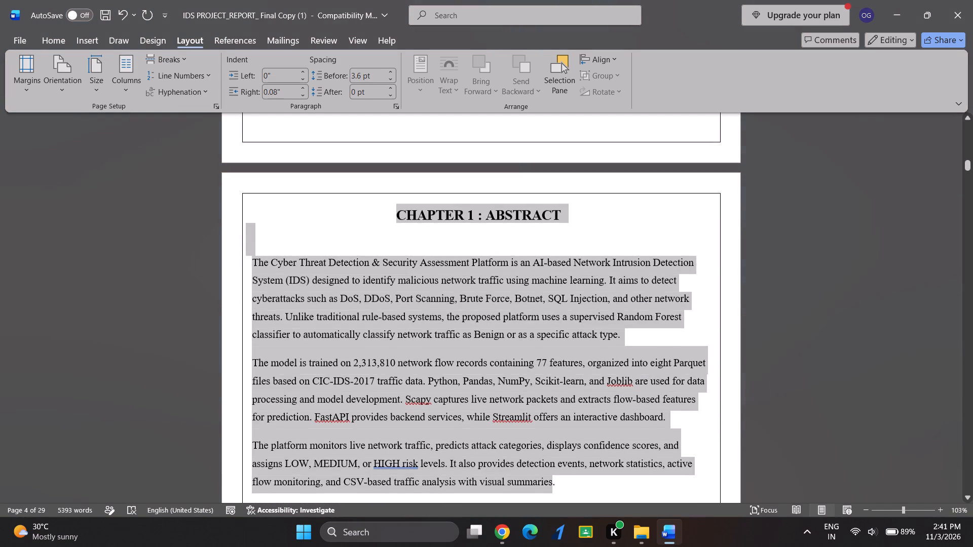
left_click_drag(548, 522, 509, 374)
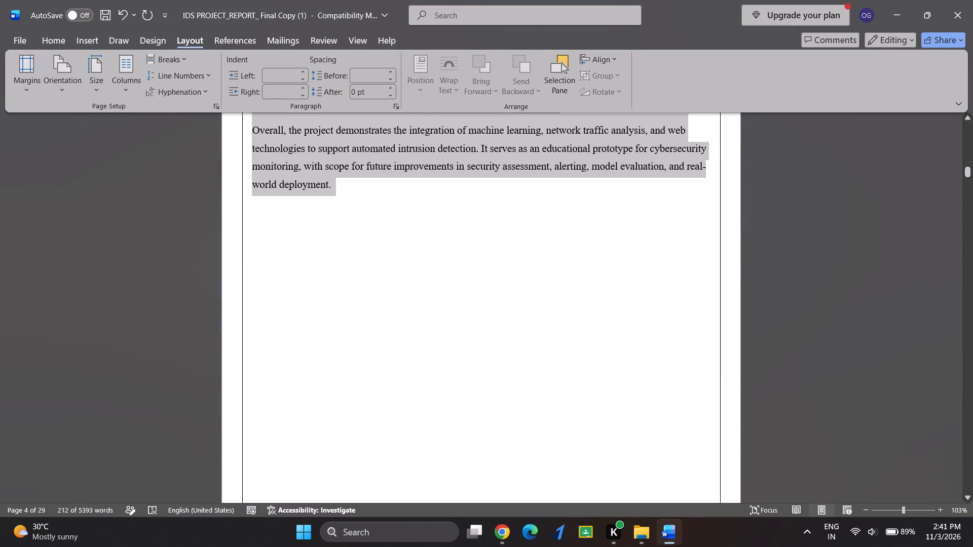
key("ctrl+c")
key("ctrl+x")
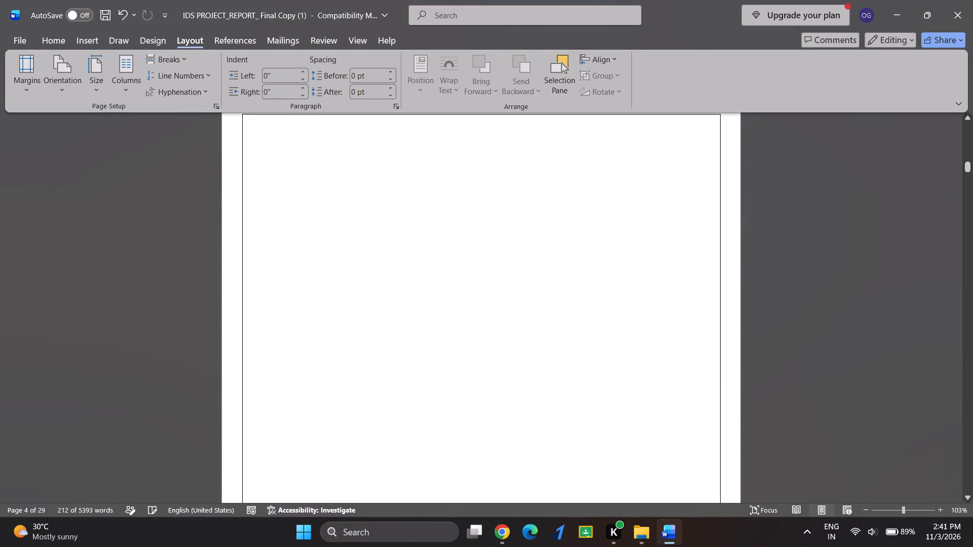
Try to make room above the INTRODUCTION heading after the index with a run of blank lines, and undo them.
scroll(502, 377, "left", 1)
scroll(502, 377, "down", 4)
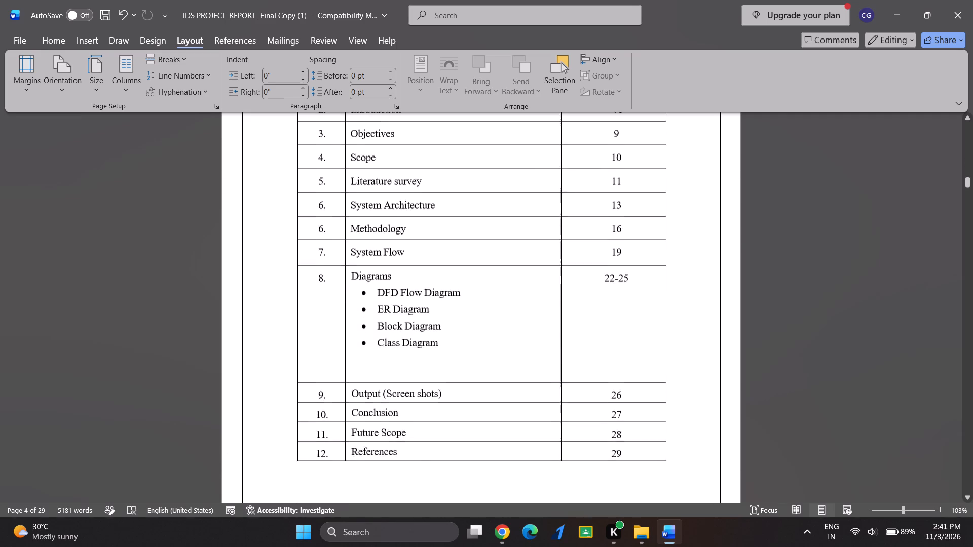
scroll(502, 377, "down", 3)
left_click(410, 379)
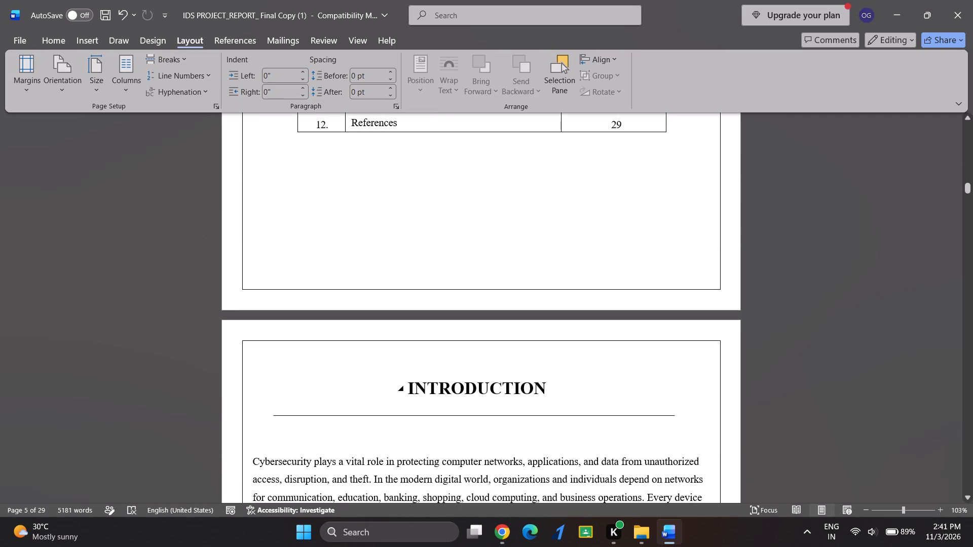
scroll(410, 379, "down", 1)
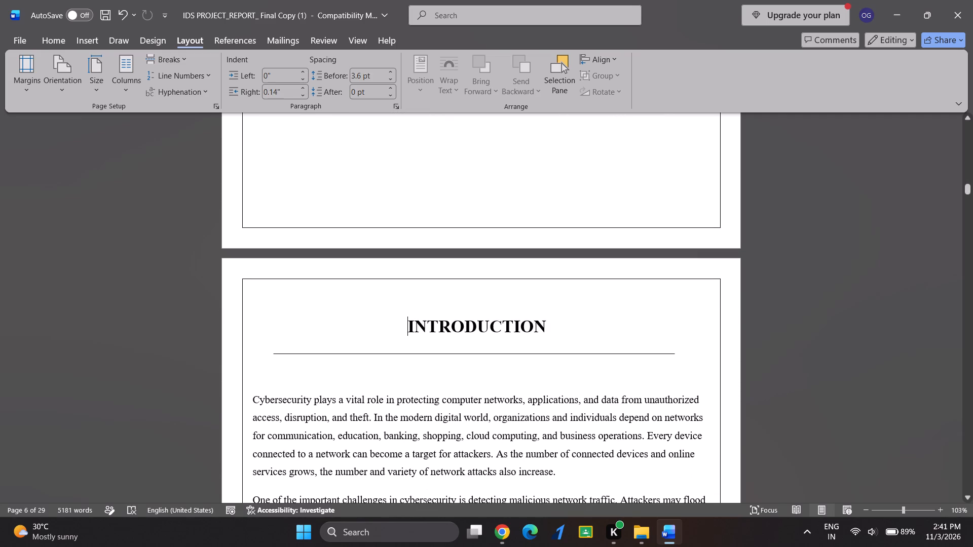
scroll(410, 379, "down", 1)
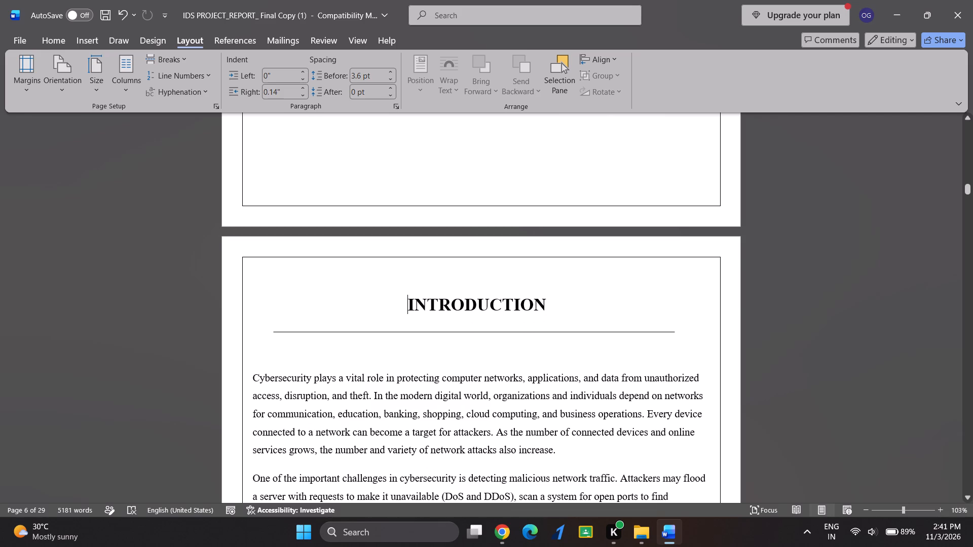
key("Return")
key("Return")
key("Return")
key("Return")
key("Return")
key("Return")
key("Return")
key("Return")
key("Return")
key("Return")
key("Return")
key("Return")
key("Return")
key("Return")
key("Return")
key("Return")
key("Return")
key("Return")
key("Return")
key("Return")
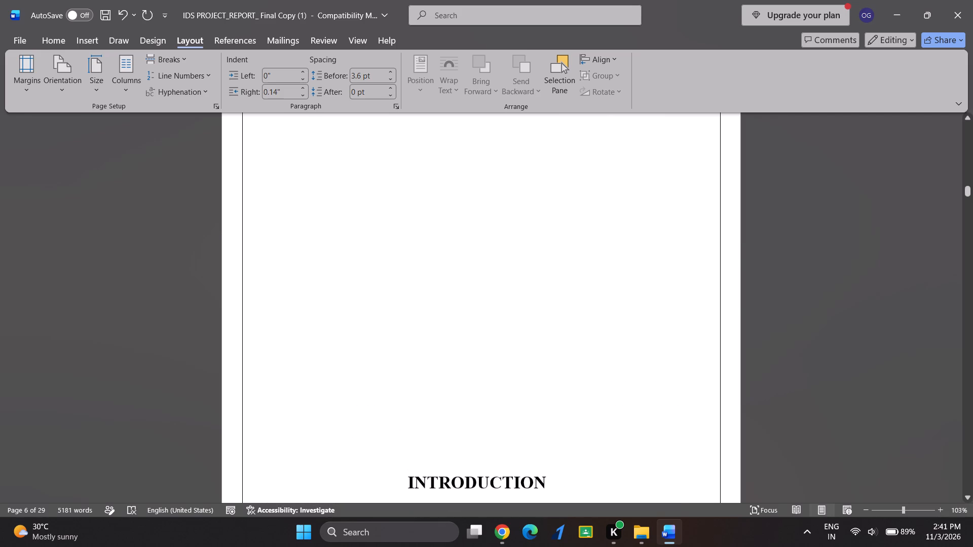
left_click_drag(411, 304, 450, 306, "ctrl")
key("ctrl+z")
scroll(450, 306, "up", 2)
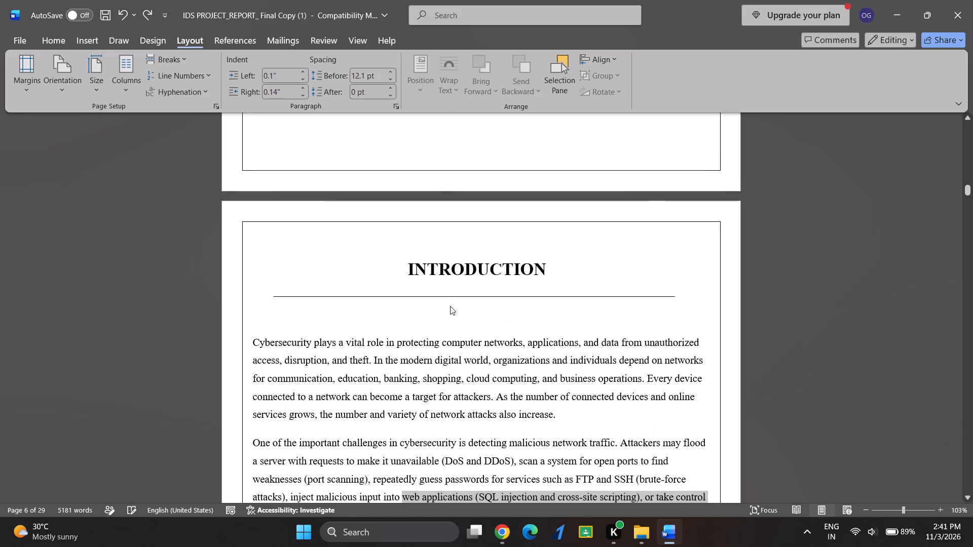
Add two blank lines above the INTRODUCTION heading and paste the cut CHAPTER 1 : ABSTRACT heading and paragraphs there.
left_click(385, 231)
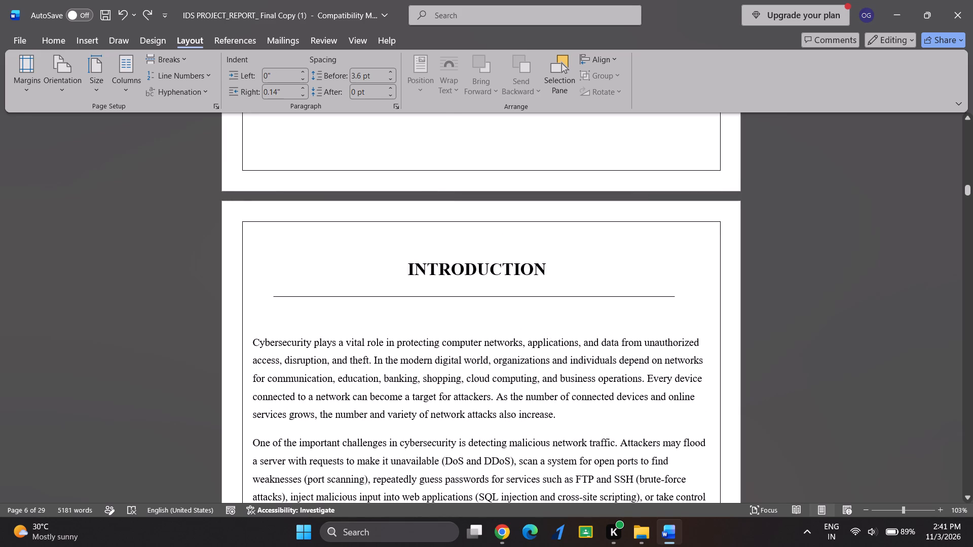
key("Return")
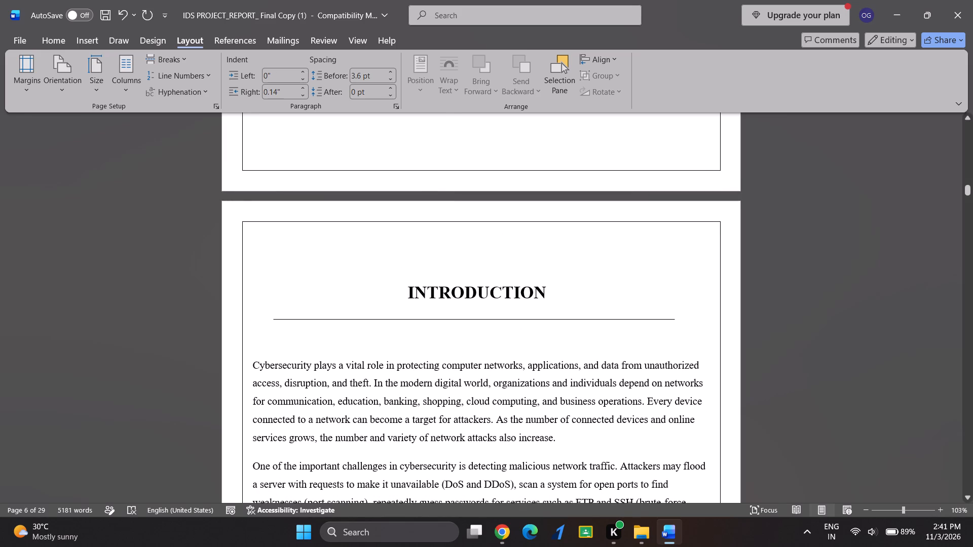
left_click(426, 251)
key("Return")
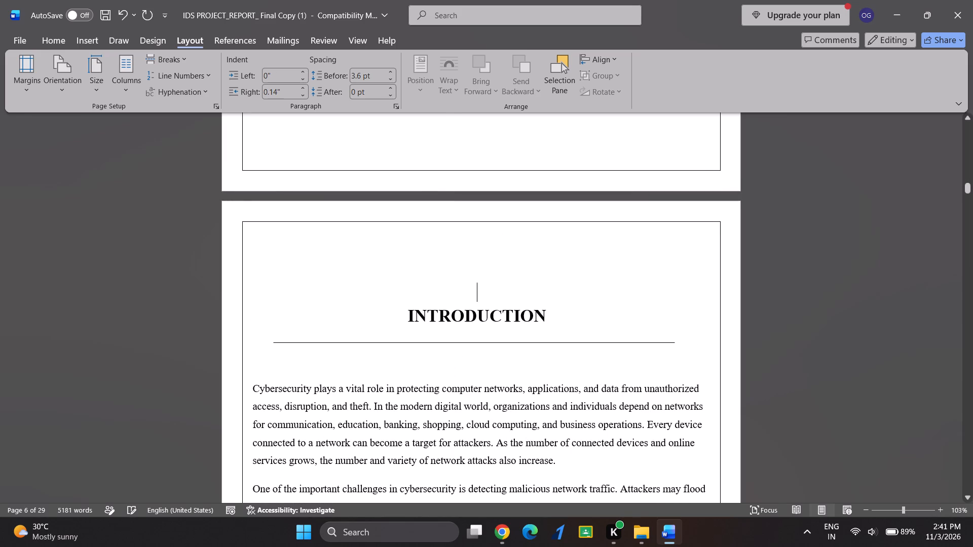
key("Up")
key("Up")
key("Down")
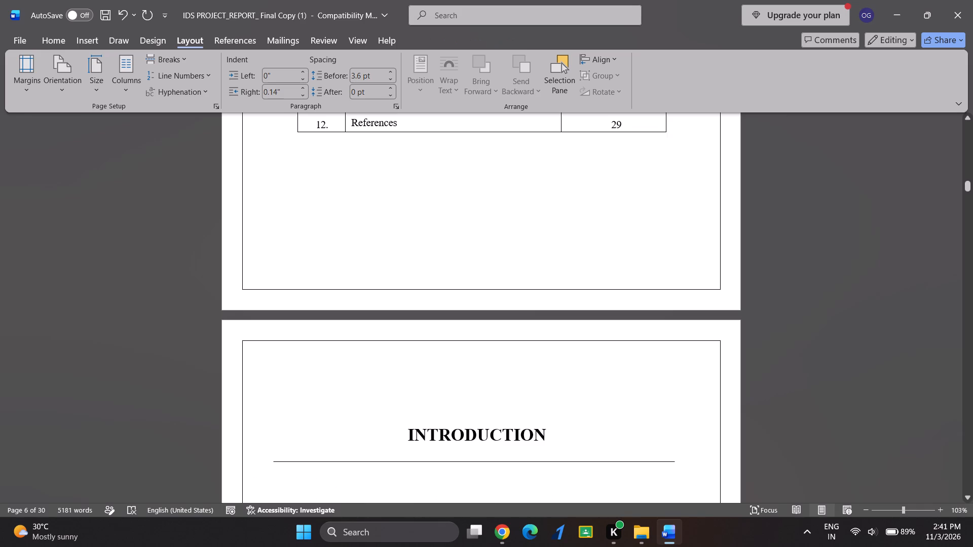
key("ctrl+v")
Insert blank lines between the end of the abstract and the INTRODUCTION heading so that the heading starts on a new page.
scroll(491, 310, "down", 1)
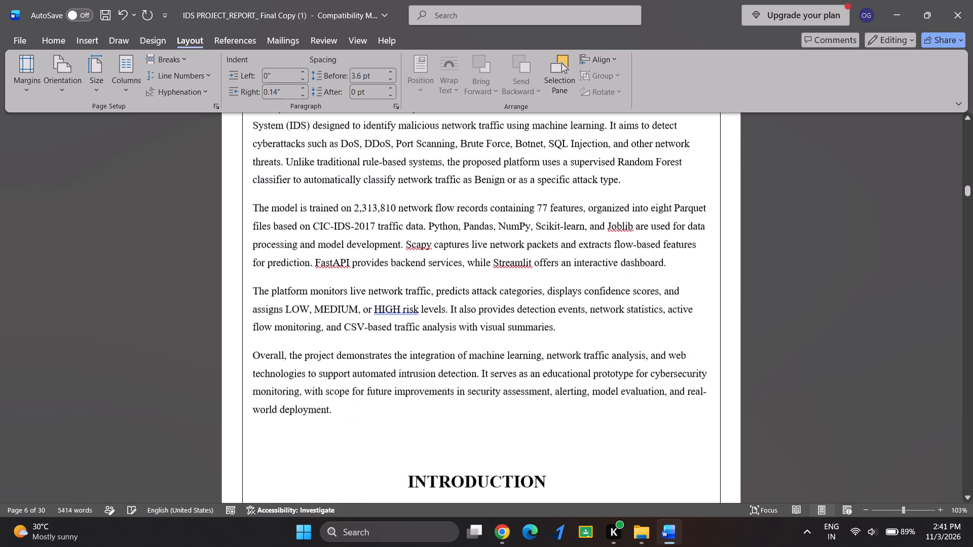
scroll(491, 310, "down", 1)
scroll(491, 310, "left", 1)
key("Return")
key("Return")
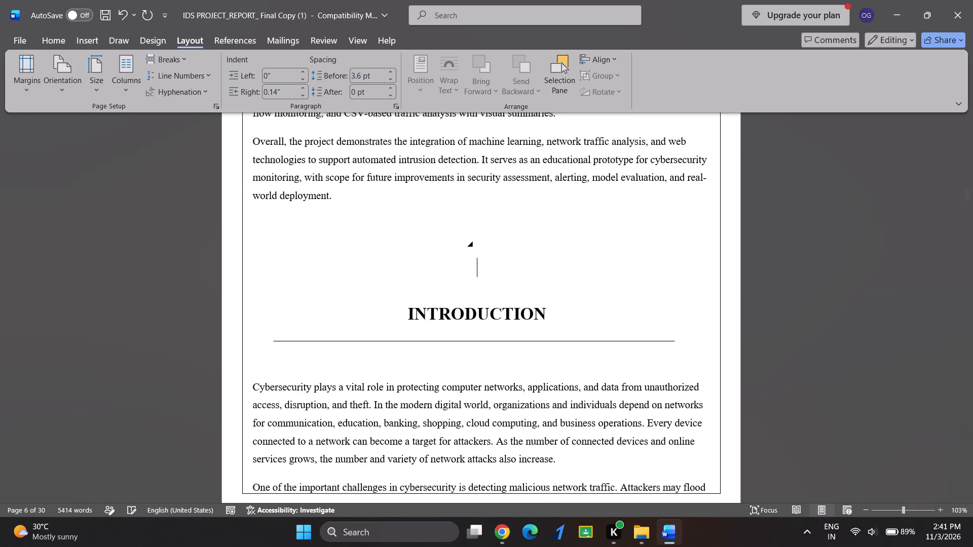
key("Return")
key("Return")
key("Return")
key("Return")
key("Return")
key("Return")
key("Return")
scroll(488, 248, "down", 1)
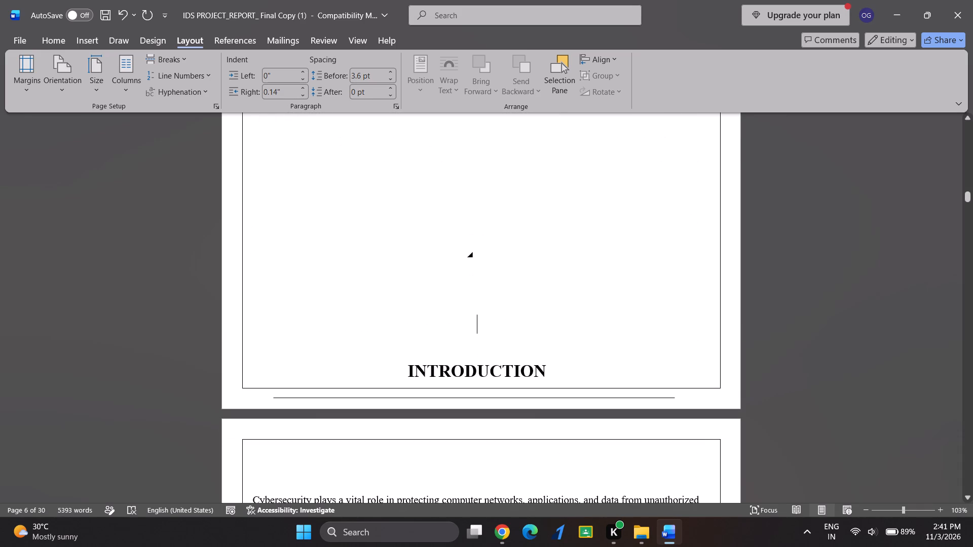
key("backslash")
key("BackSpace")
key("Return")
scroll(516, 254, "down", 2)
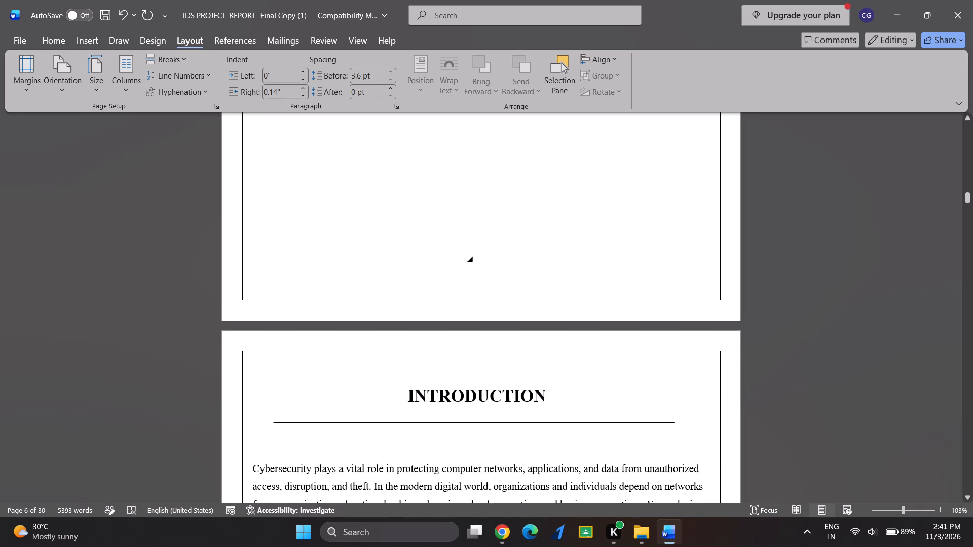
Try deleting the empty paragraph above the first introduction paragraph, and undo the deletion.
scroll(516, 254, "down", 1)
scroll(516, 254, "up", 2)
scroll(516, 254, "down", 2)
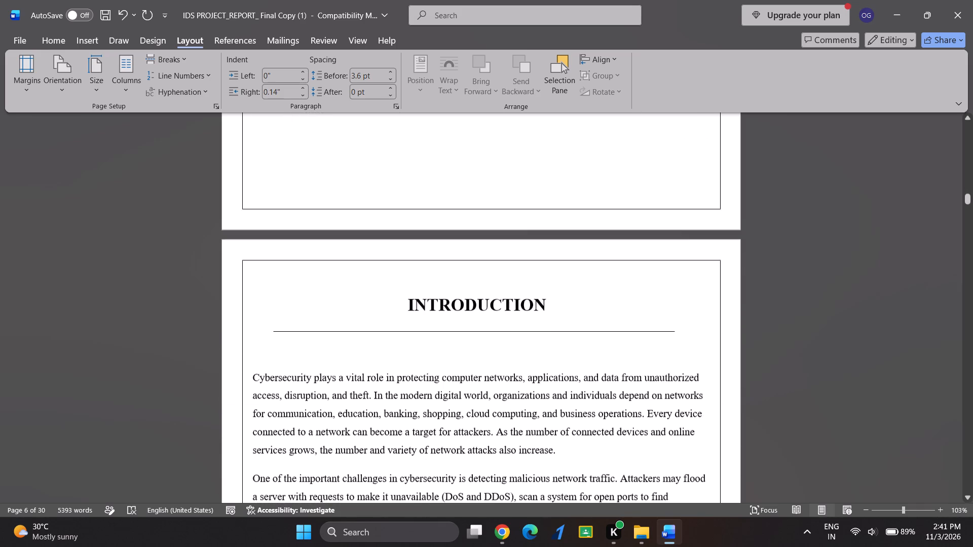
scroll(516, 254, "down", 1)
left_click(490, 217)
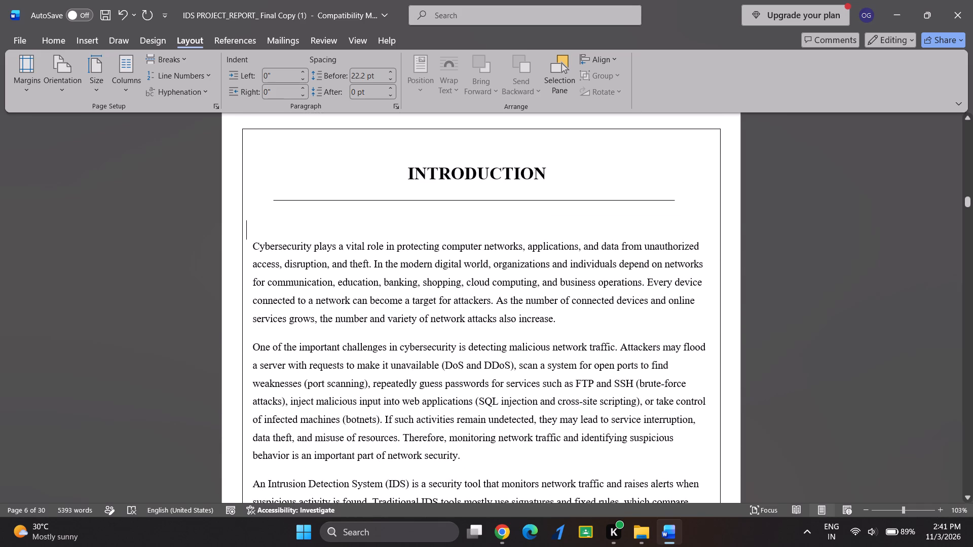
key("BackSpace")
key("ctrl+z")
Delete the horizontal line beneath the INTRODUCTION heading.
scroll(550, 263, "down", 1)
scroll(550, 263, "up", 2)
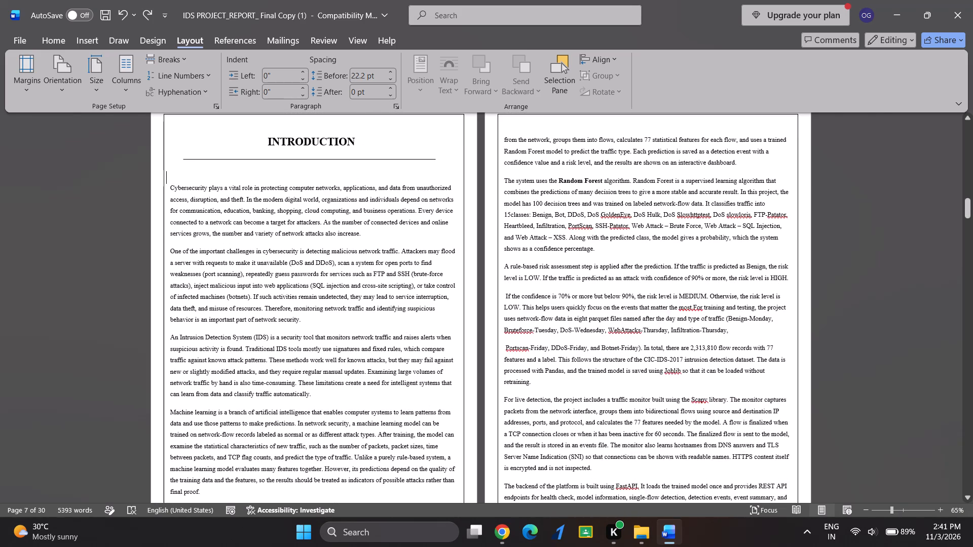
scroll(550, 263, "down", 1)
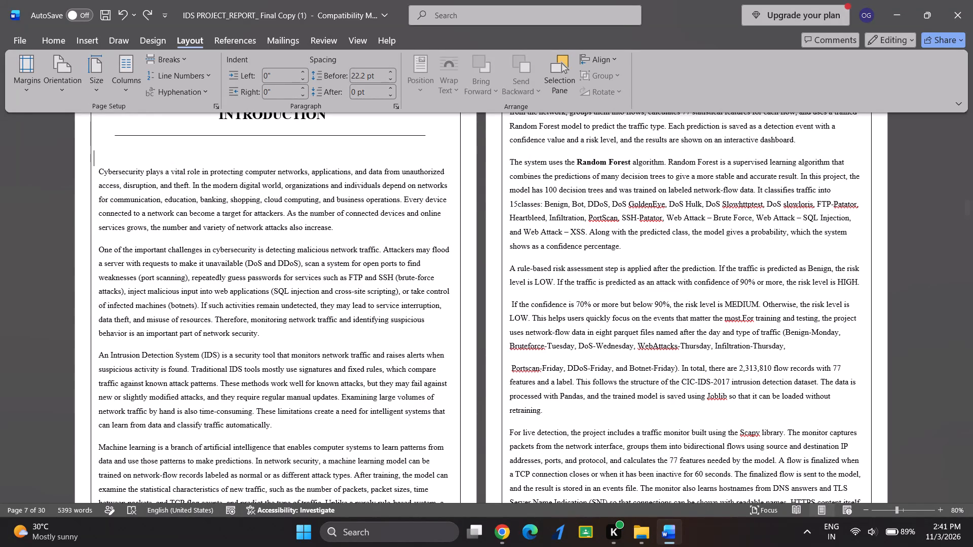
scroll(550, 263, "up", 2)
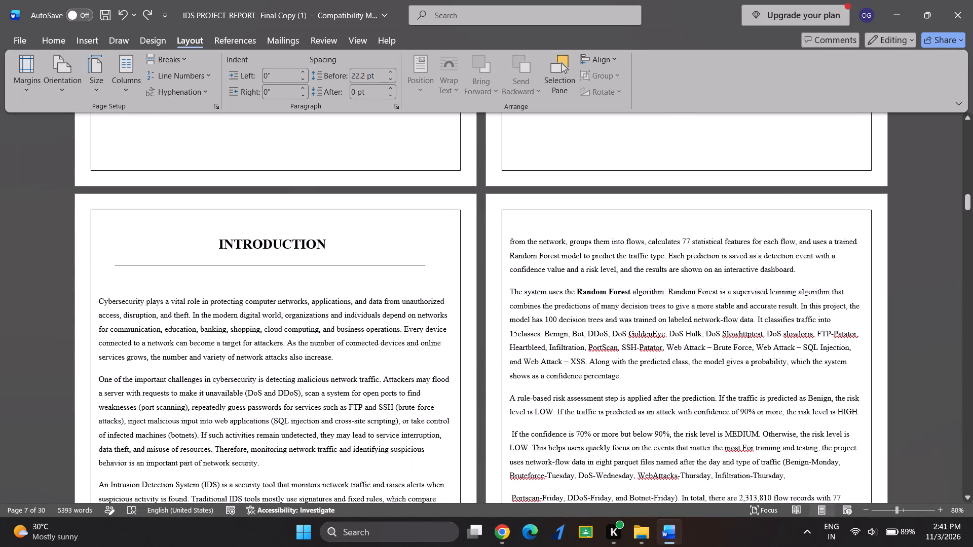
scroll(289, 253, "up", 1, "ctrl")
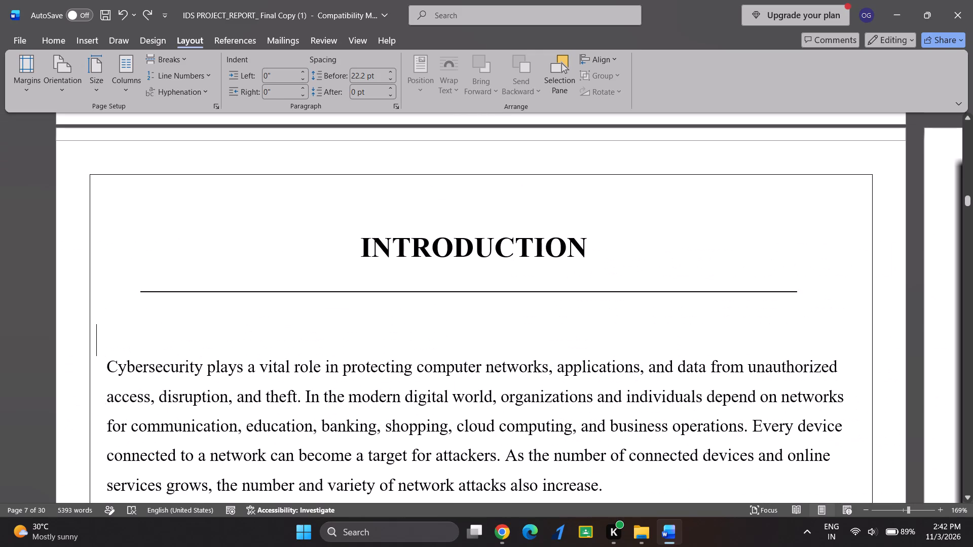
double_click(319, 291)
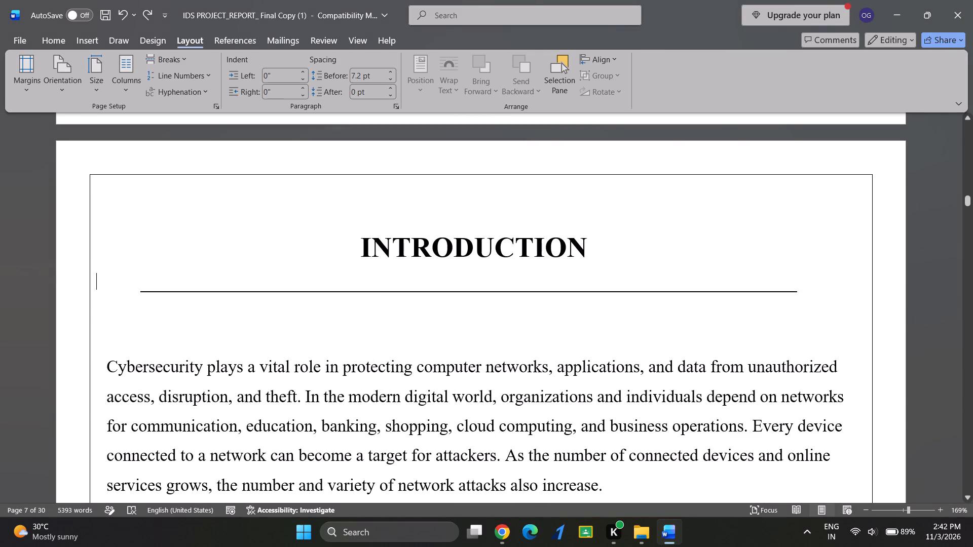
key("BackSpace")
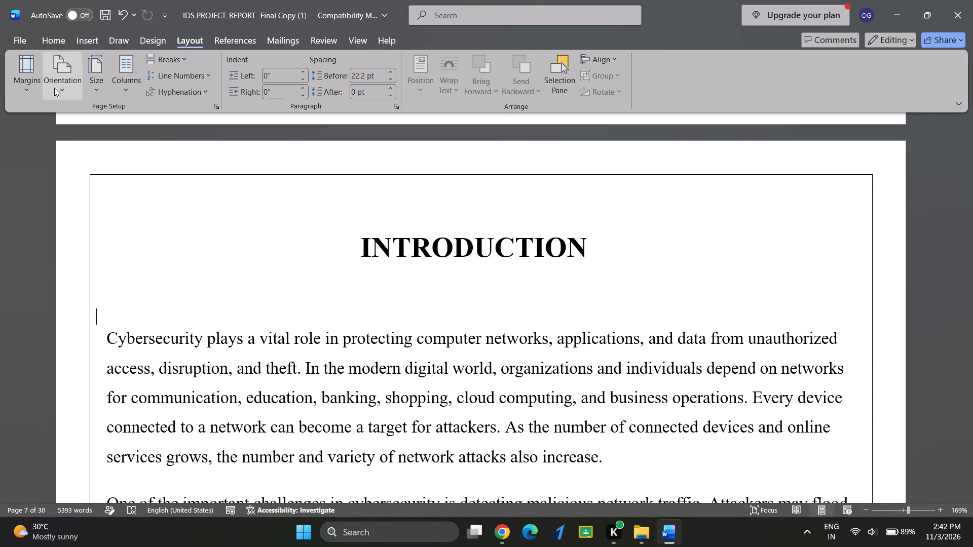
Set the top page margin of the introduction's section to 0.5 inches.
left_click(25, 91)
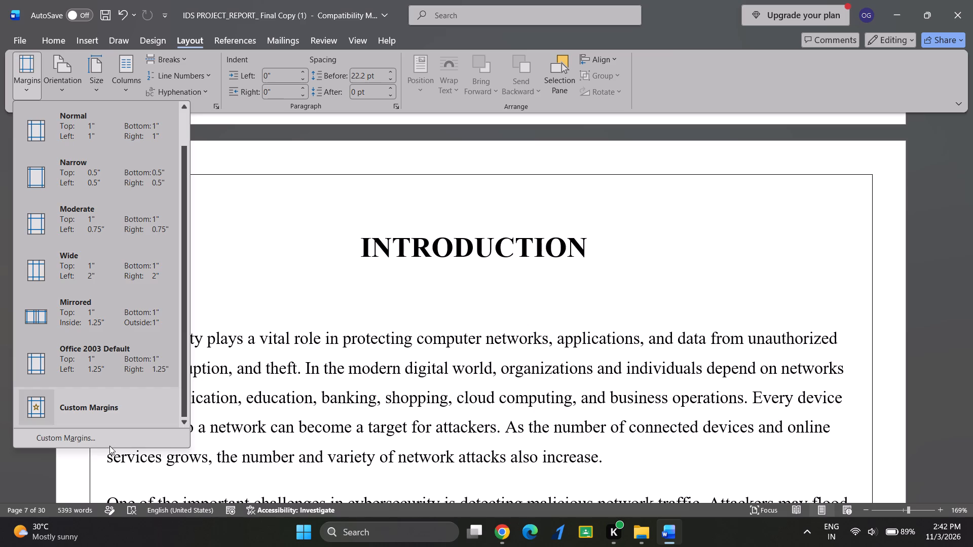
left_click(109, 446)
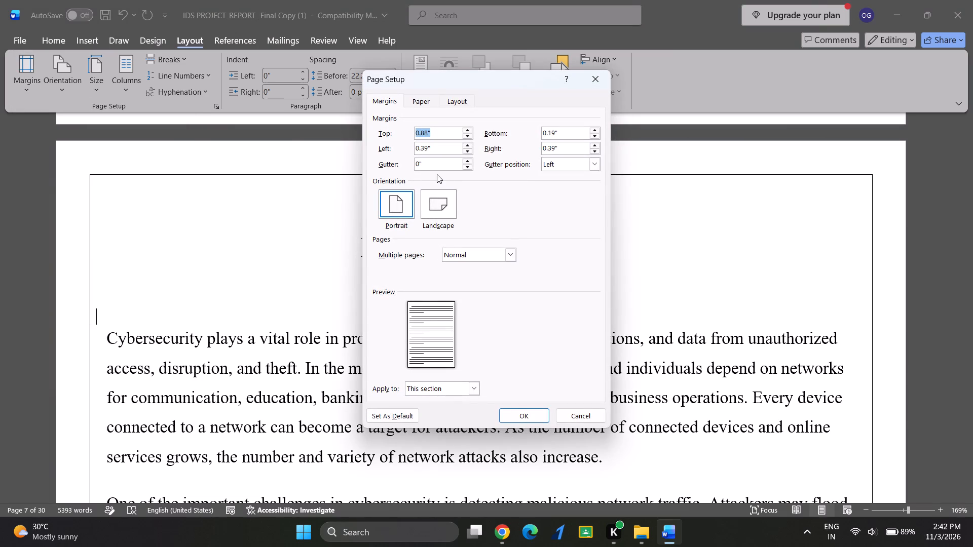
key("BackSpace")
key("0")
type(".5")
key("Return")
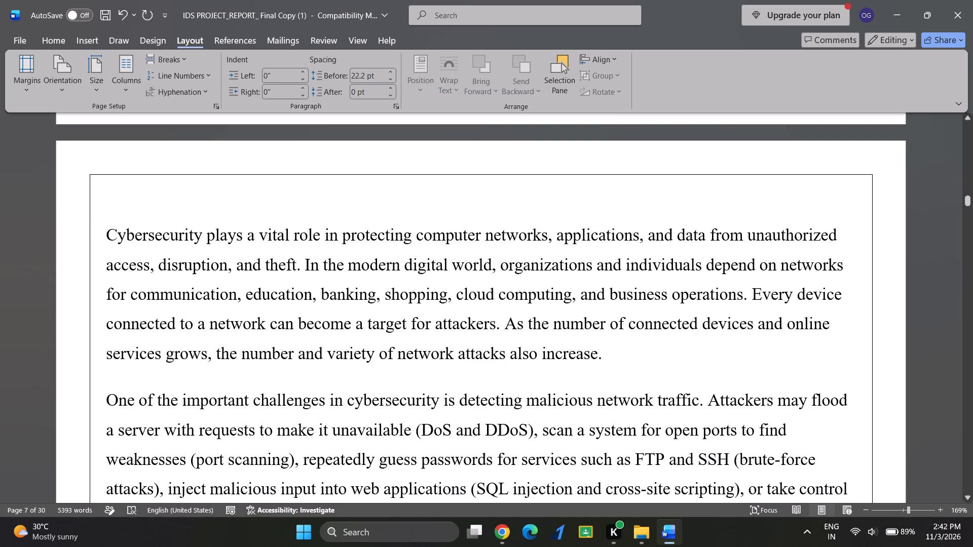
Insert a blank line before the INTRODUCTION heading so that it moves onto the page with its paragraphs.
scroll(437, 174, "up", 5)
scroll(437, 174, "right", 1)
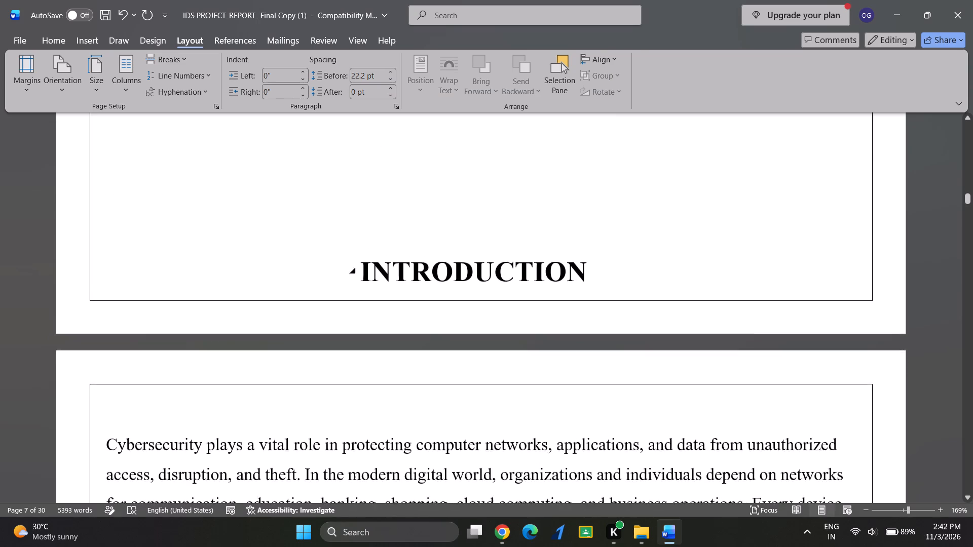
left_click(344, 251)
key("Return")
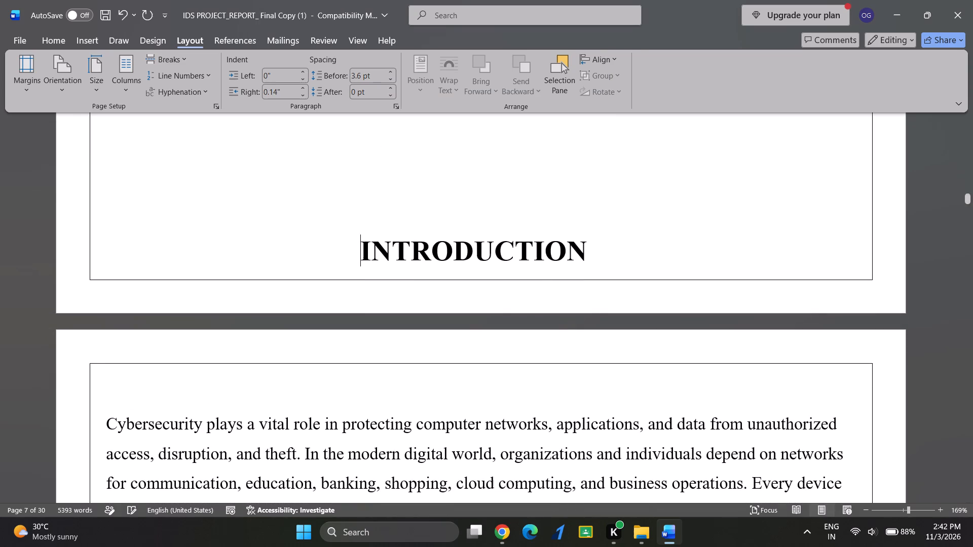
scroll(344, 251, "down", 4)
scroll(344, 251, "up", 1)
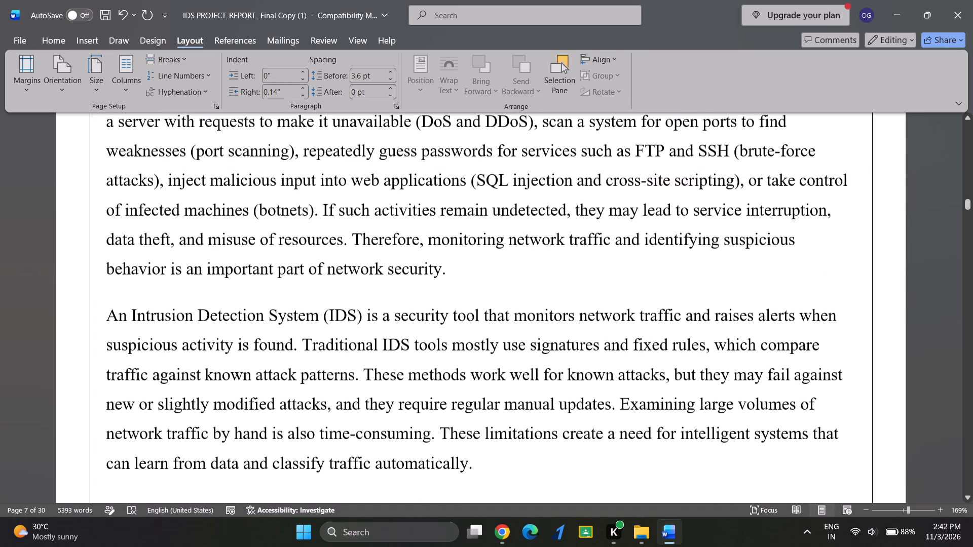
scroll(344, 251, "up", 5)
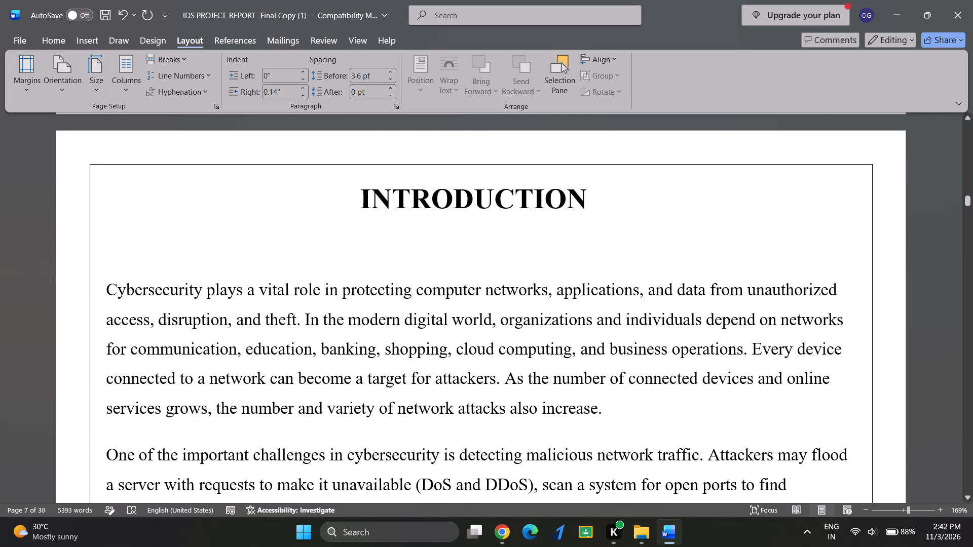
Replace the empty paragraph below the INTRODUCTION heading with a single blank line to tighten the gap above the text.
key("Down")
key("BackSpace")
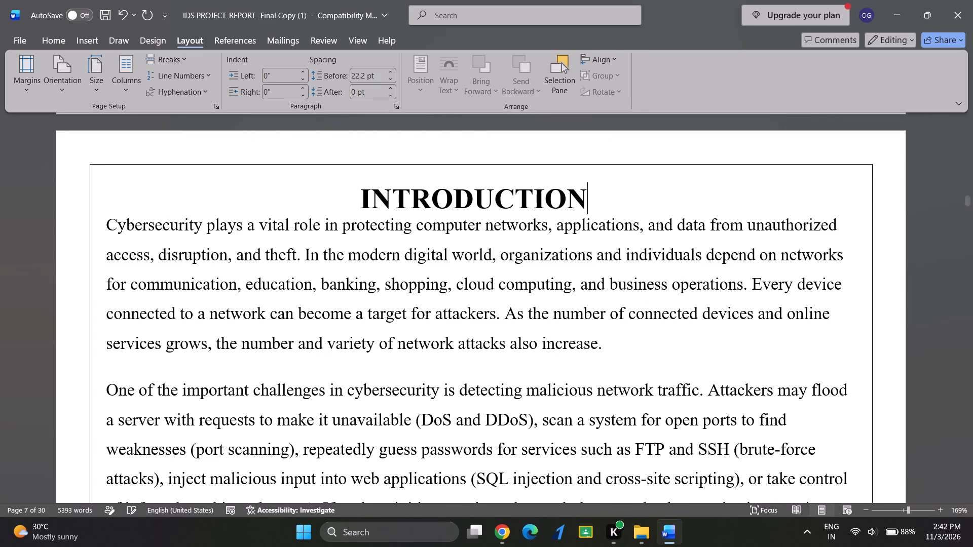
key("Return")
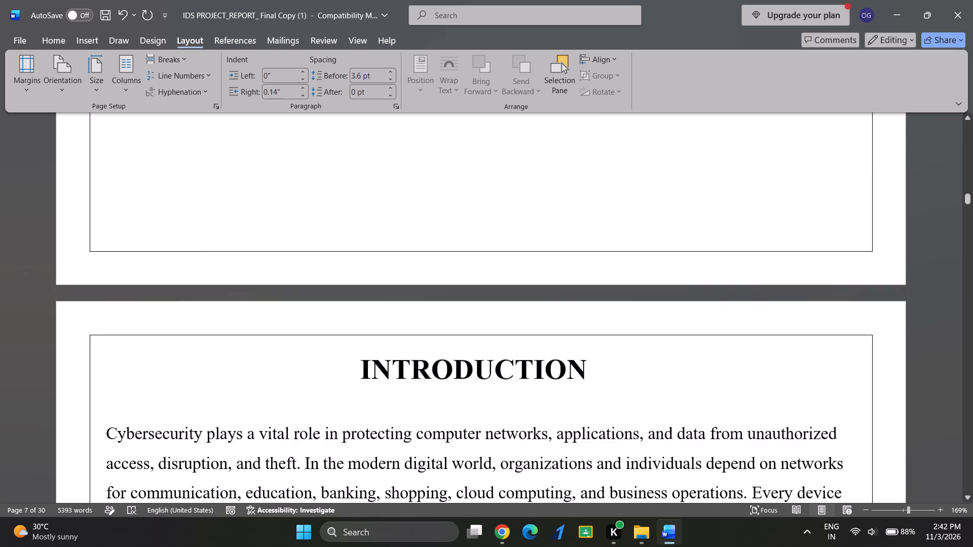
scroll(316, 282, "down", 2)
scroll(316, 282, "up", 2)
scroll(316, 282, "down", 1)
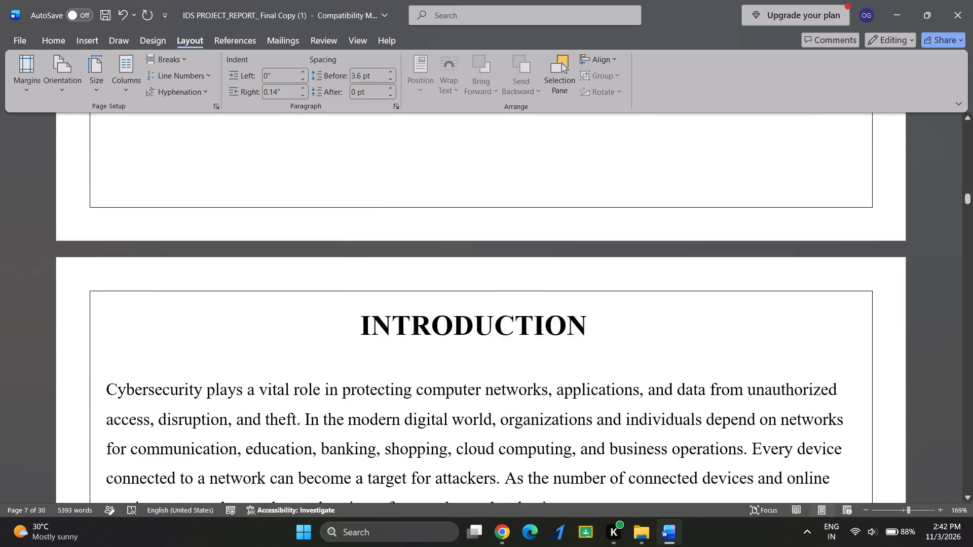
Add "CHAPTER 2 : " in front of the INTRODUCTION heading.
left_click(316, 367)
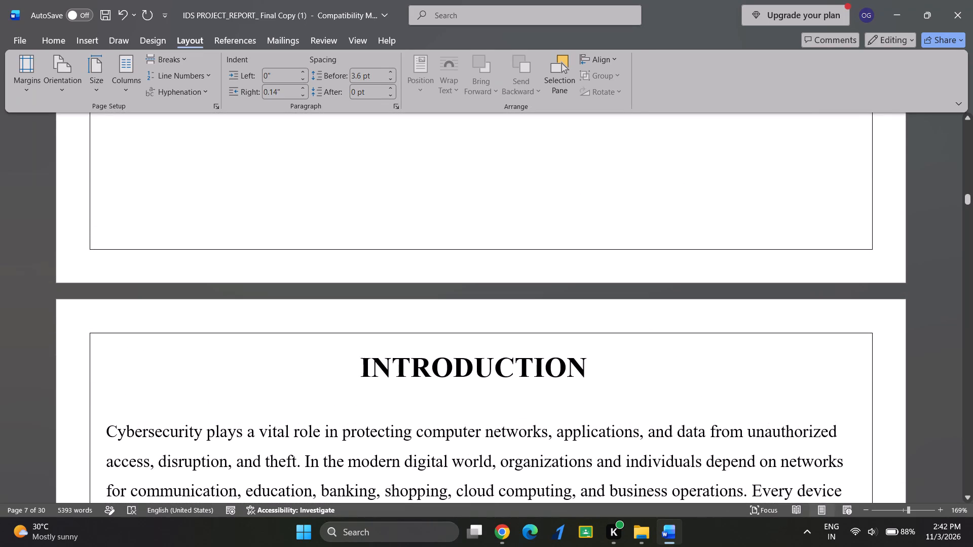
type("CHAPTER")
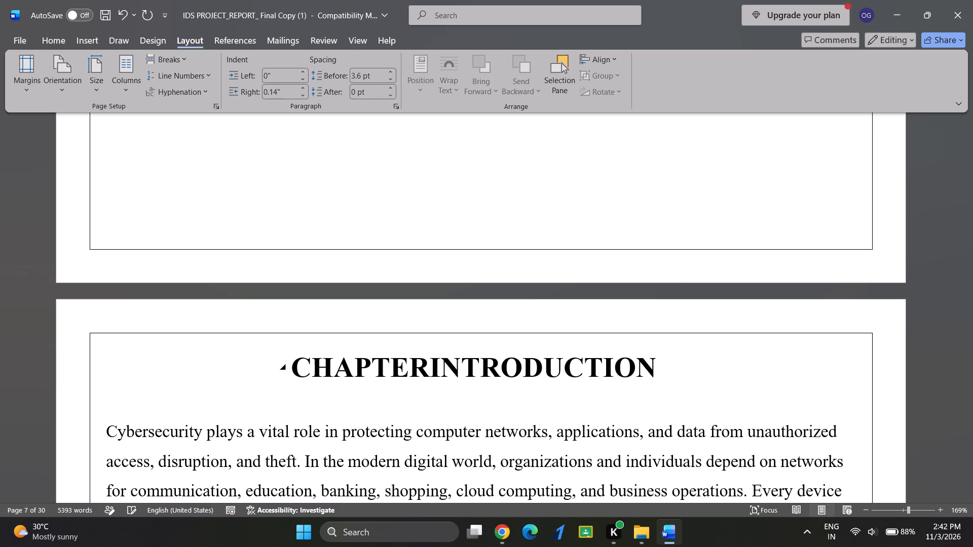
key("space")
type("2")
key("space")
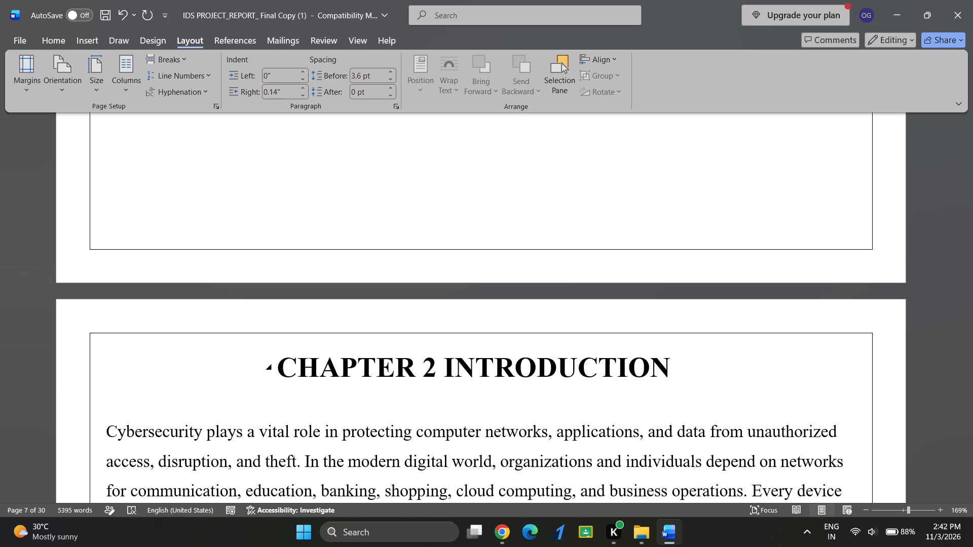
type(":")
key("space")
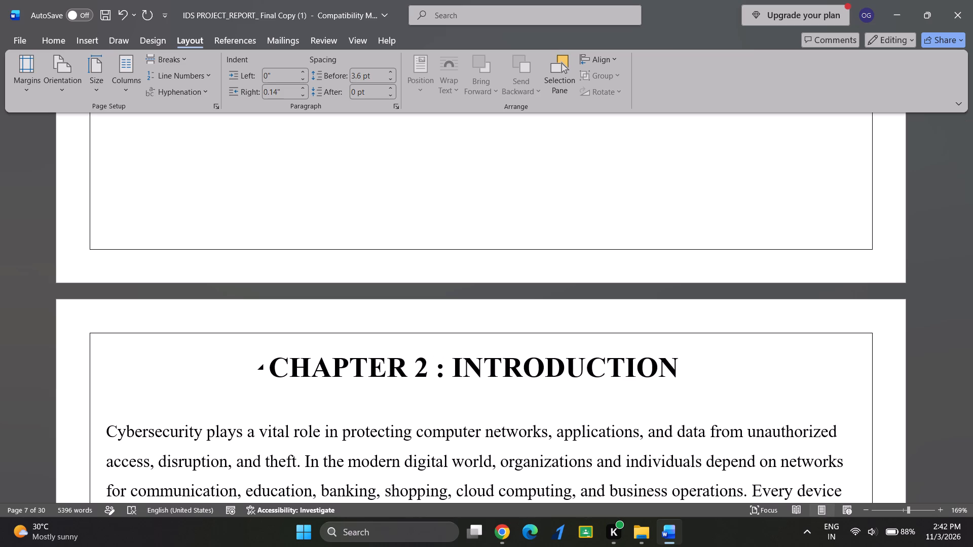
Apply centre alignment to the whole CHAPTER 2 : INTRODUCTION heading.
left_click(677, 367)
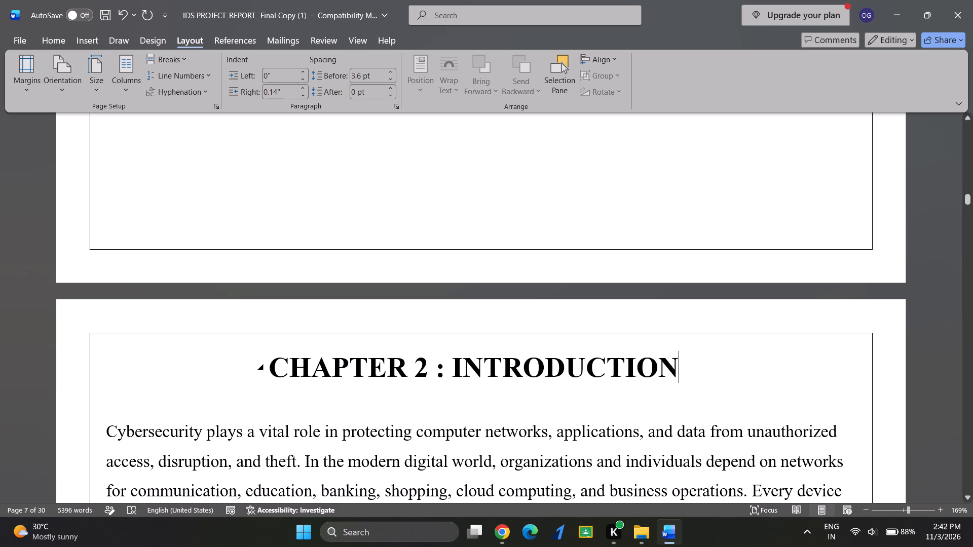
left_click(677, 367)
left_click_drag(691, 365, 338, 368)
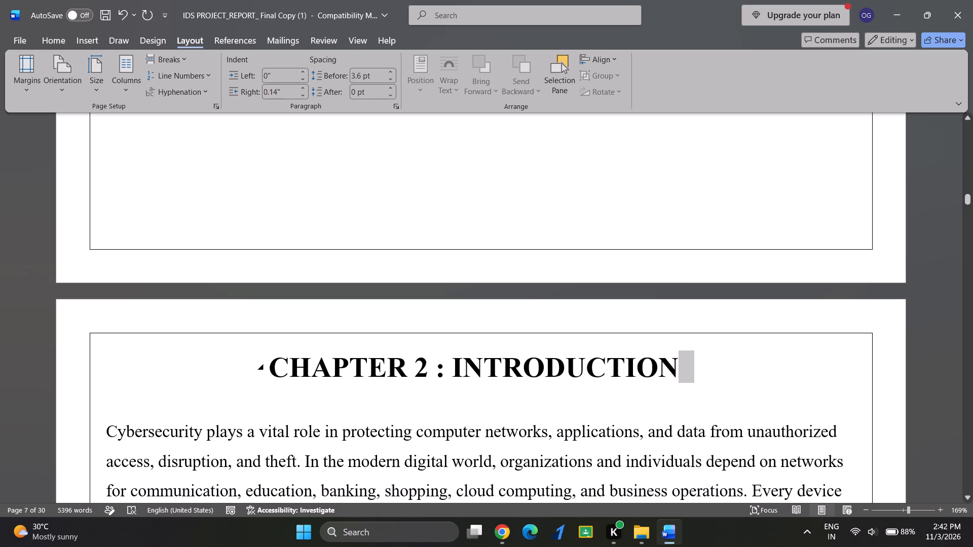
left_click_drag(338, 368, 285, 363)
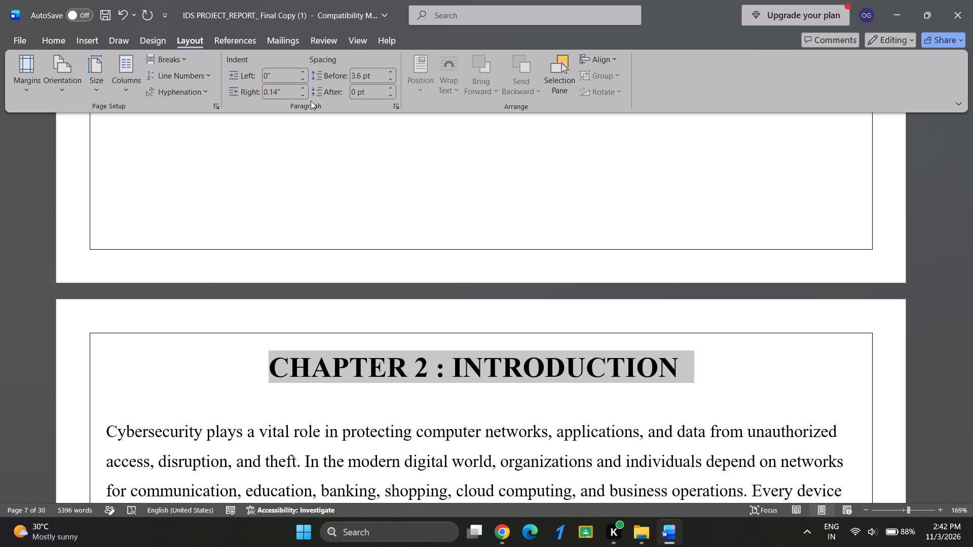
left_click(64, 40)
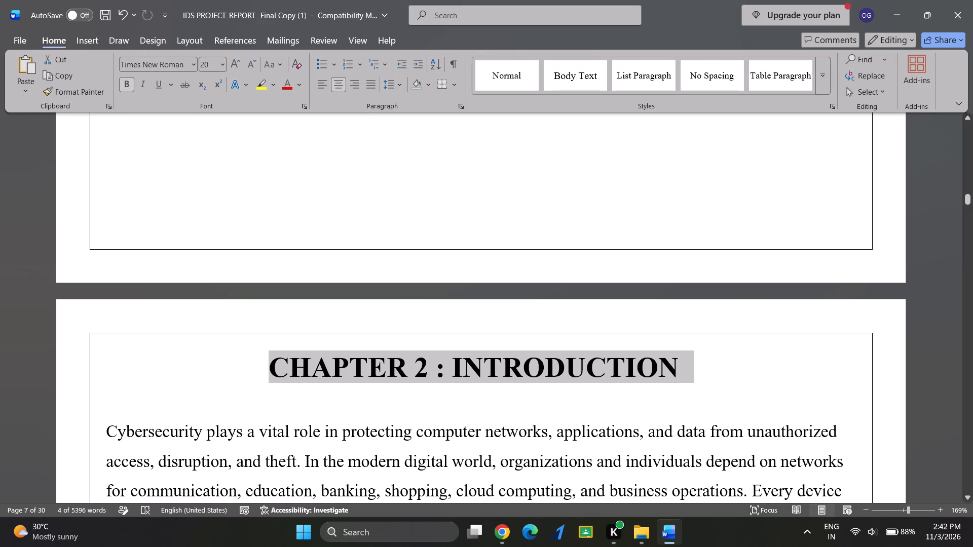
left_click(342, 81)
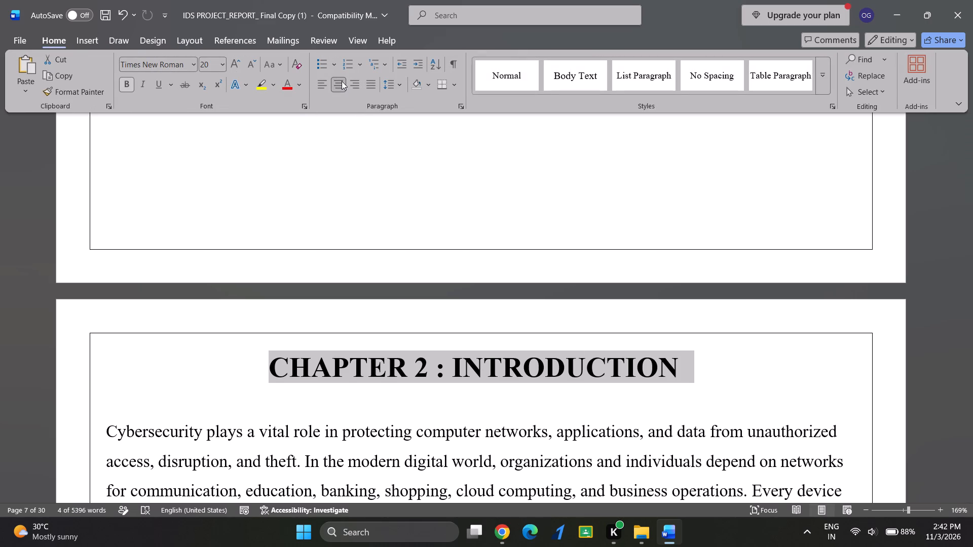
left_click(342, 81)
left_click(229, 357)
Look through the layout of the introduction chapter's pages and return to the CHAPTER 1 : ABSTRACT page.
scroll(229, 357, "down", 3)
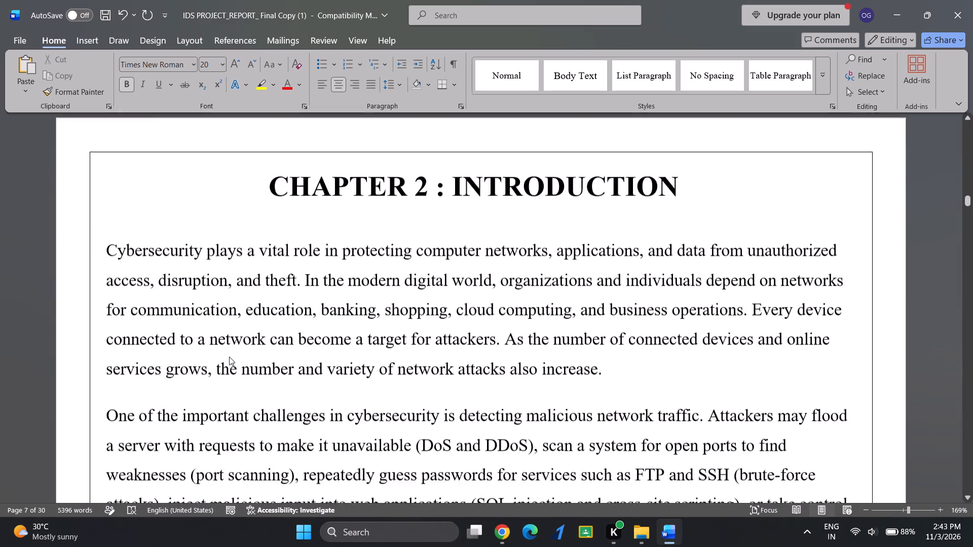
scroll(229, 357, "down", 8)
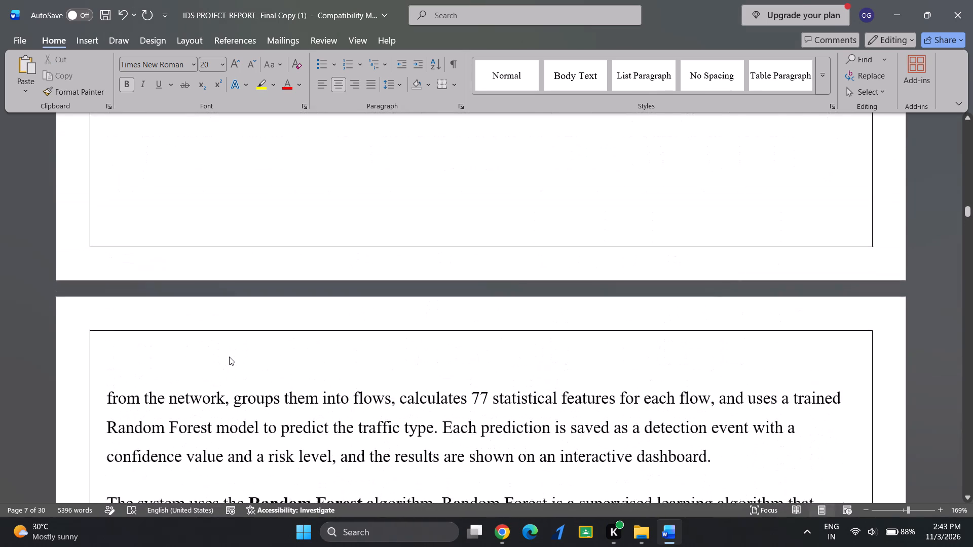
scroll(229, 357, "down", 5)
scroll(229, 357, "up", 6)
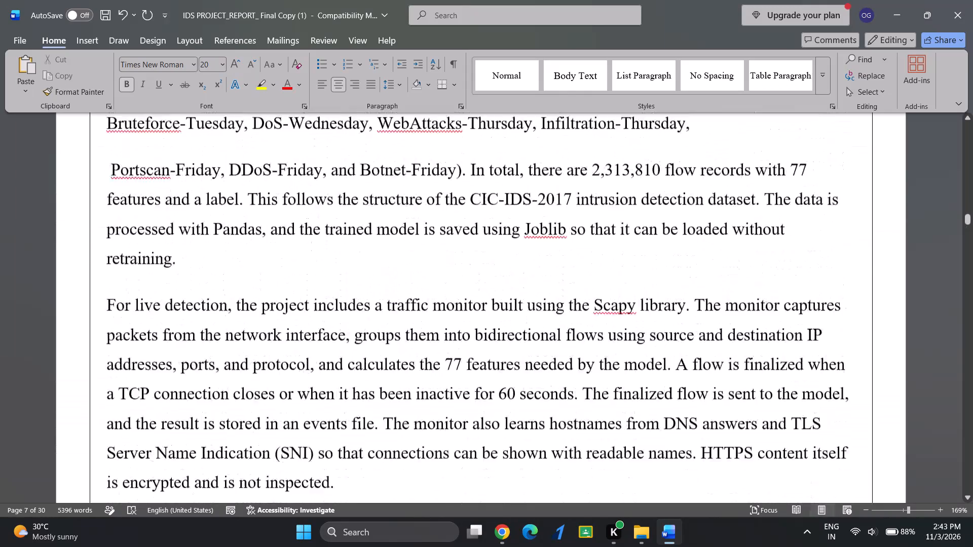
scroll(229, 357, "up", 2)
scroll(229, 357, "down", 5)
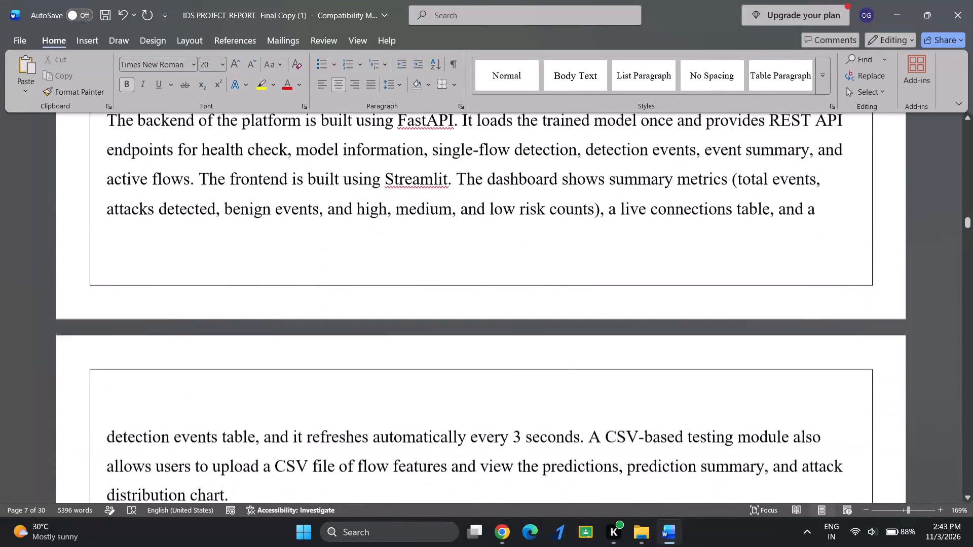
scroll(229, 357, "down", 4)
scroll(229, 357, "up", 17)
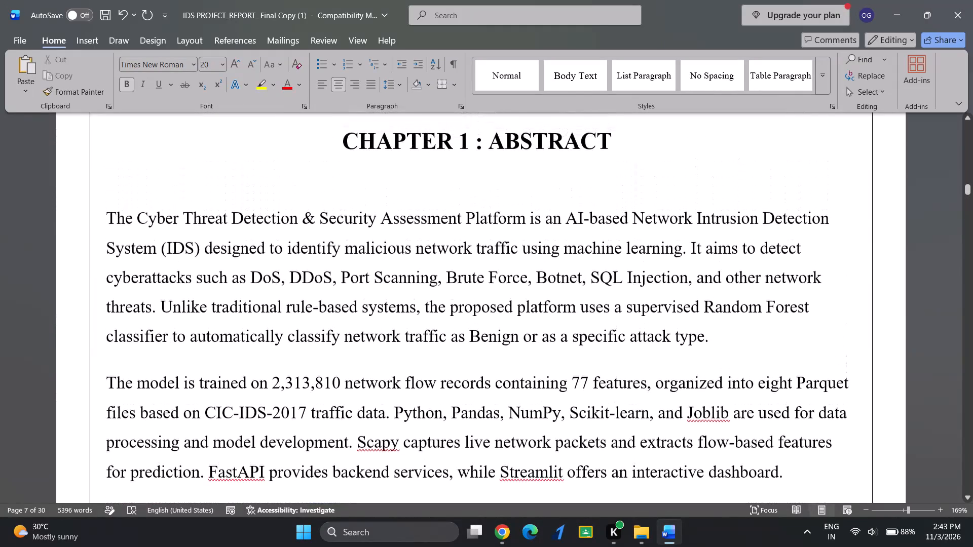
Justify all four body paragraphs under the CHAPTER 1 : ABSTRACT heading.
left_click(106, 214)
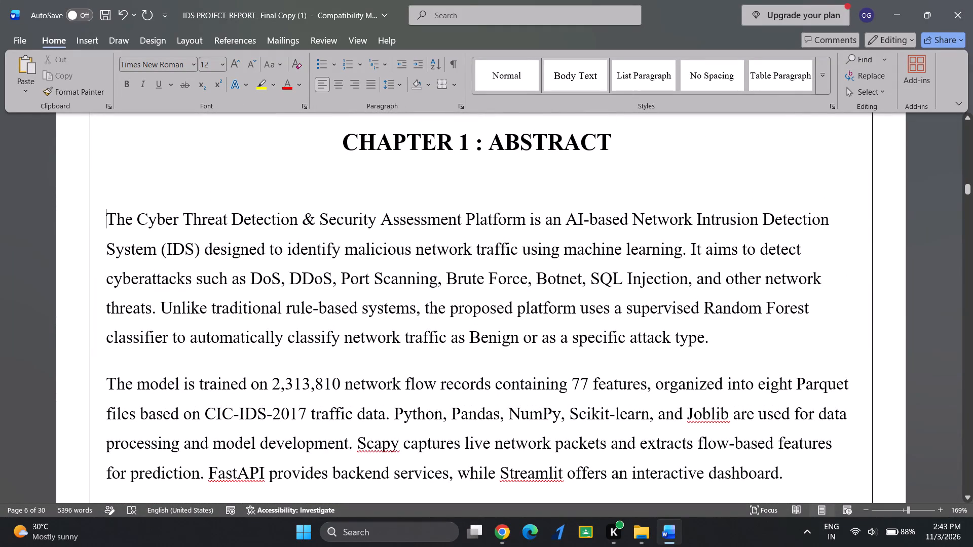
left_click(108, 223)
left_click_drag(108, 223, 368, 420)
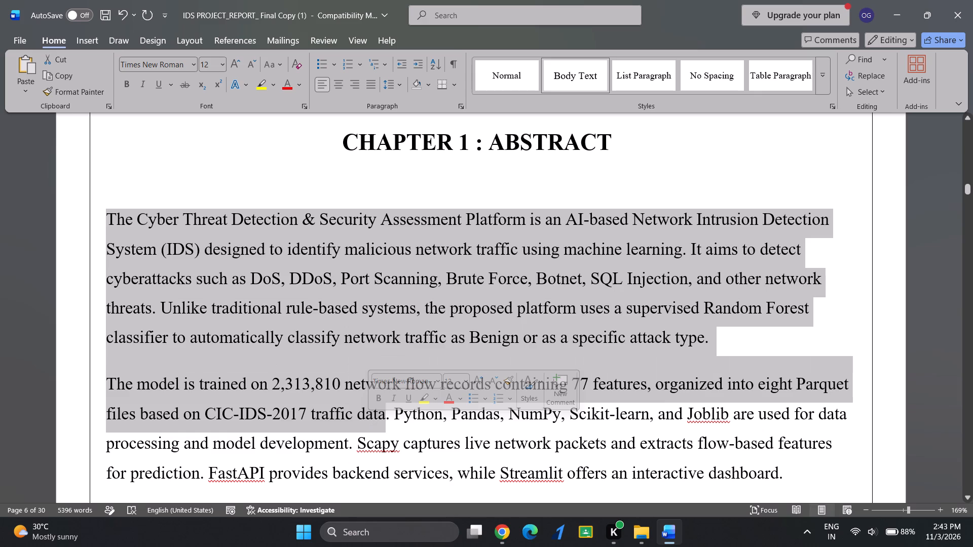
double_click(205, 164)
scroll(205, 164, "left", 1)
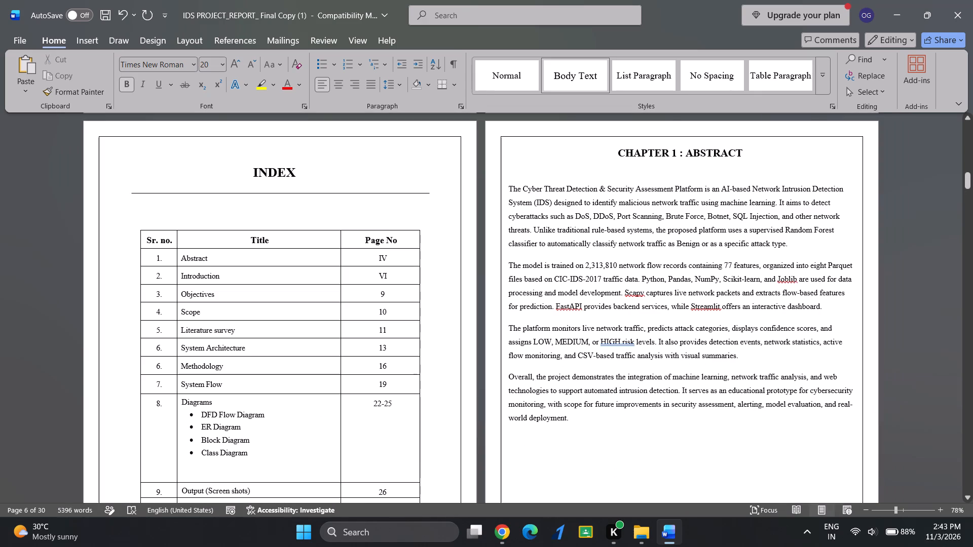
left_click(508, 181)
left_click_drag(508, 181, 641, 407)
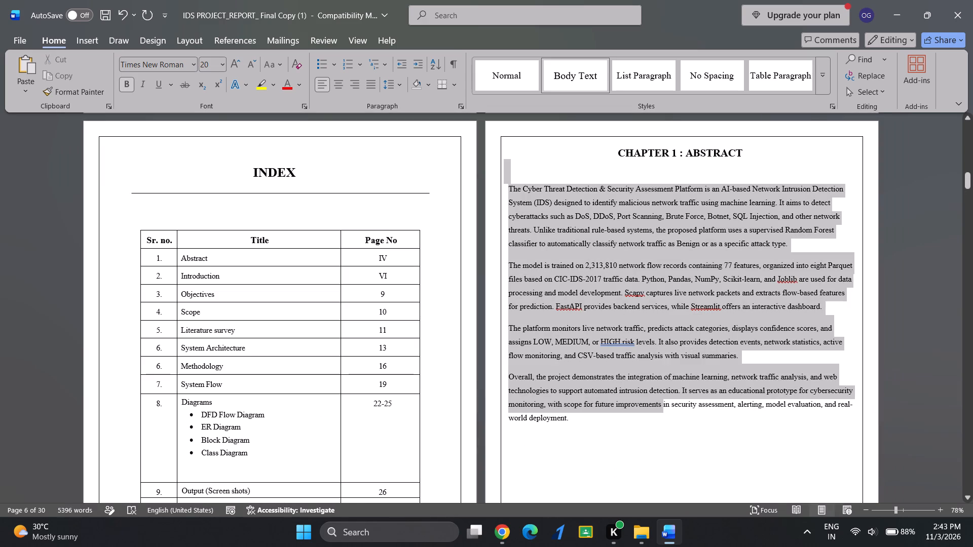
left_click_drag(641, 407, 641, 404)
left_click(648, 425)
left_click_drag(648, 425, 522, 193)
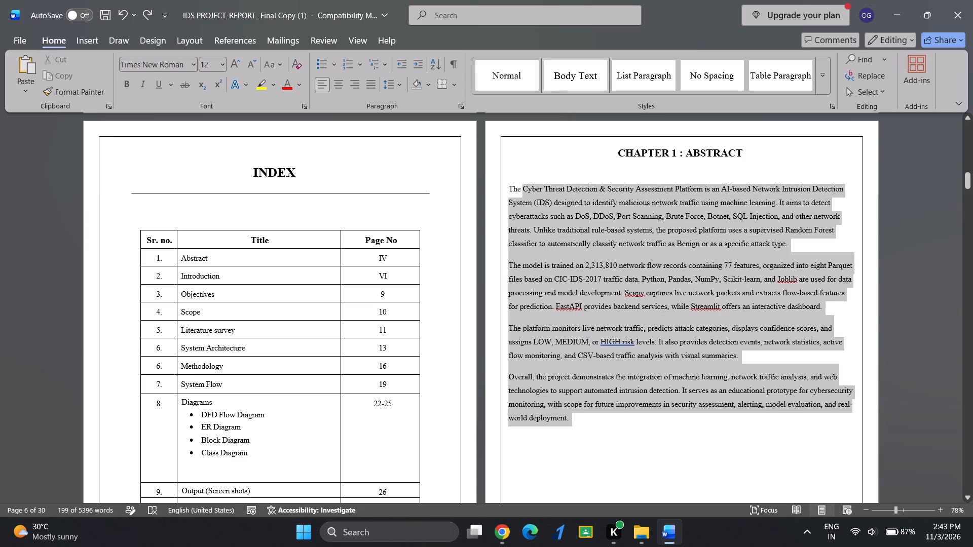
left_click_drag(522, 193, 513, 189)
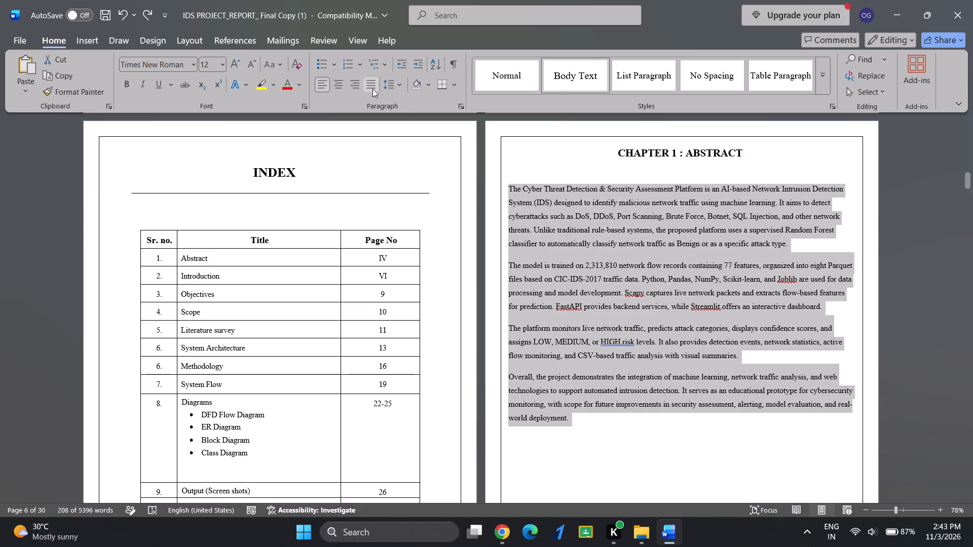
left_click(372, 89)
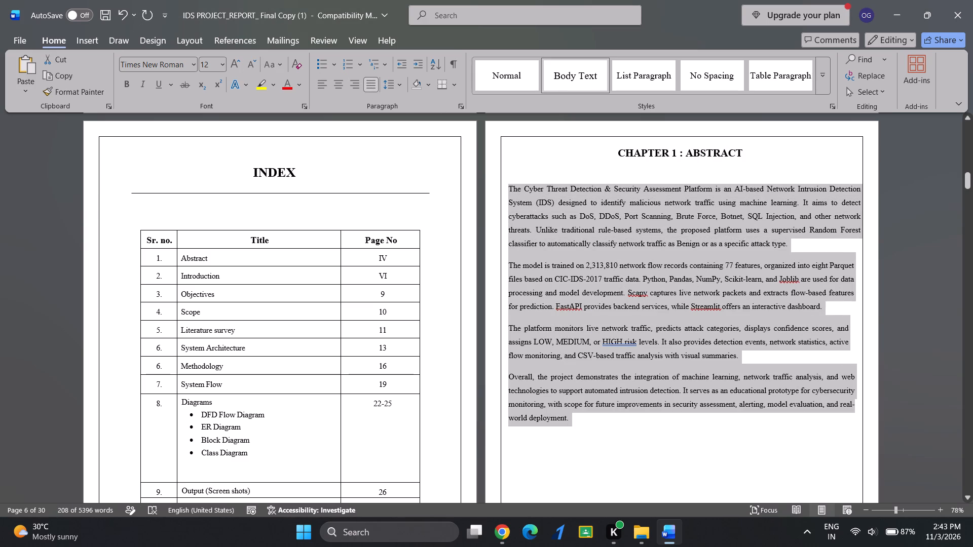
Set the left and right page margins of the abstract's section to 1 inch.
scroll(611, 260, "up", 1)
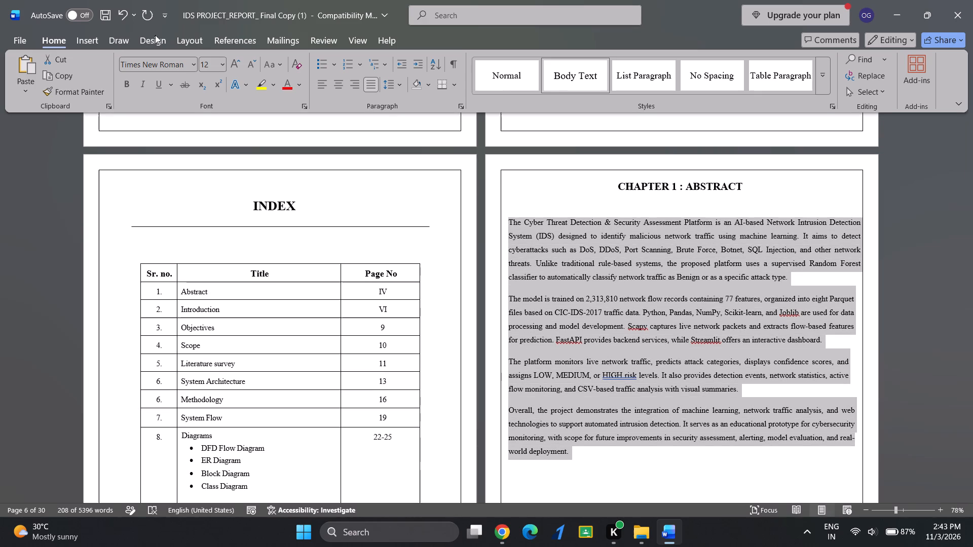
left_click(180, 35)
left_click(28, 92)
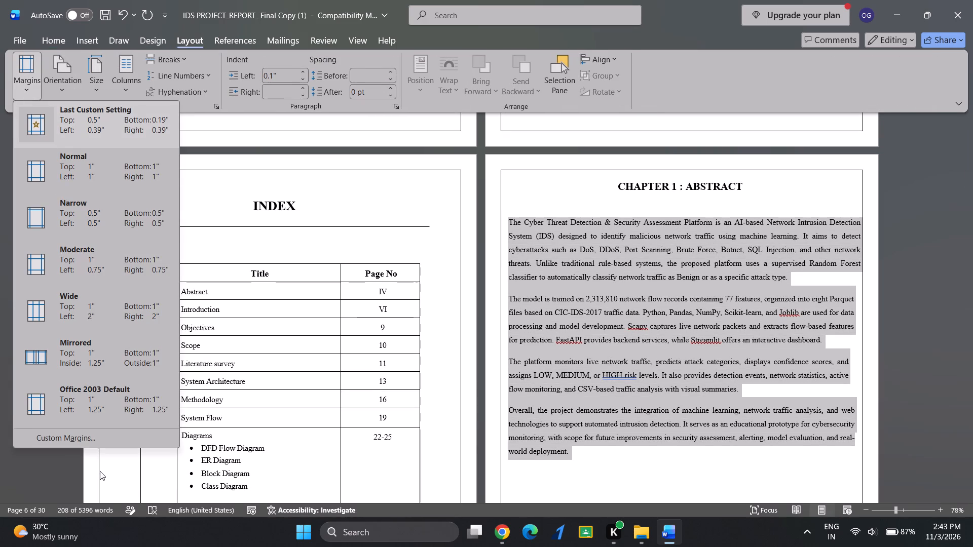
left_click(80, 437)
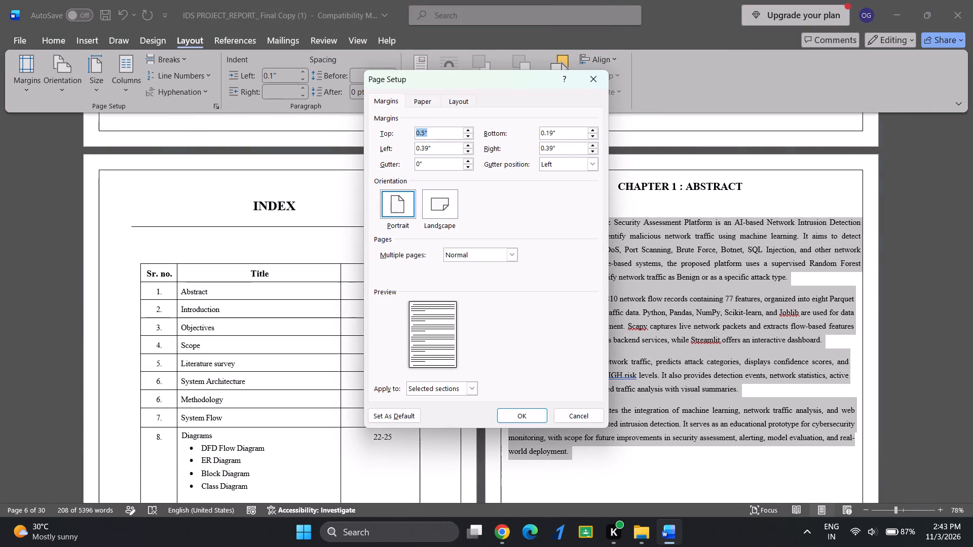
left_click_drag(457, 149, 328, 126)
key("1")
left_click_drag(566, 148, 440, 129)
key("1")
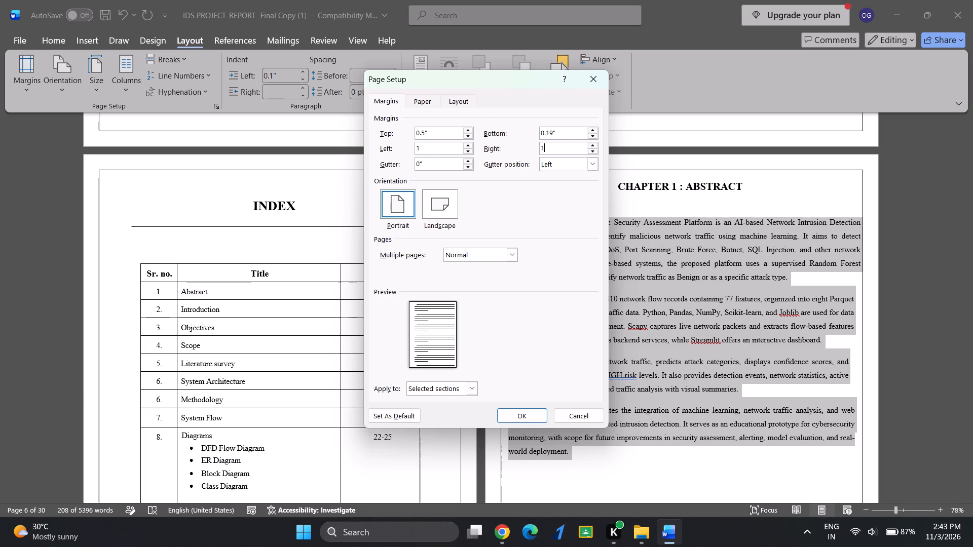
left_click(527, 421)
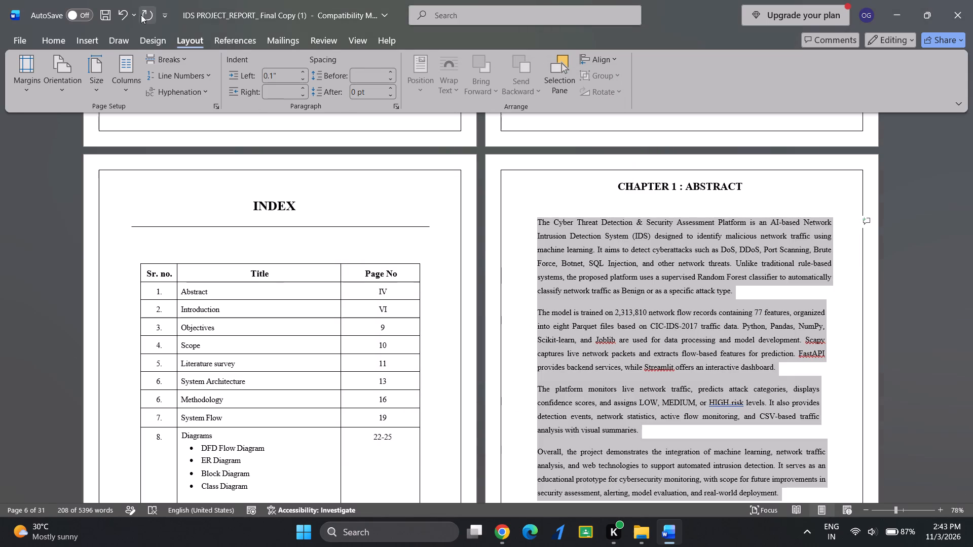
Set the left and right page margins of the abstract's section to 0.7 inches.
left_click(29, 84)
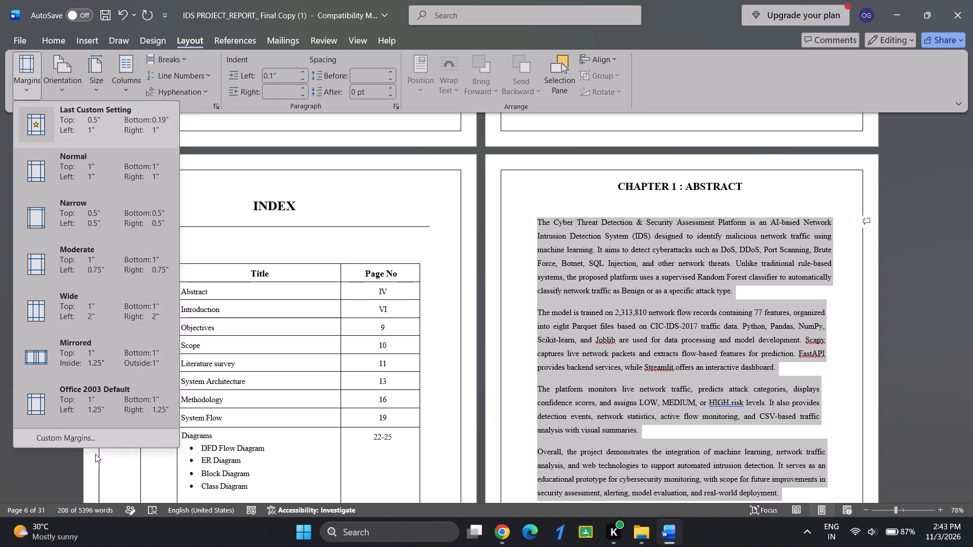
left_click(98, 432)
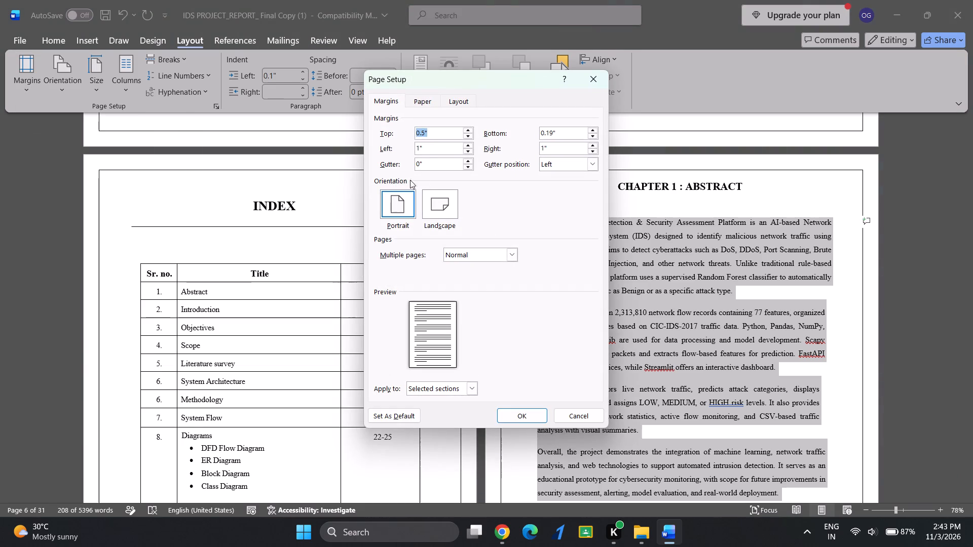
left_click_drag(436, 145, 408, 147)
type("0.7")
left_click_drag(564, 150, 515, 149)
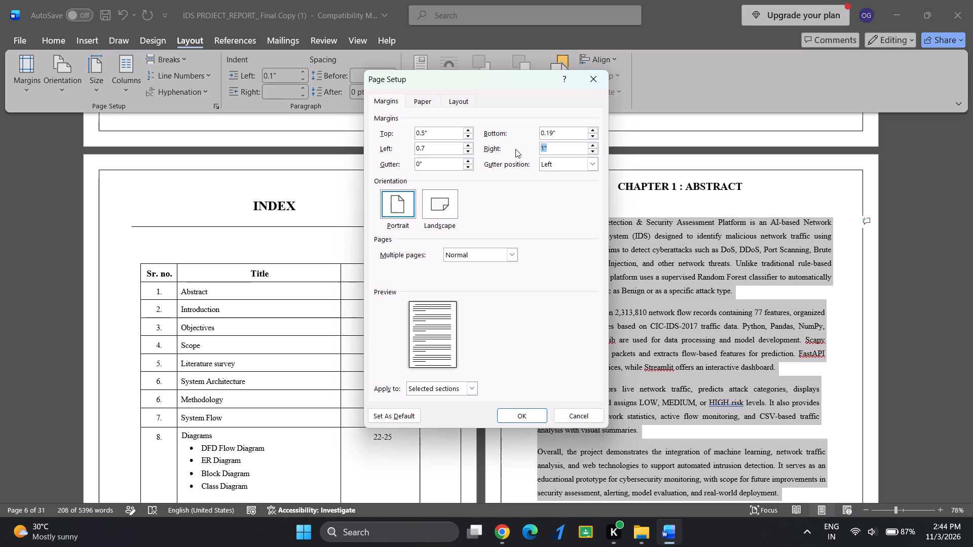
type("0.7")
key("Return")
Check the text layout and line edges of the paragraphs on the CHAPTER 1 : ABSTRACT page.
left_click(541, 228)
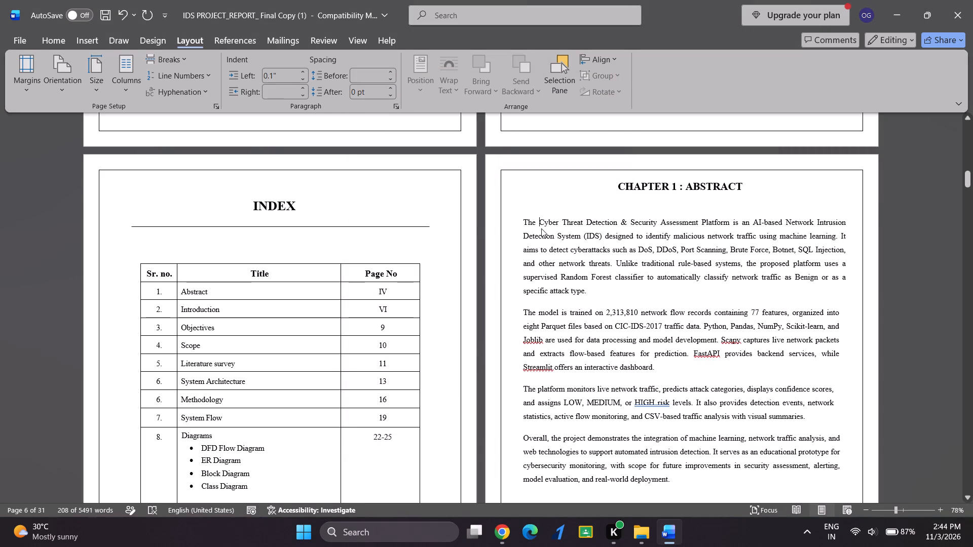
scroll(631, 238, "left", 1)
scroll(631, 238, "down", 1)
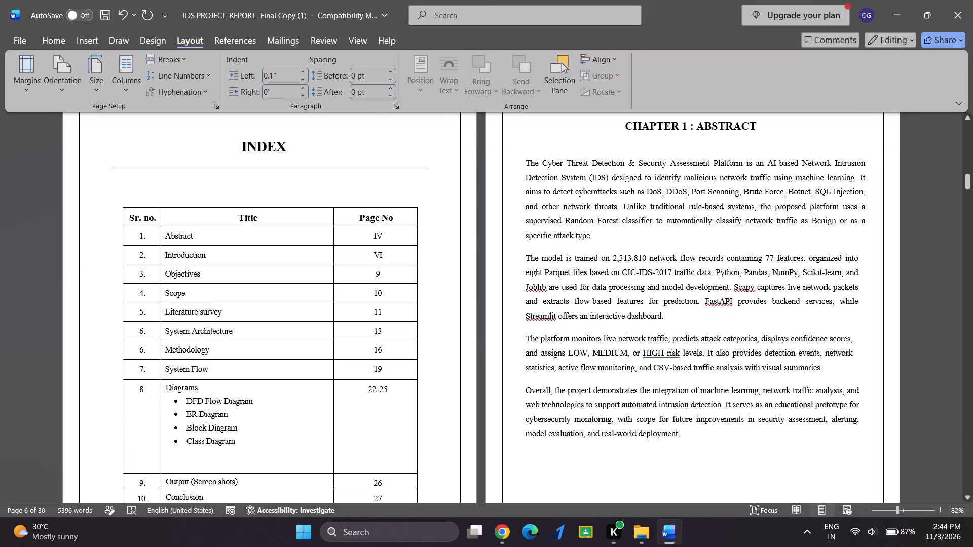
scroll(631, 238, "down", 1)
scroll(631, 238, "up", 1)
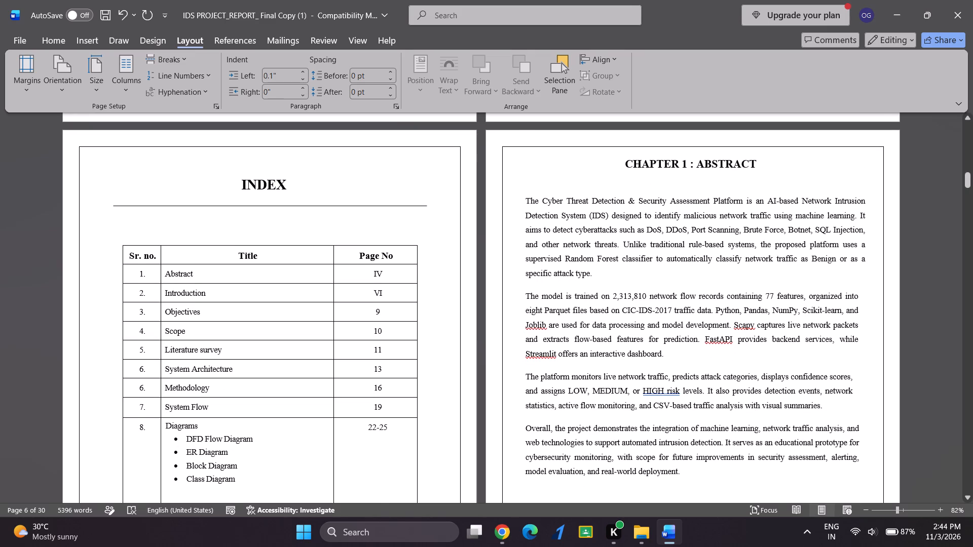
scroll(770, 301, "down", 1)
left_click_drag(867, 205, 866, 259)
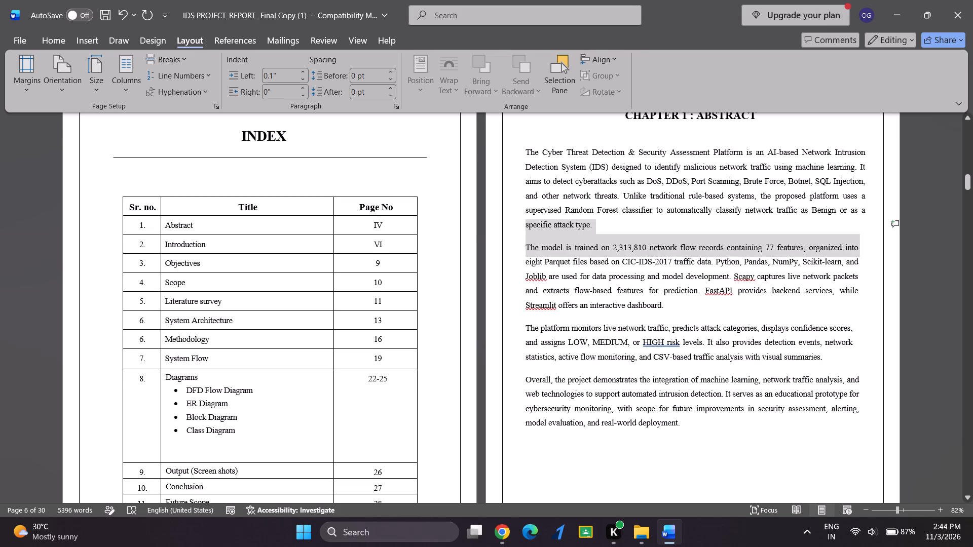
left_click_drag(866, 259, 868, 293)
left_click(868, 293)
Justify all body paragraphs on the first page of CHAPTER 2 : INTRODUCTION.
scroll(822, 307, "down", 3)
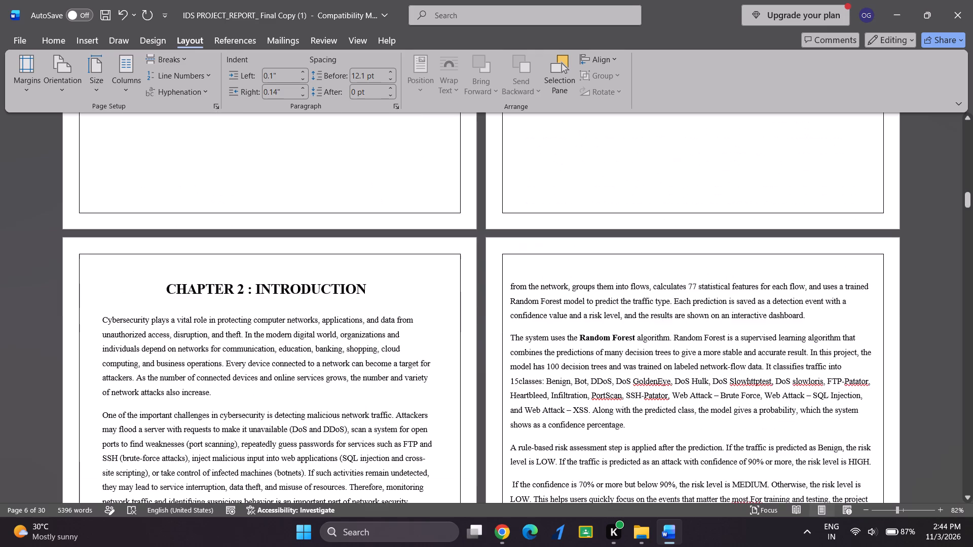
scroll(822, 307, "down", 1)
scroll(784, 360, "down", 1)
scroll(295, 215, "down", 1)
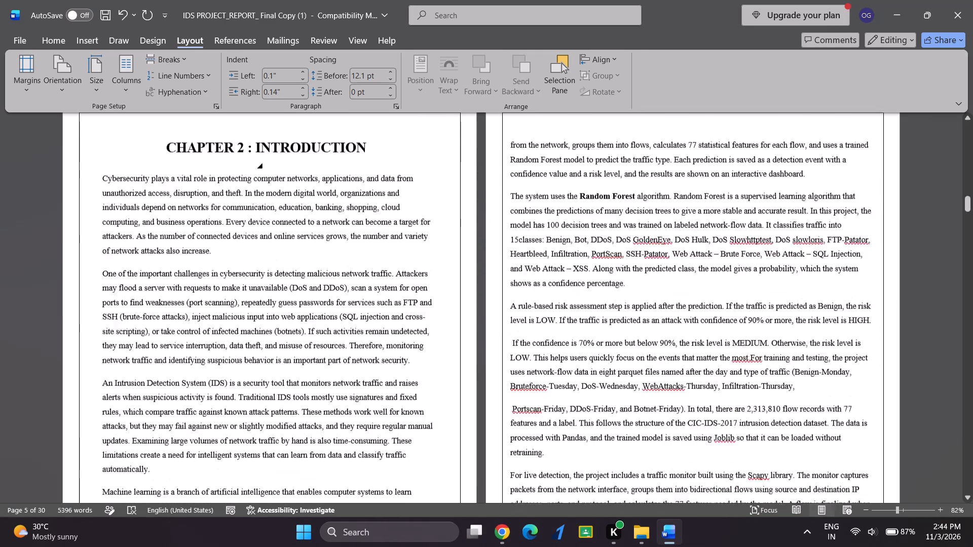
scroll(295, 215, "down", 1)
left_click_drag(100, 133, 381, 515)
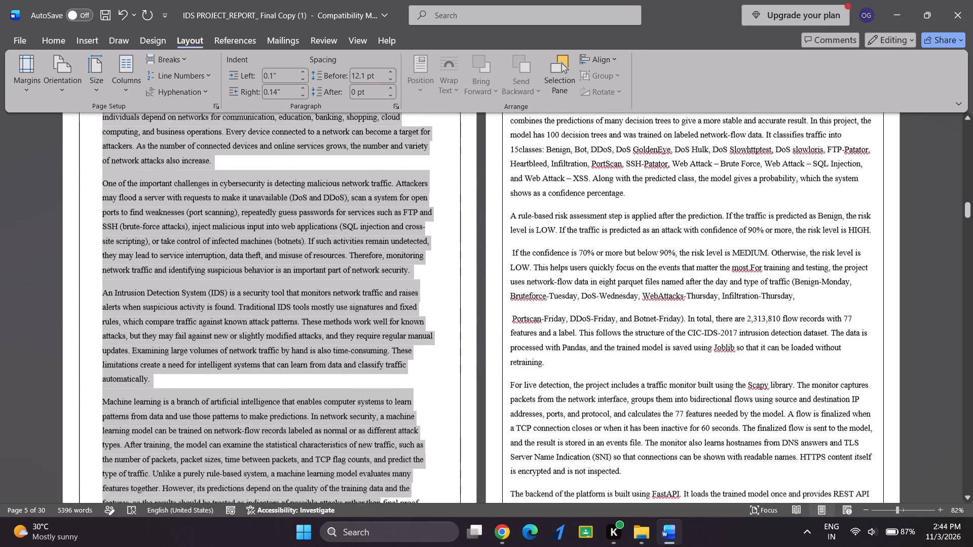
left_click_drag(381, 515, 396, 490)
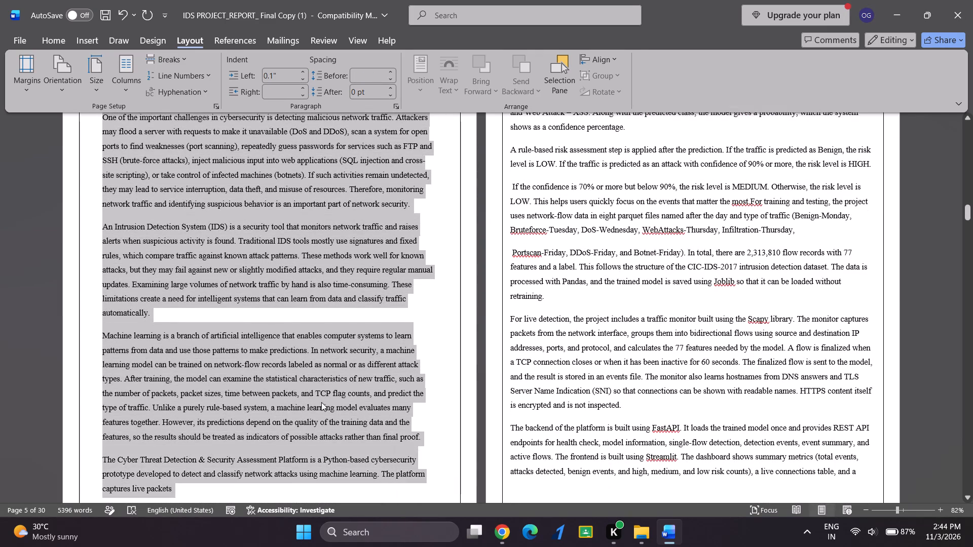
scroll(321, 402, "down", 1)
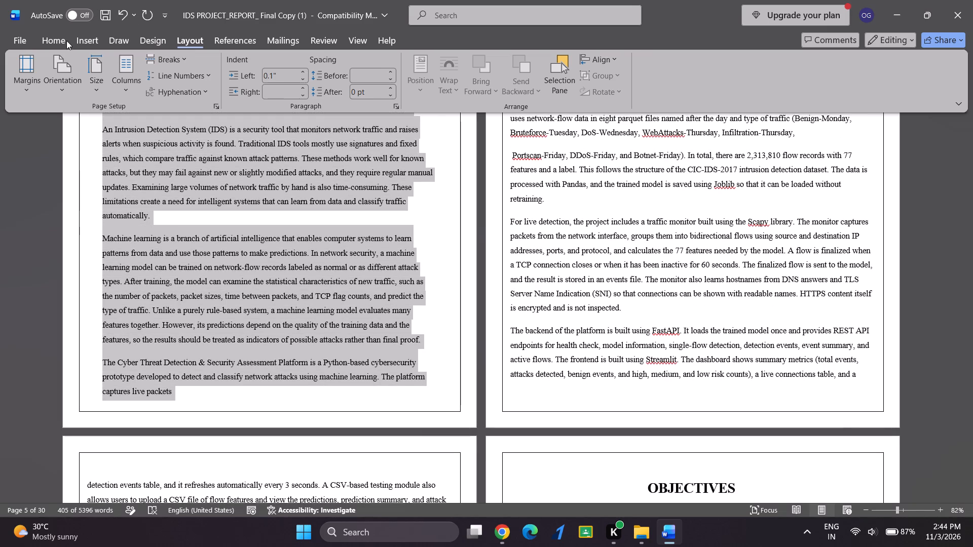
double_click(66, 41)
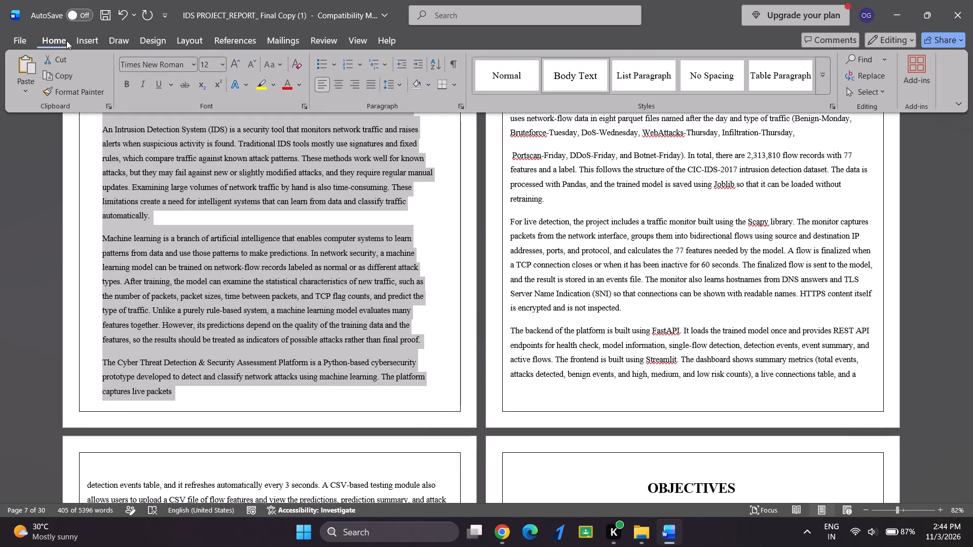
left_click(66, 41)
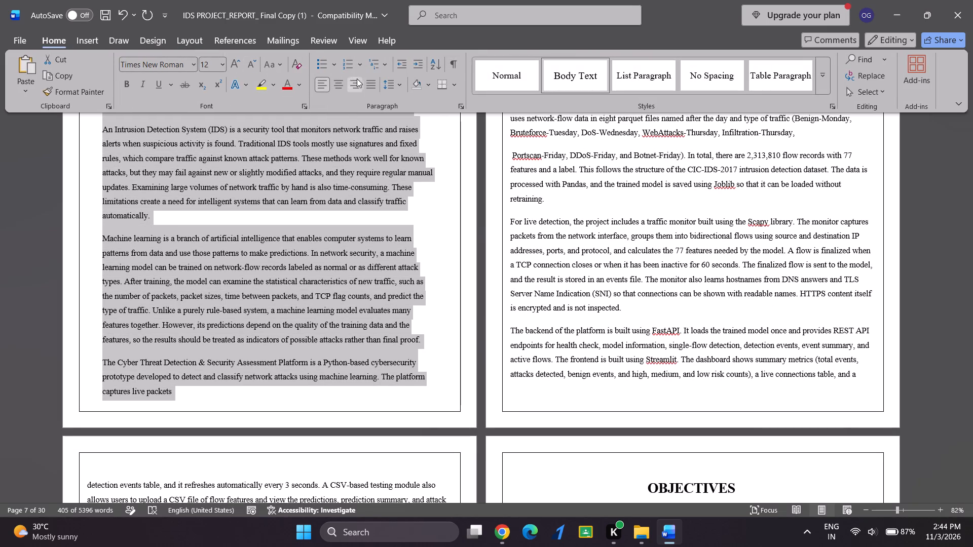
left_click(364, 81)
Justify all paragraphs on the introduction's second page, from "from the network" through "a live connections table, and a".
scroll(429, 228, "up", 1)
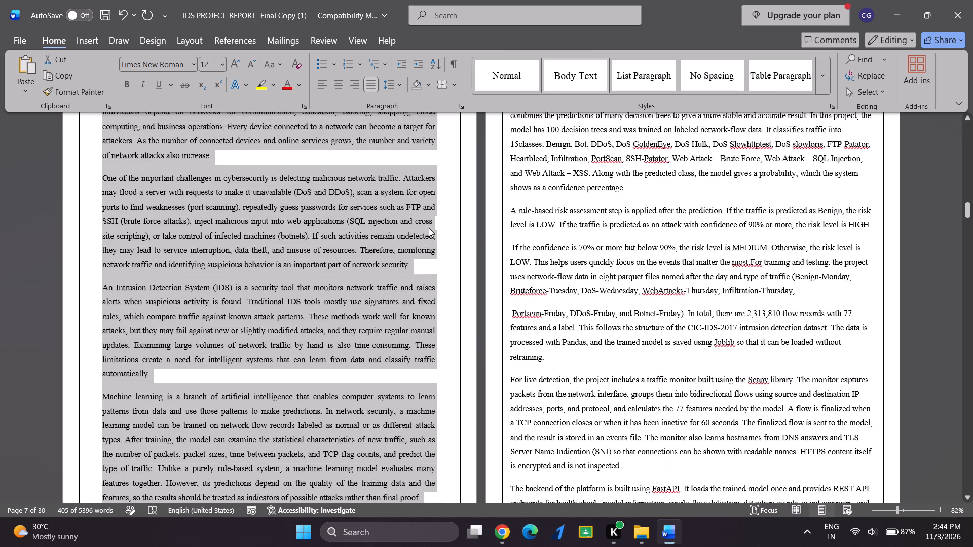
scroll(429, 228, "up", 3)
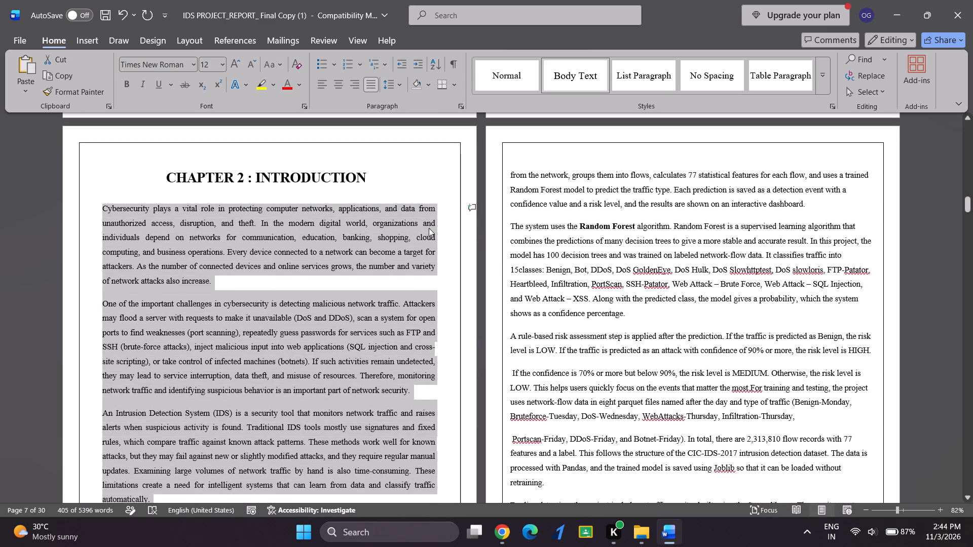
scroll(429, 228, "up", 1)
left_click_drag(511, 176, 573, 292)
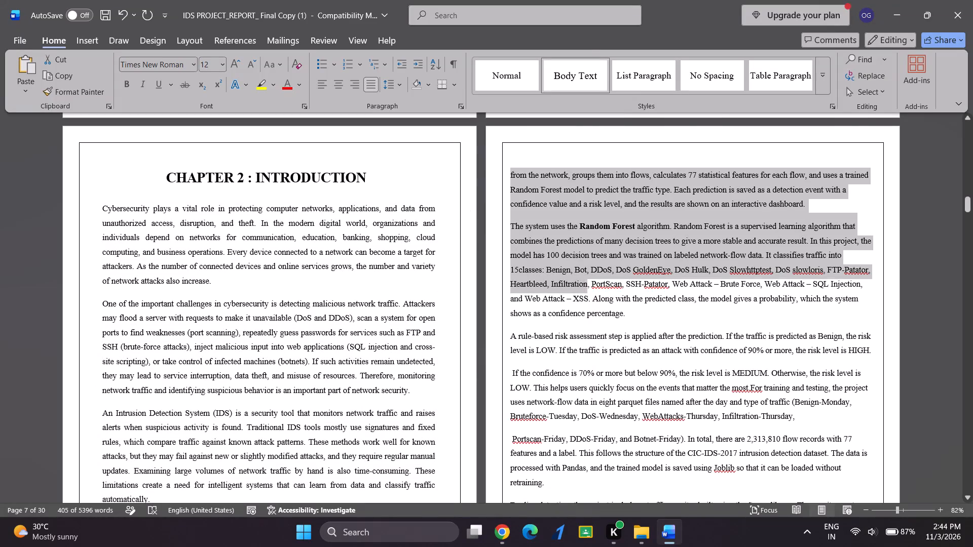
left_click_drag(573, 292, 820, 256)
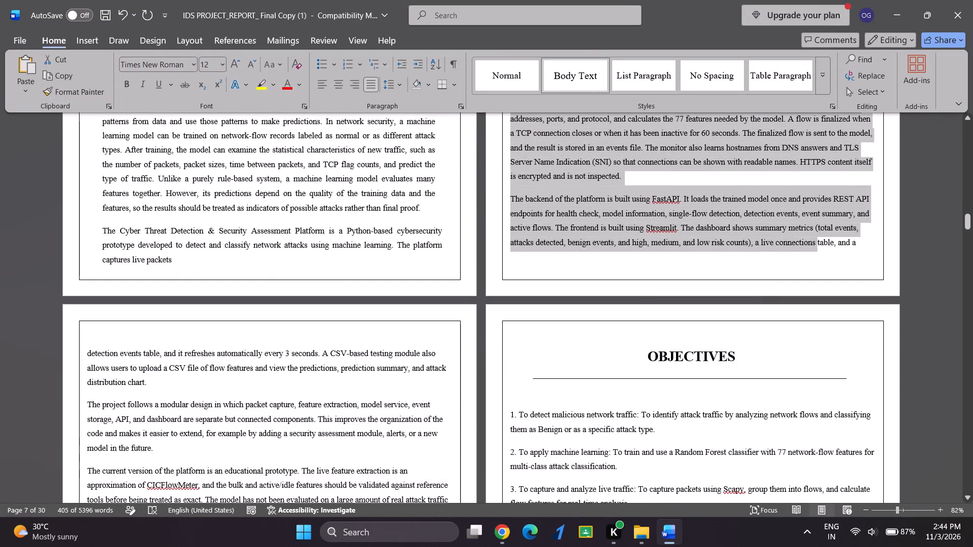
left_click_drag(820, 256, 870, 252)
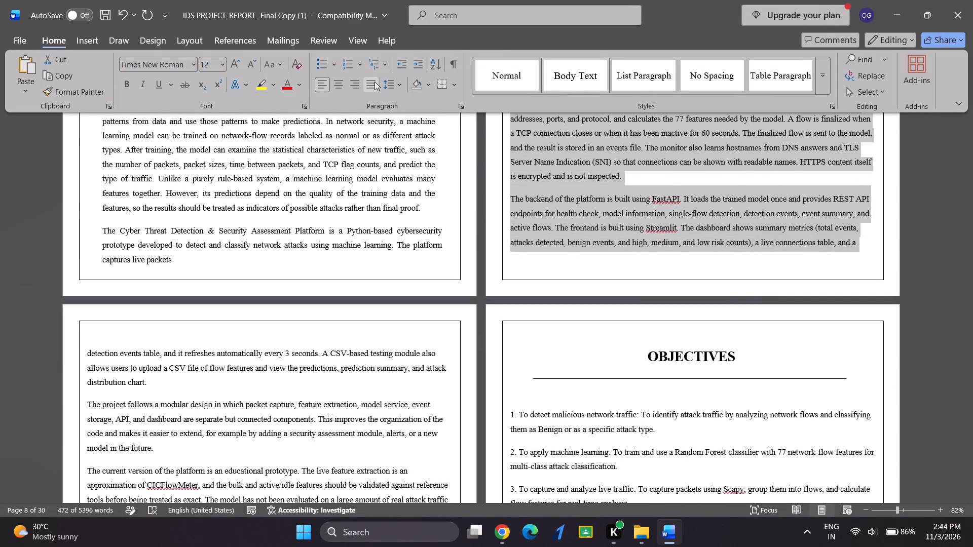
left_click(375, 82)
Set the left and right page margins of the introduction's second-page section to 0.7 inches.
scroll(575, 162, "up", 4)
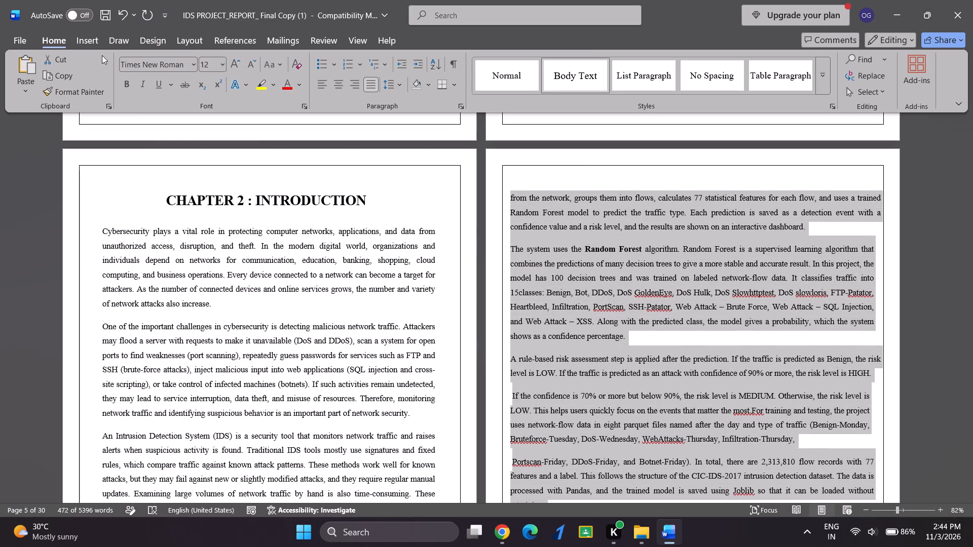
left_click(182, 43)
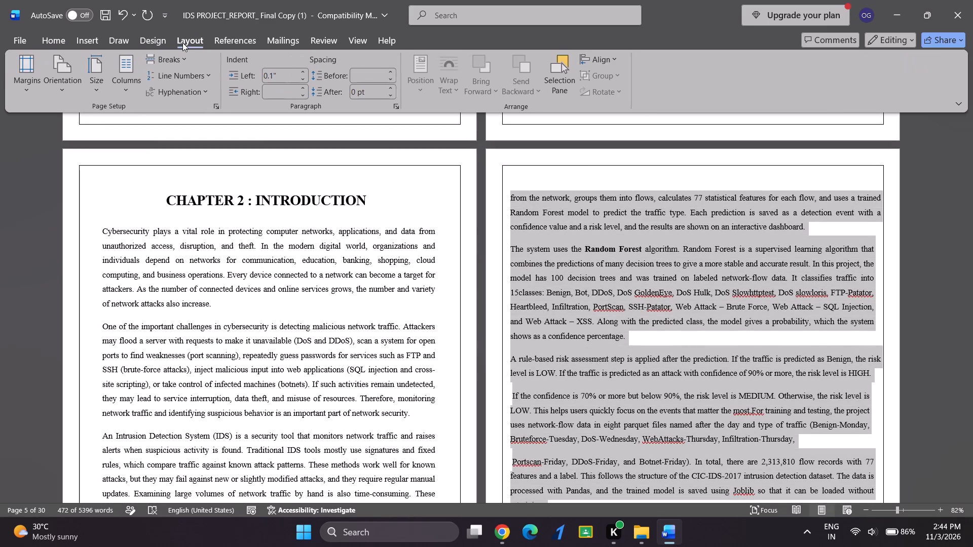
triple_click(28, 91)
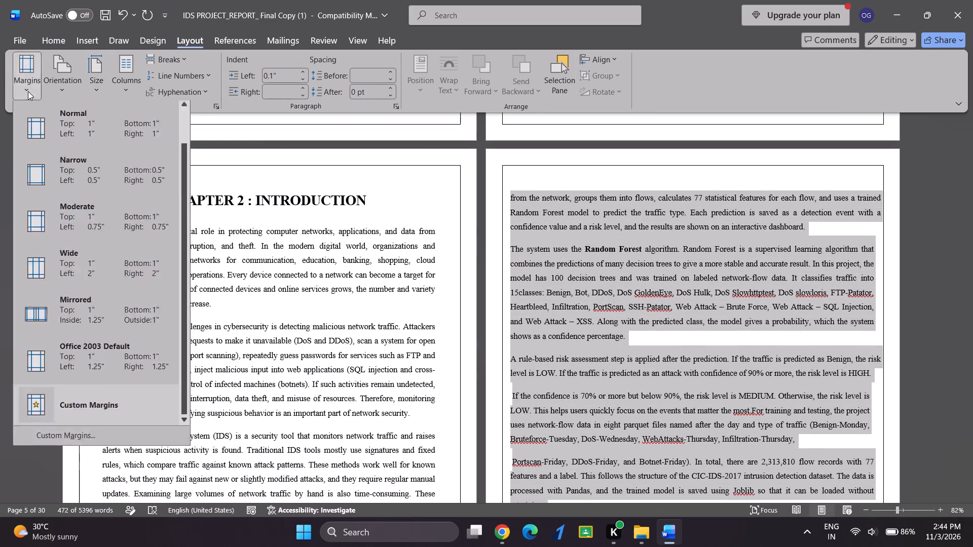
left_click(76, 435)
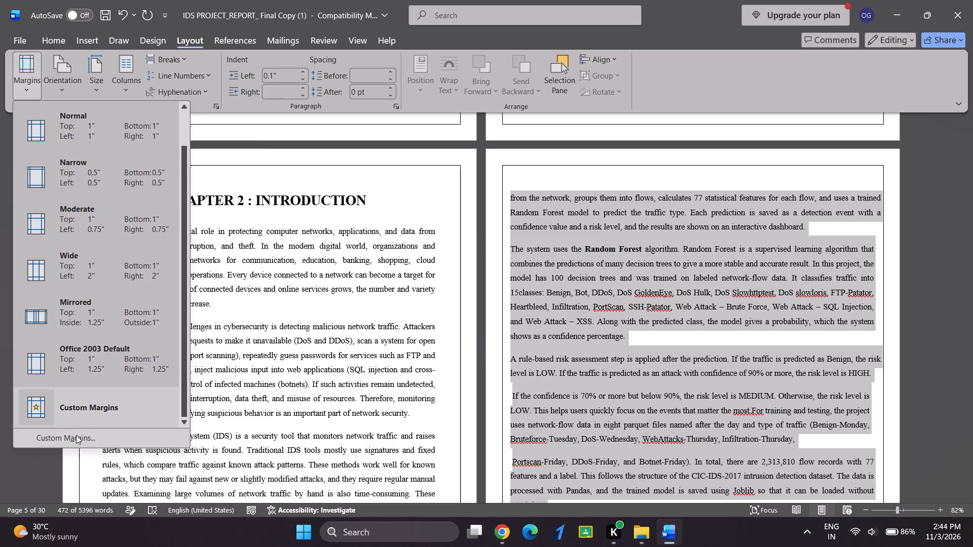
left_click(76, 435)
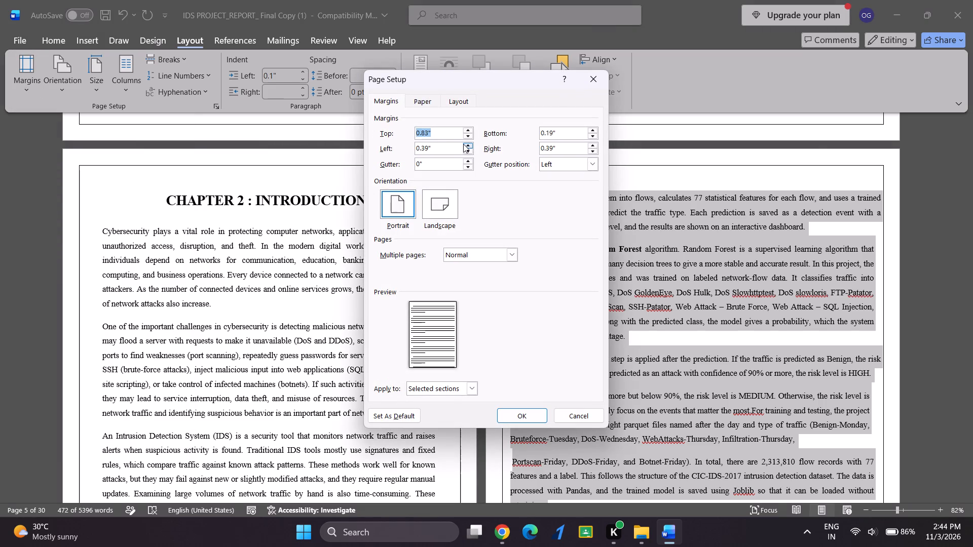
left_click_drag(447, 144, 331, 131)
type("0.7")
left_click_drag(562, 144, 521, 144)
type("0.7")
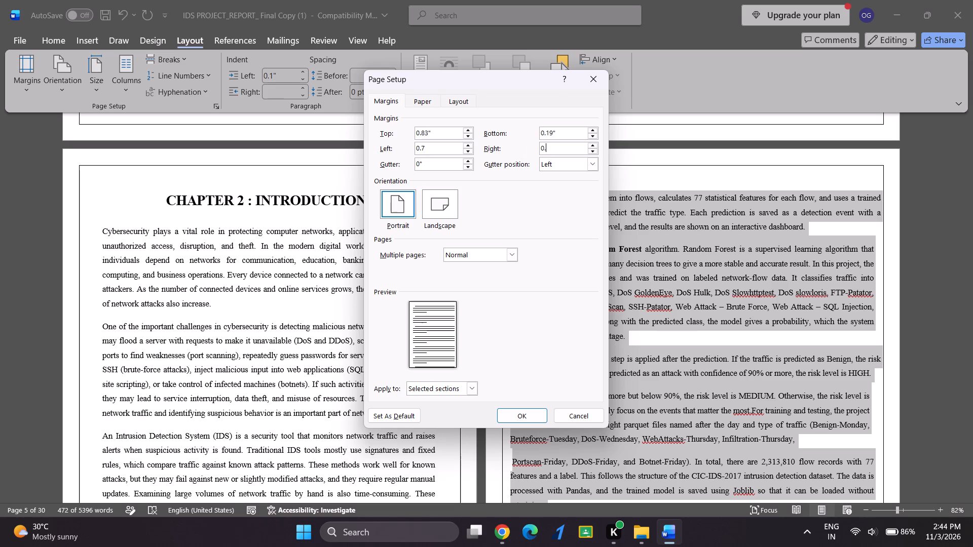
key("Return")
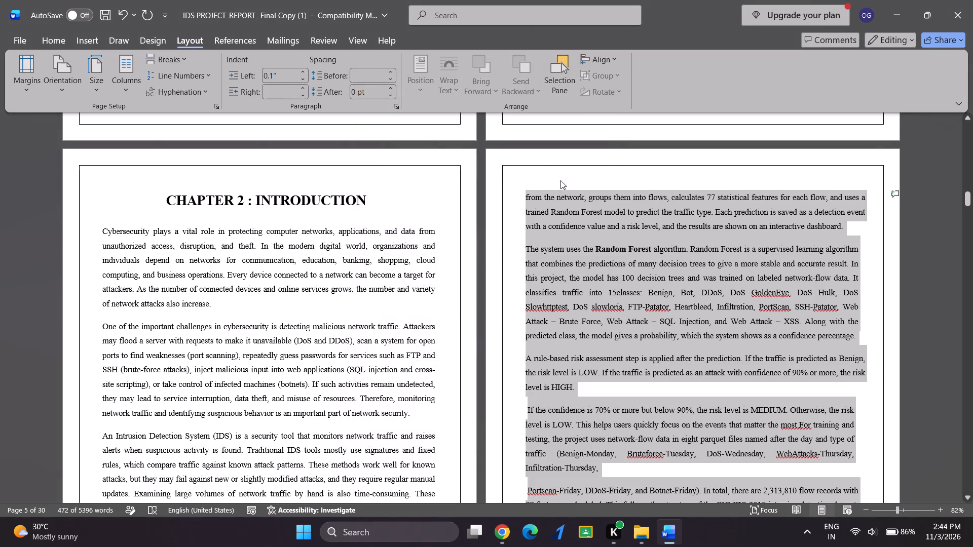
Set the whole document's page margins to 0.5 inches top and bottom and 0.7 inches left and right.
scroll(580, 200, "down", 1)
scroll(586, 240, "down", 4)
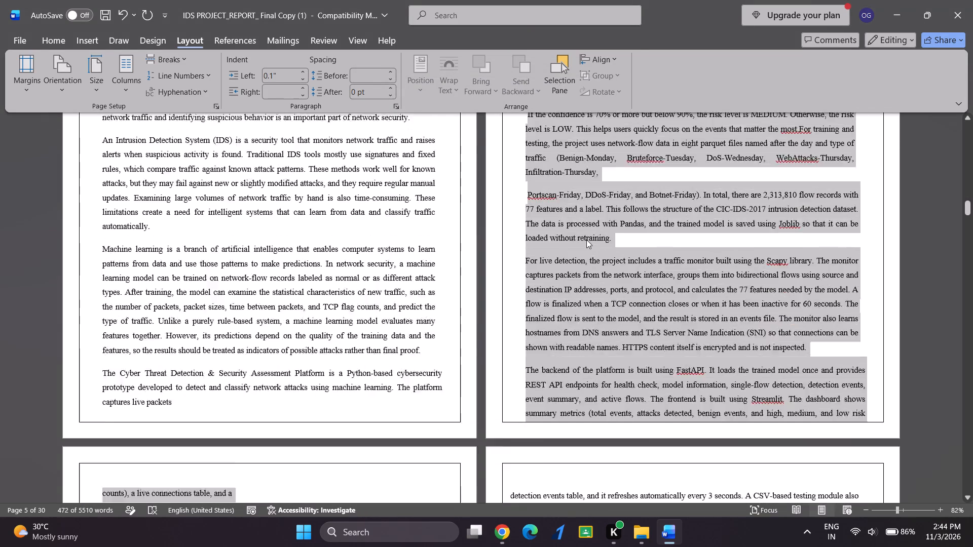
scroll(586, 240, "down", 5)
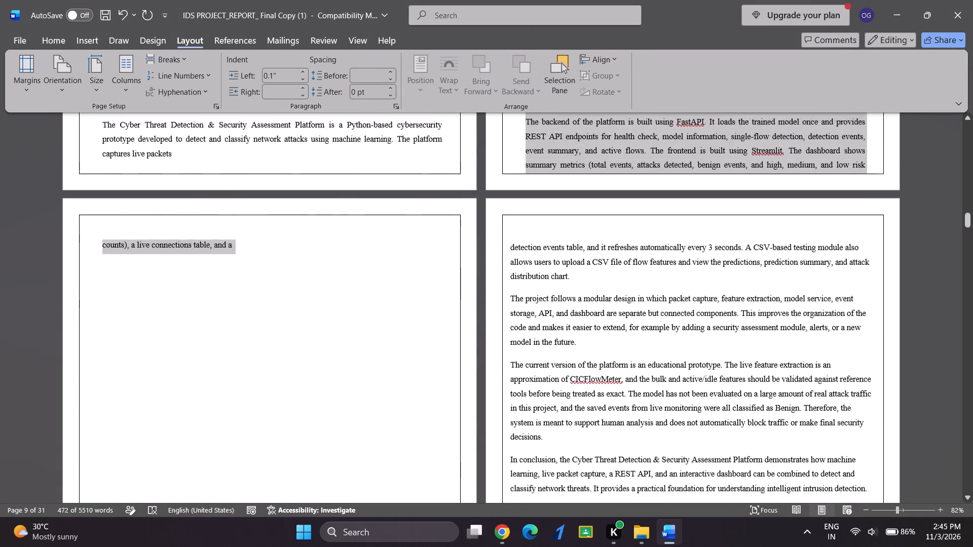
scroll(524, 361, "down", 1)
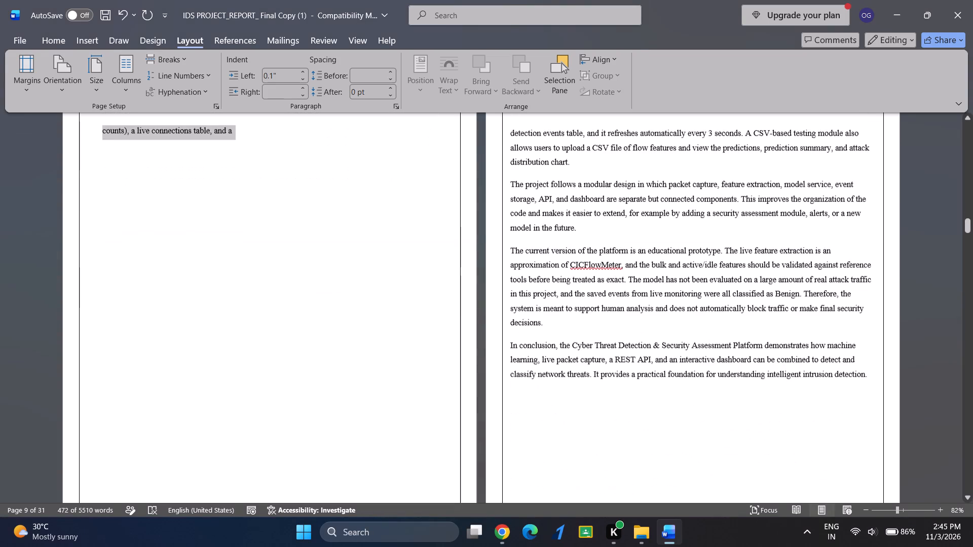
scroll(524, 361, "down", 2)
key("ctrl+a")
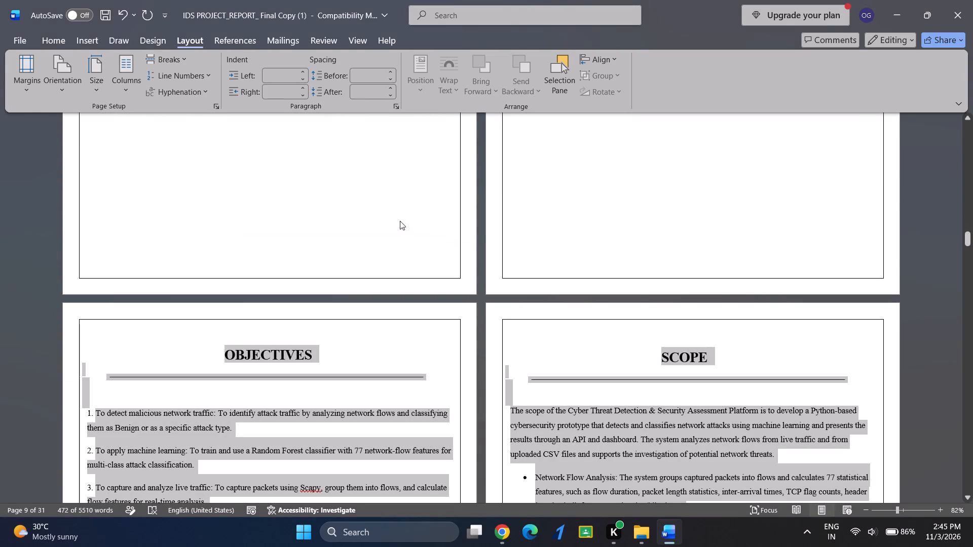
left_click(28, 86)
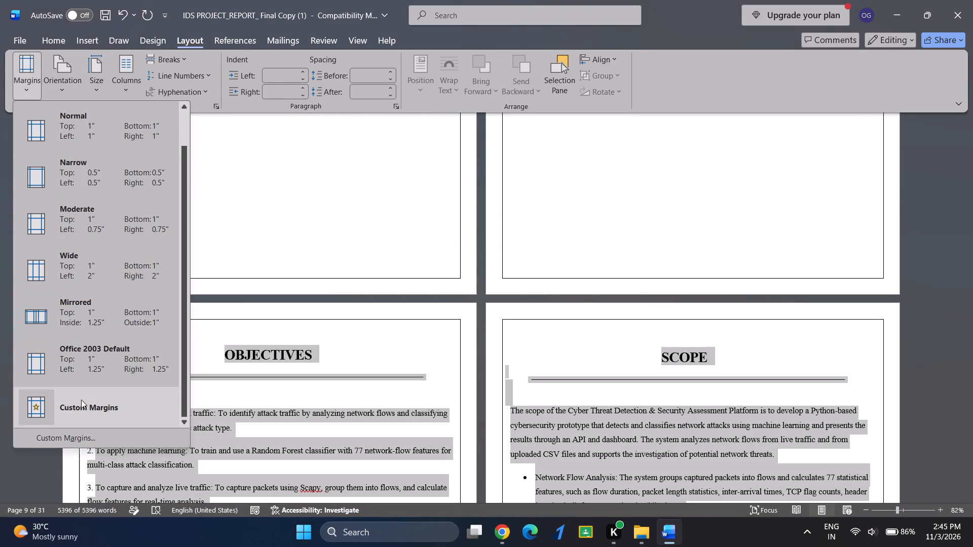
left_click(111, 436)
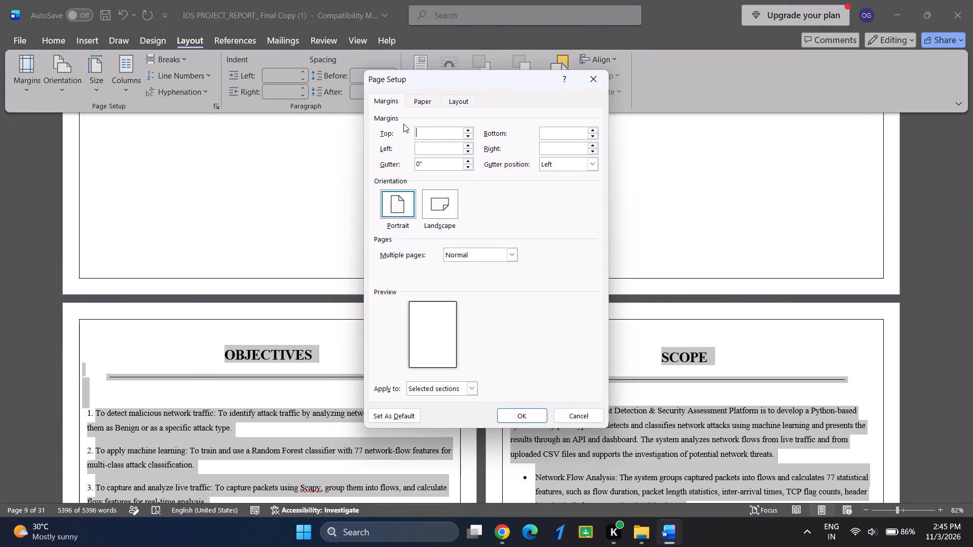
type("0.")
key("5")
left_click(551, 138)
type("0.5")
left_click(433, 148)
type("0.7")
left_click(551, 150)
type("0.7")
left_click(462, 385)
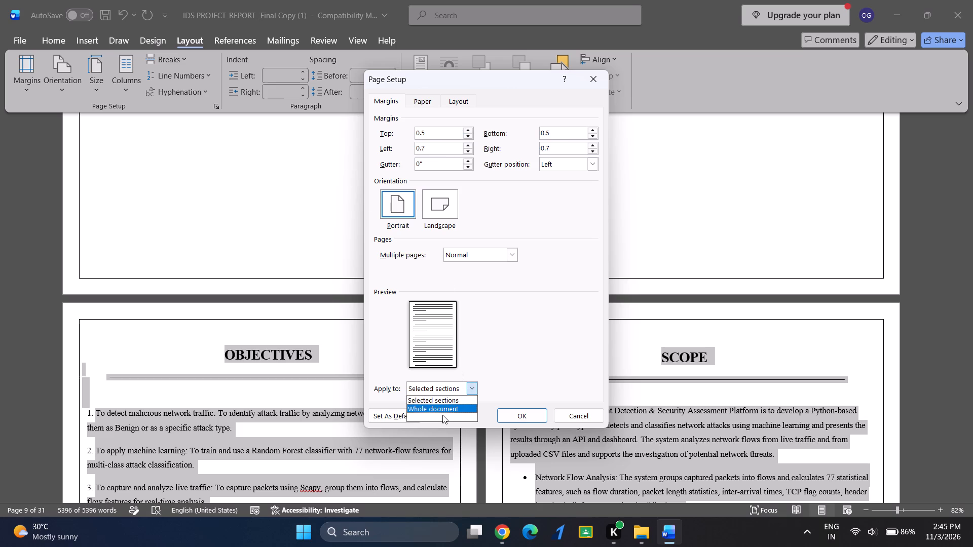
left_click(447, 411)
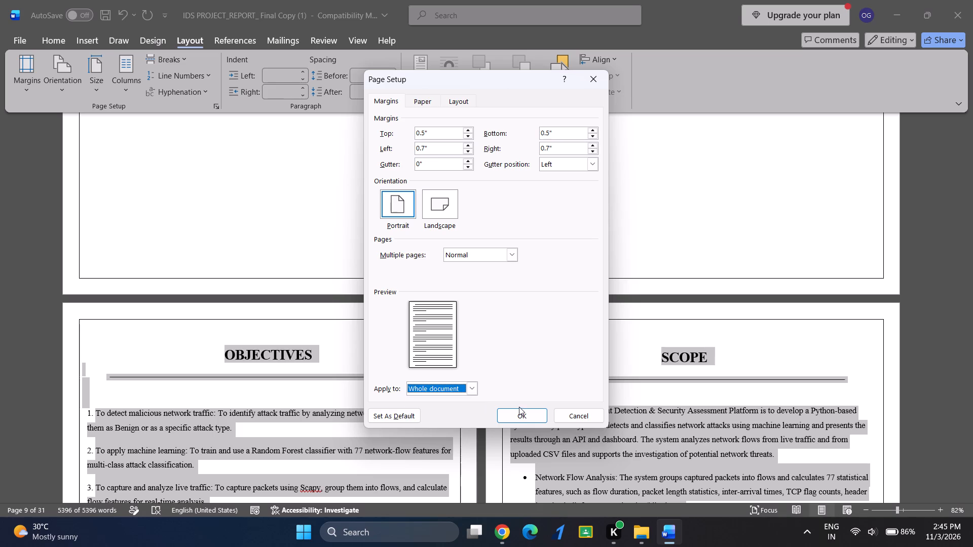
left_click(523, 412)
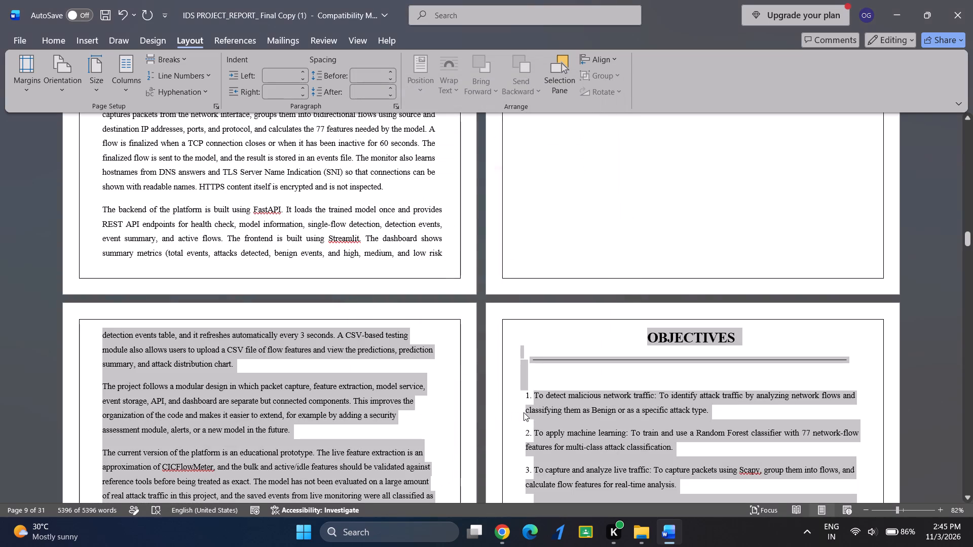
Check how the text is laid out on the title and certificate pages.
scroll(520, 334, "up", 20)
scroll(520, 334, "up", 7)
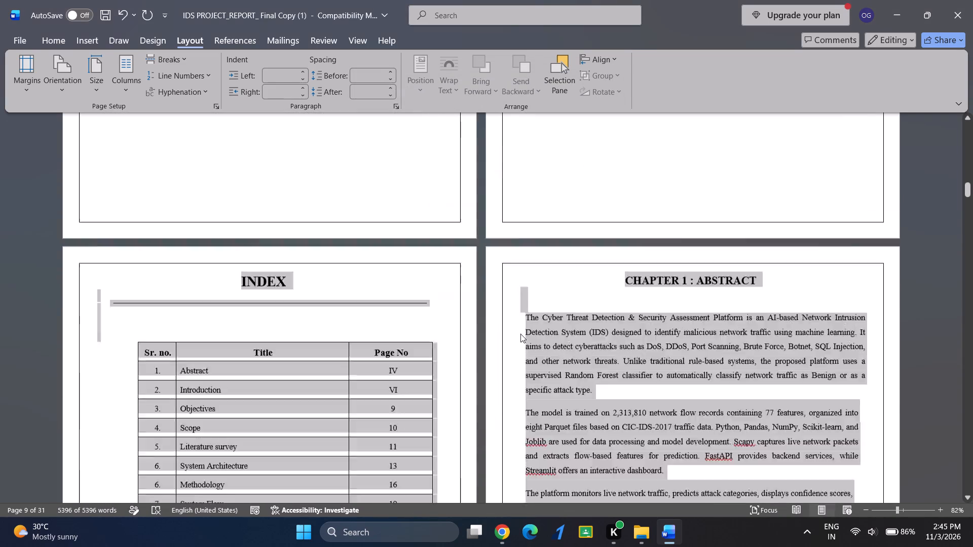
scroll(520, 334, "up", 18)
left_click(267, 244)
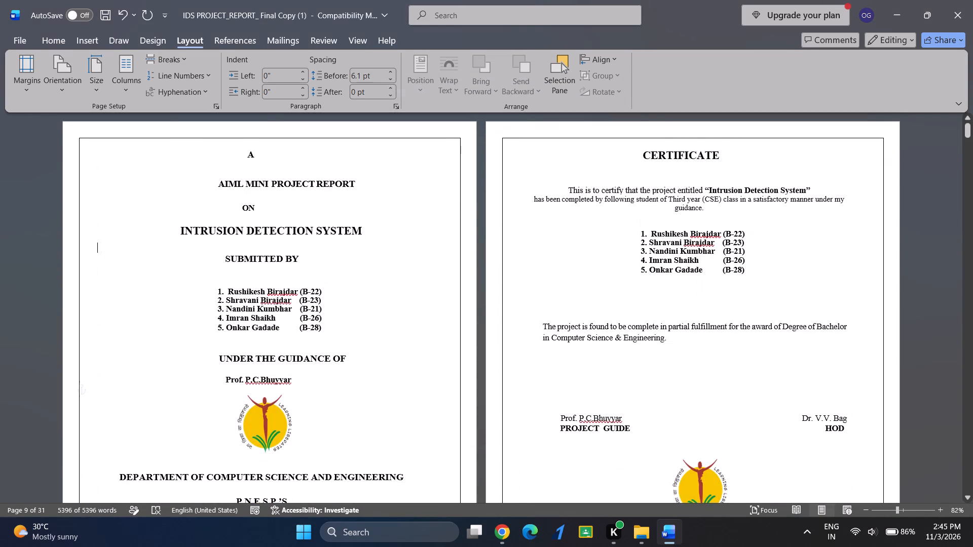
scroll(638, 264, "down", 4)
scroll(638, 264, "up", 2)
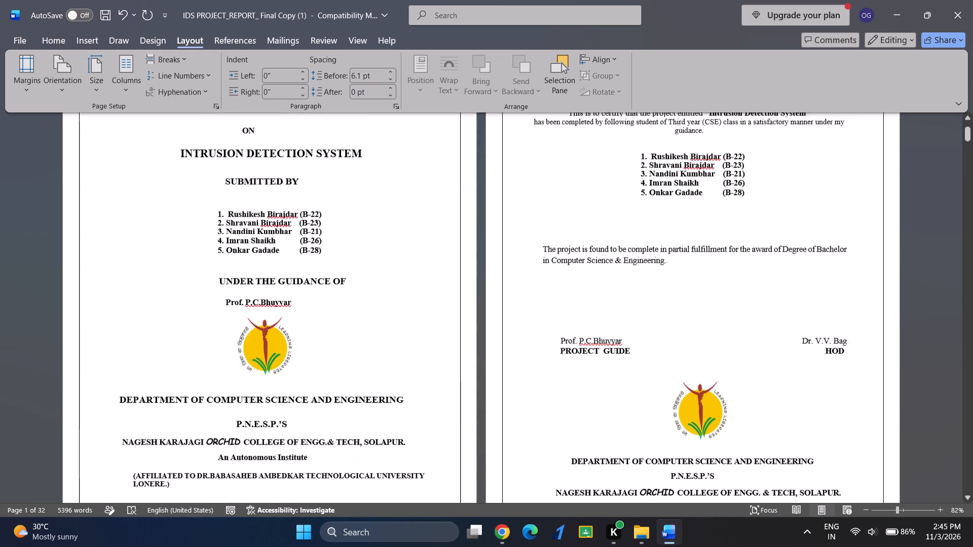
scroll(638, 264, "up", 2)
scroll(586, 383, "down", 2)
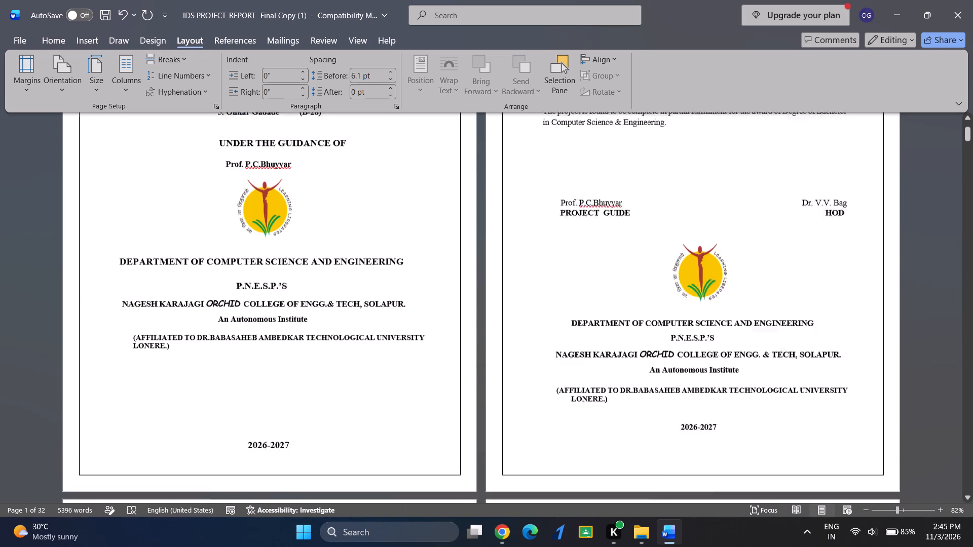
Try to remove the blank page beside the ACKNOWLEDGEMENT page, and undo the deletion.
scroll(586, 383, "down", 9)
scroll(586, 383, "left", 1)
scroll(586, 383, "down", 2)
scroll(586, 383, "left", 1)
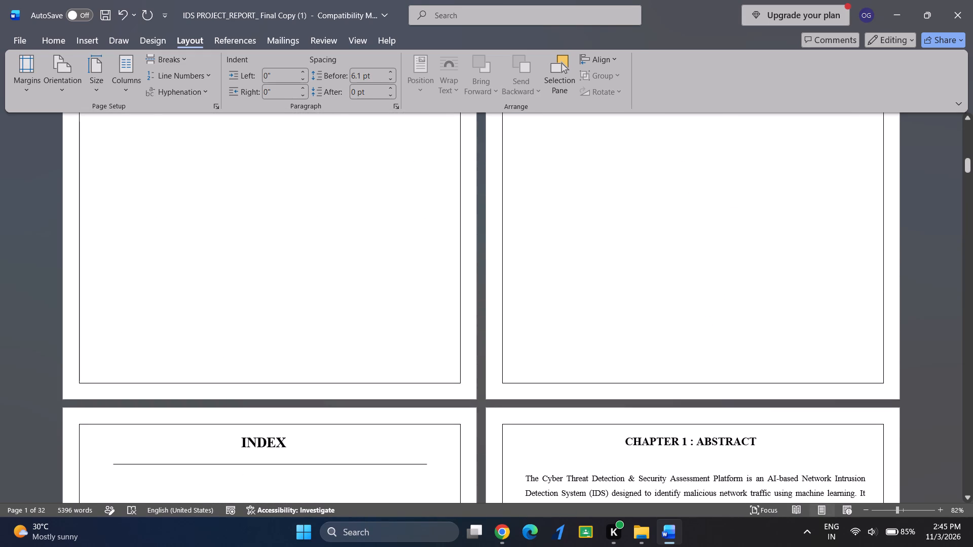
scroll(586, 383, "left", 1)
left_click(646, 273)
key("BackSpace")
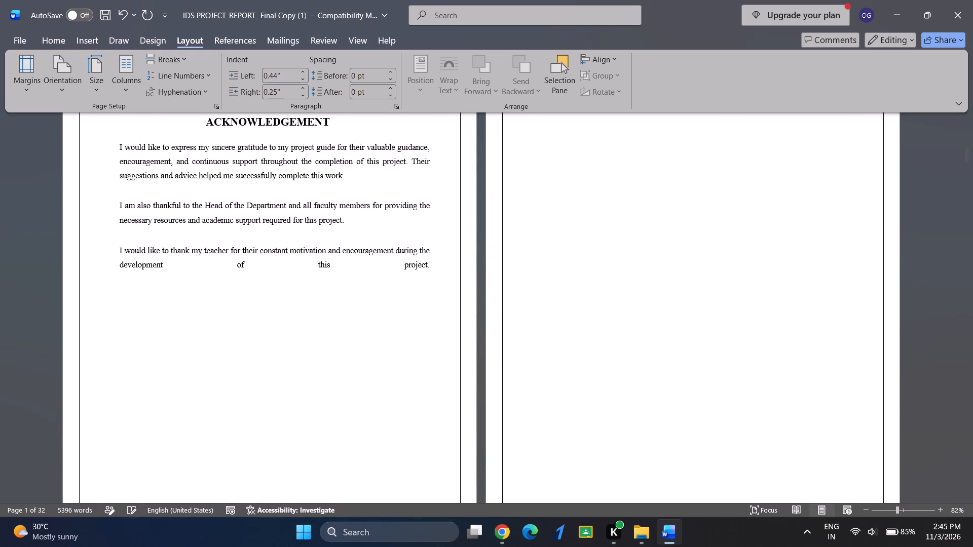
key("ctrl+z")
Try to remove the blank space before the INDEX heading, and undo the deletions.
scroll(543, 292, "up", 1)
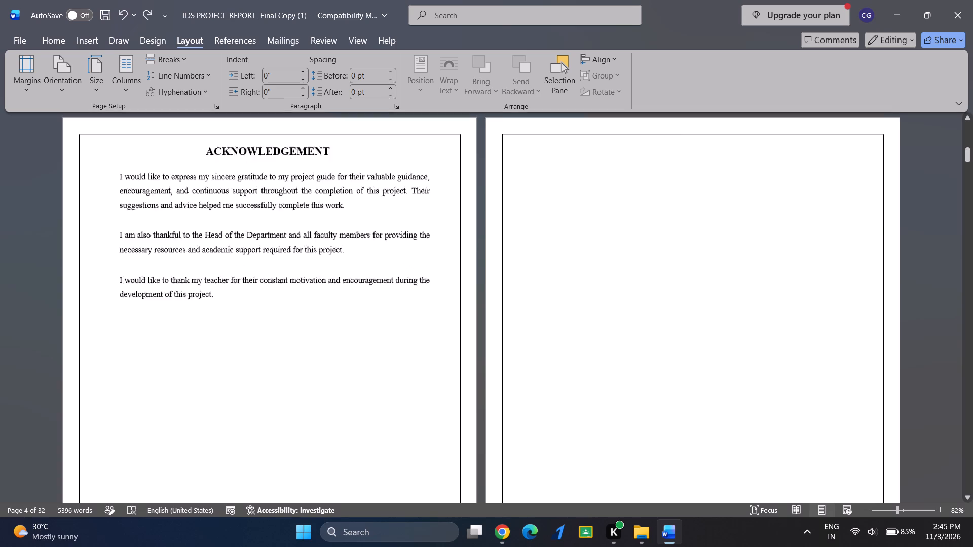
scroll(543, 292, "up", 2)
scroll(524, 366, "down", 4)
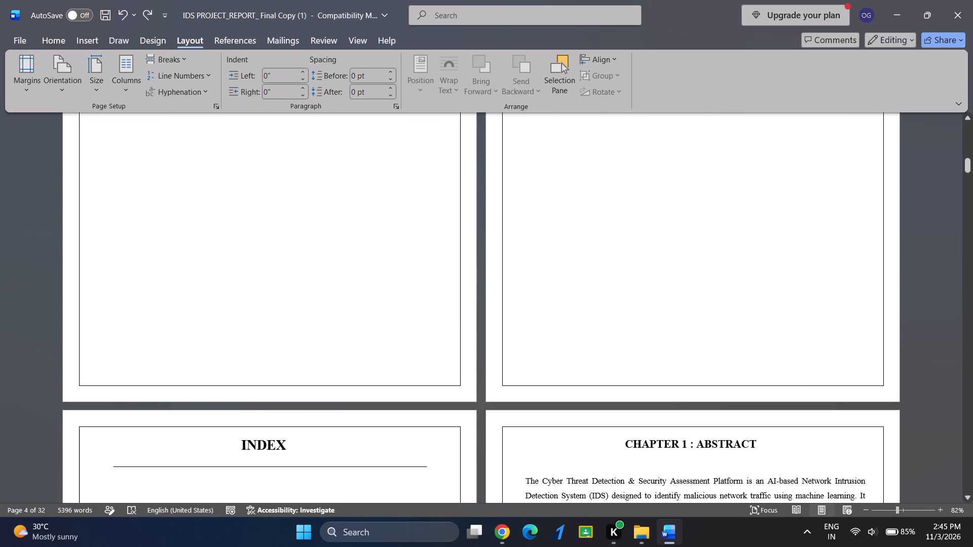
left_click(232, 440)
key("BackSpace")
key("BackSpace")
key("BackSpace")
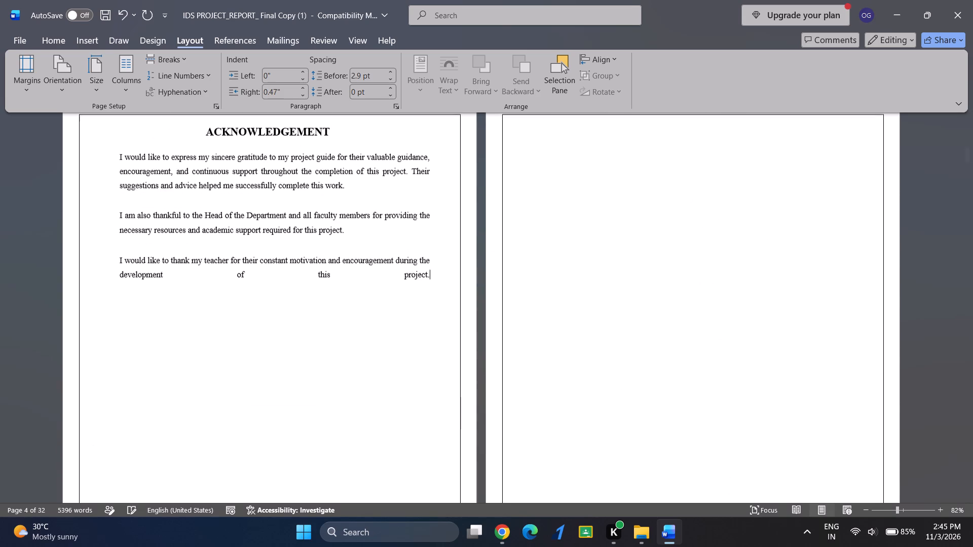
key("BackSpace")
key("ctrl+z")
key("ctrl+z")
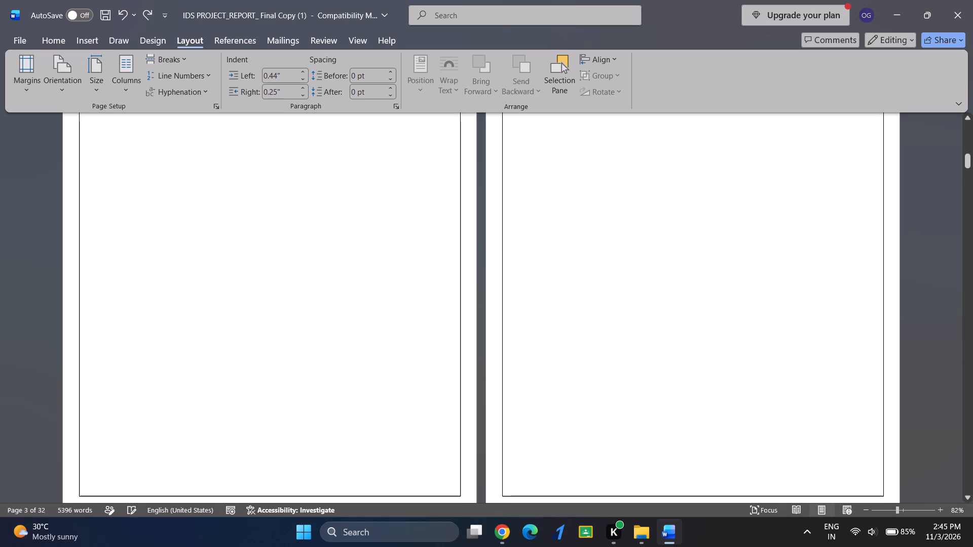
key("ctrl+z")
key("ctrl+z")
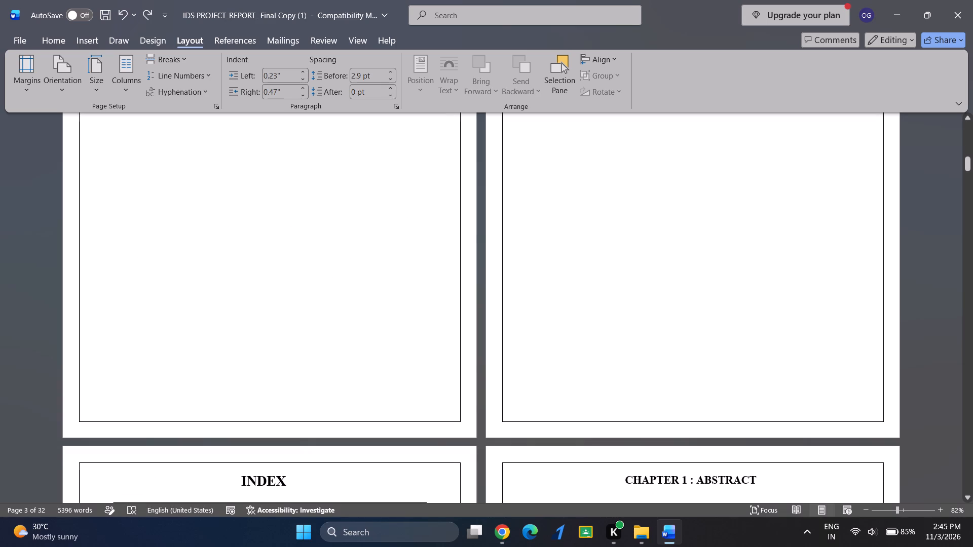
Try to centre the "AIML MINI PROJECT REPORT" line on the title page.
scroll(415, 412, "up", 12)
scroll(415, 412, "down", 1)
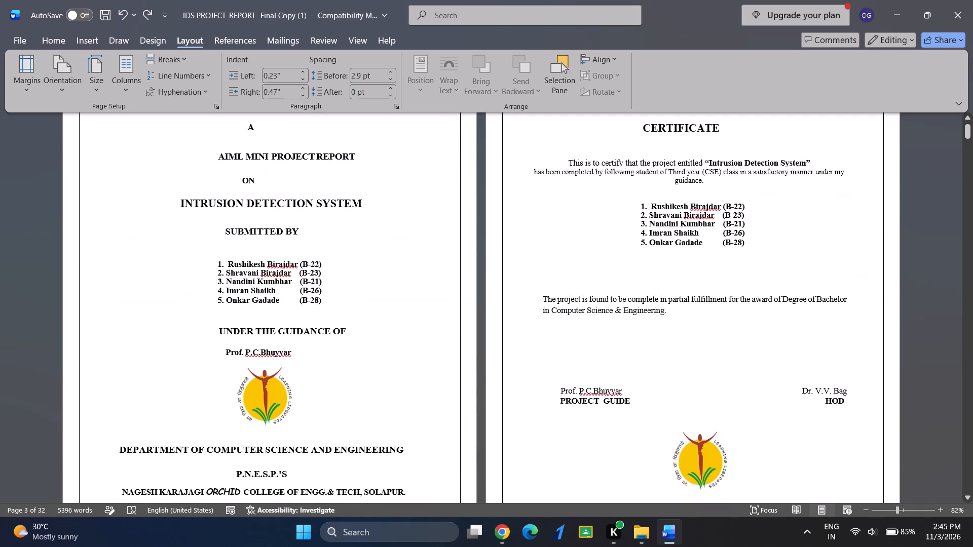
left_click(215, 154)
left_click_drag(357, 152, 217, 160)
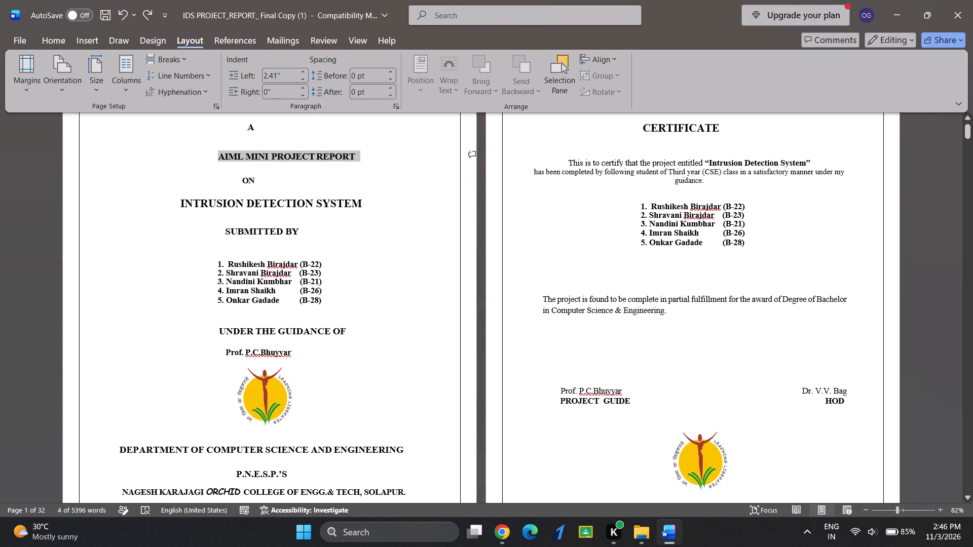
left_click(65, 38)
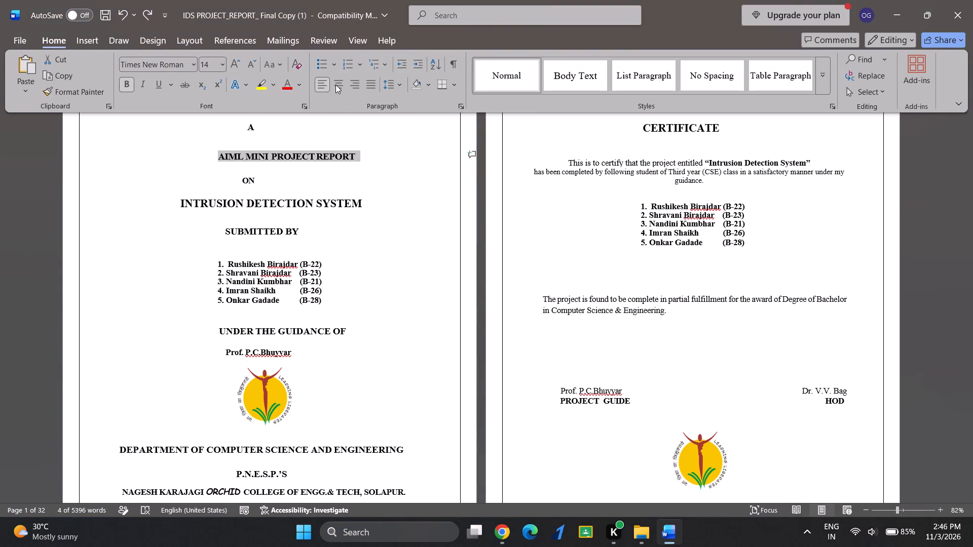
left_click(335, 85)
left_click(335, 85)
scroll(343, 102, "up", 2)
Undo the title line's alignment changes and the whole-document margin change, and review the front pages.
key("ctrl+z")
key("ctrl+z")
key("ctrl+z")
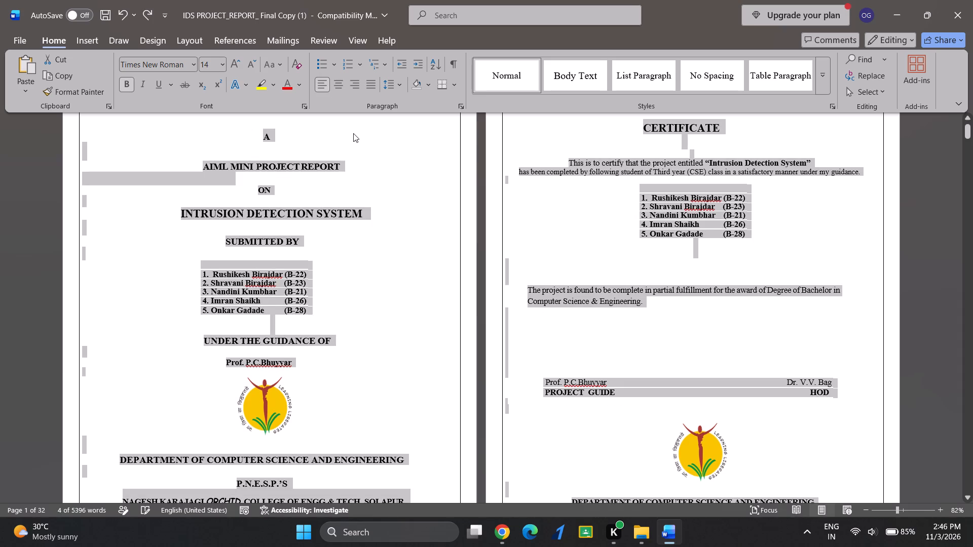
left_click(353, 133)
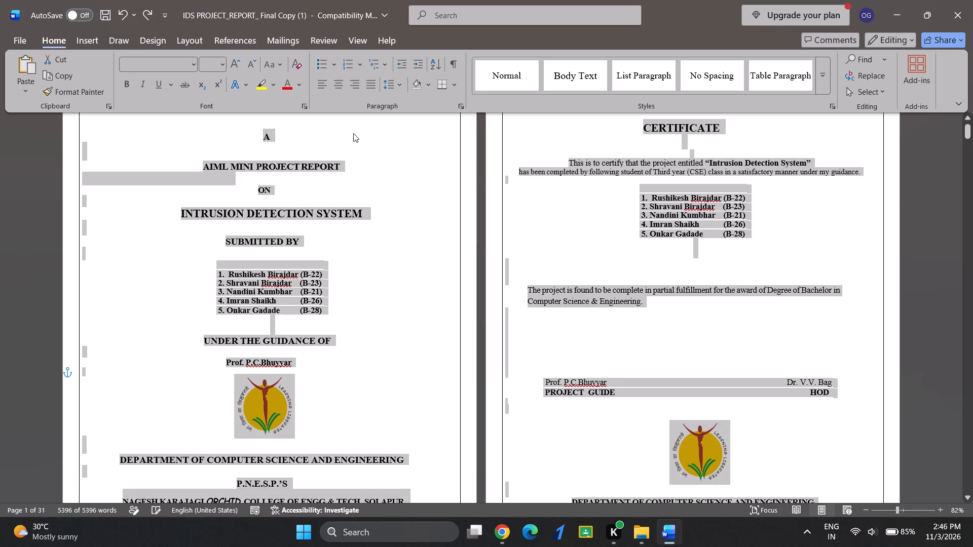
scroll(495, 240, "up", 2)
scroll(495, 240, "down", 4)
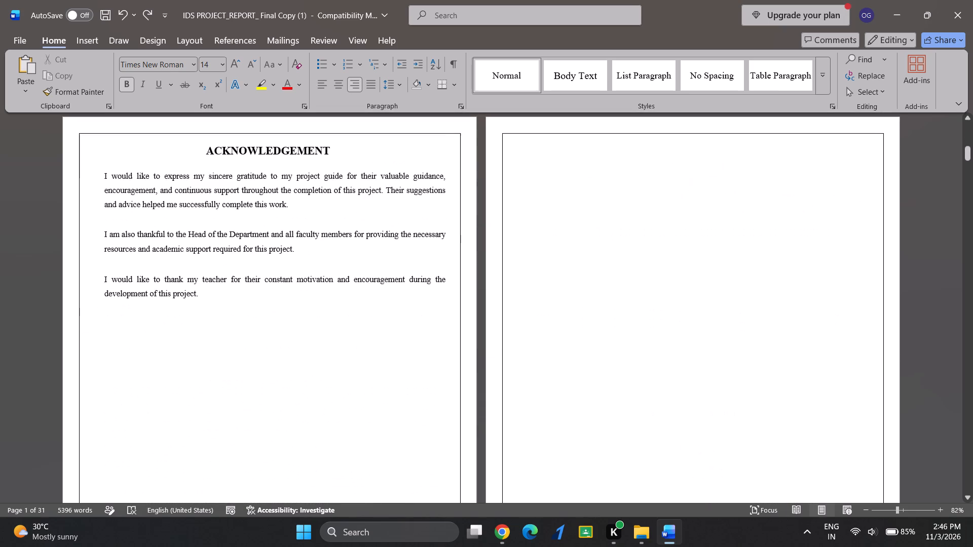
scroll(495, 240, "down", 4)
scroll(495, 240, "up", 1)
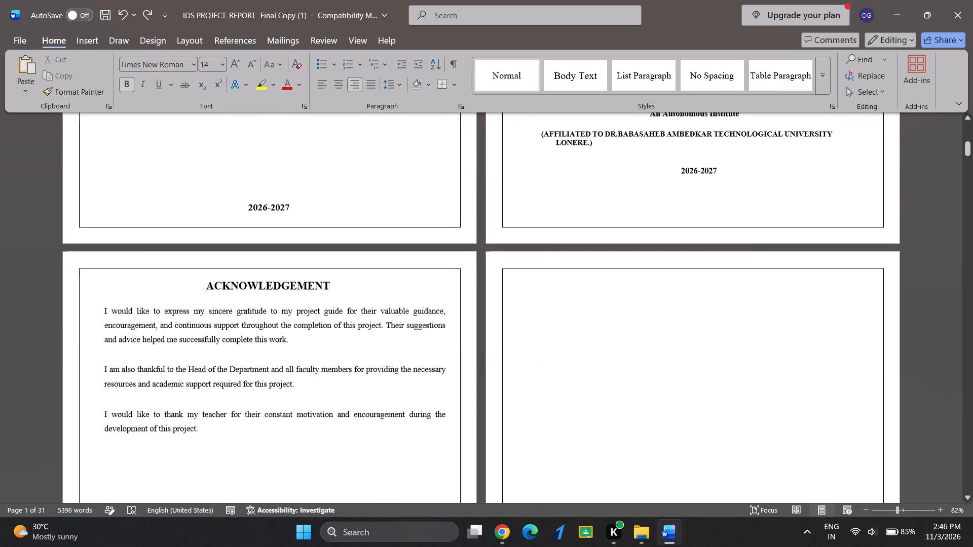
Remove the blank page between the ACKNOWLEDGEMENT page and the INDEX page.
left_click(563, 298)
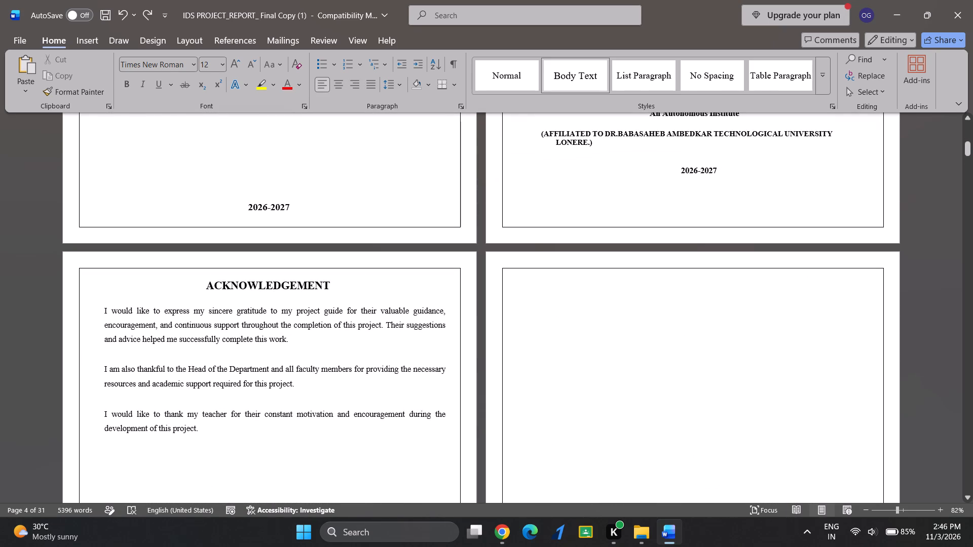
key("Delete")
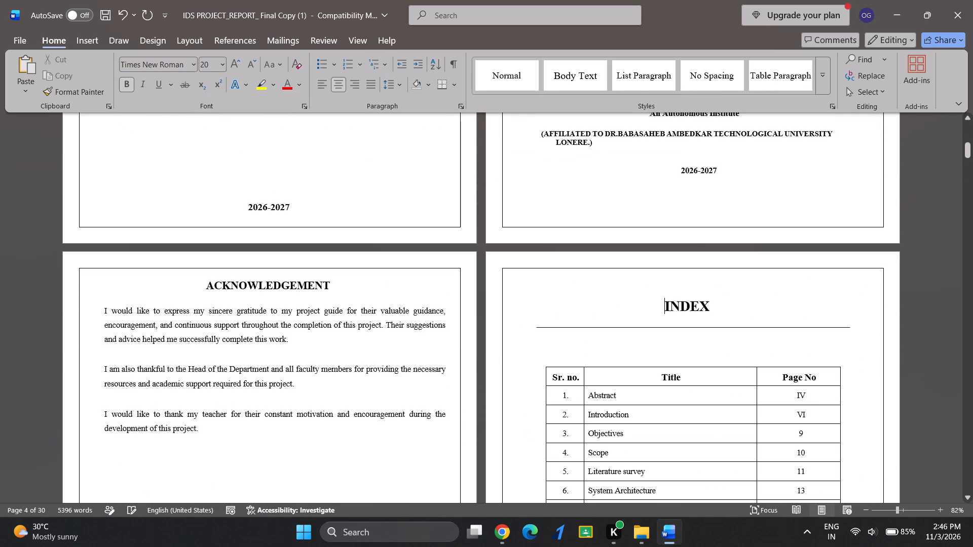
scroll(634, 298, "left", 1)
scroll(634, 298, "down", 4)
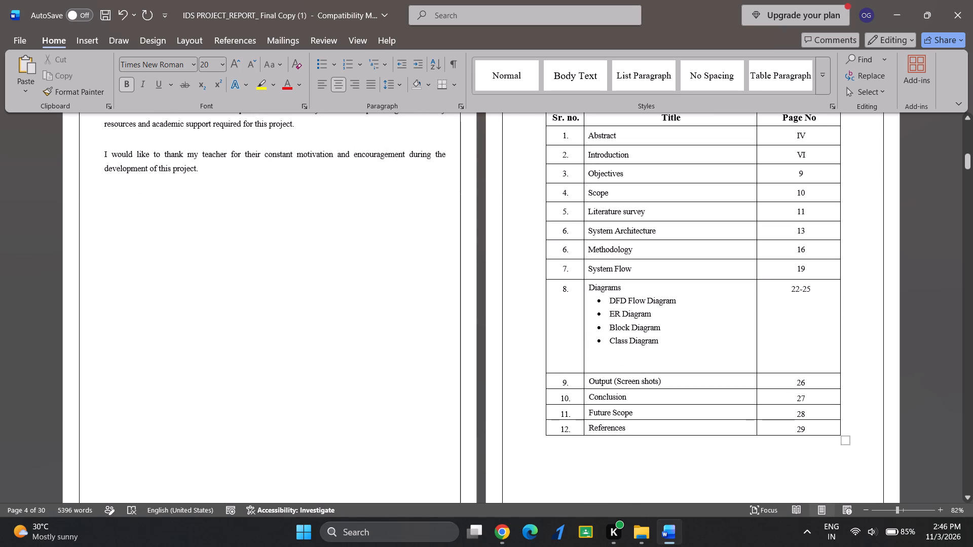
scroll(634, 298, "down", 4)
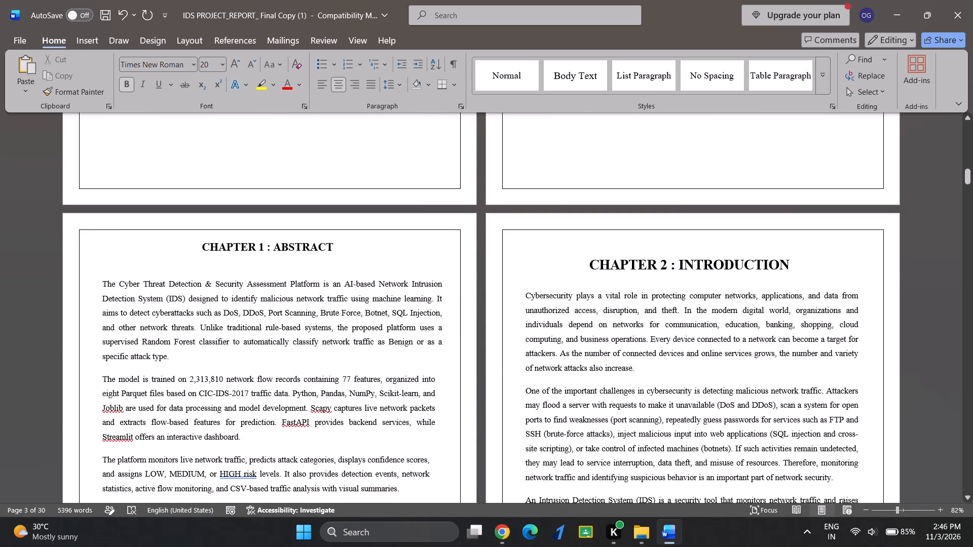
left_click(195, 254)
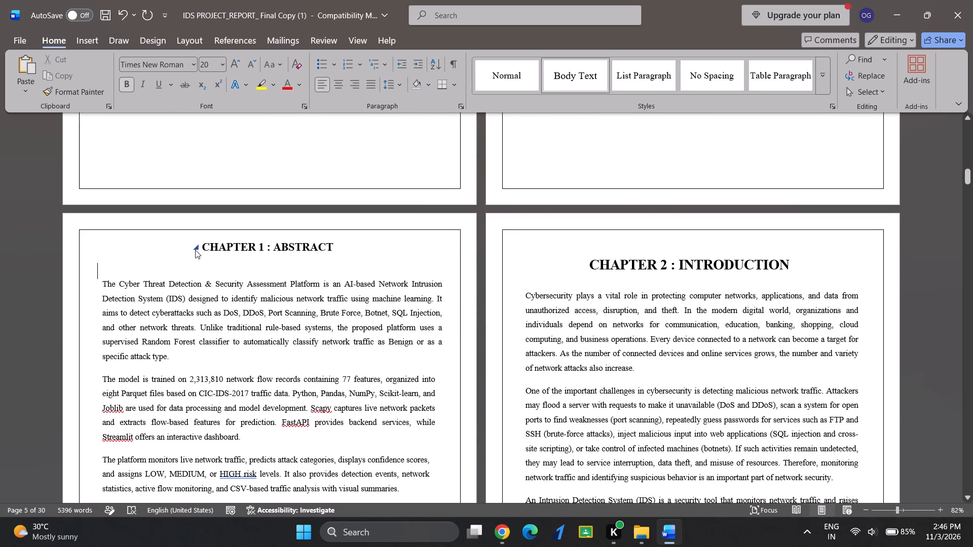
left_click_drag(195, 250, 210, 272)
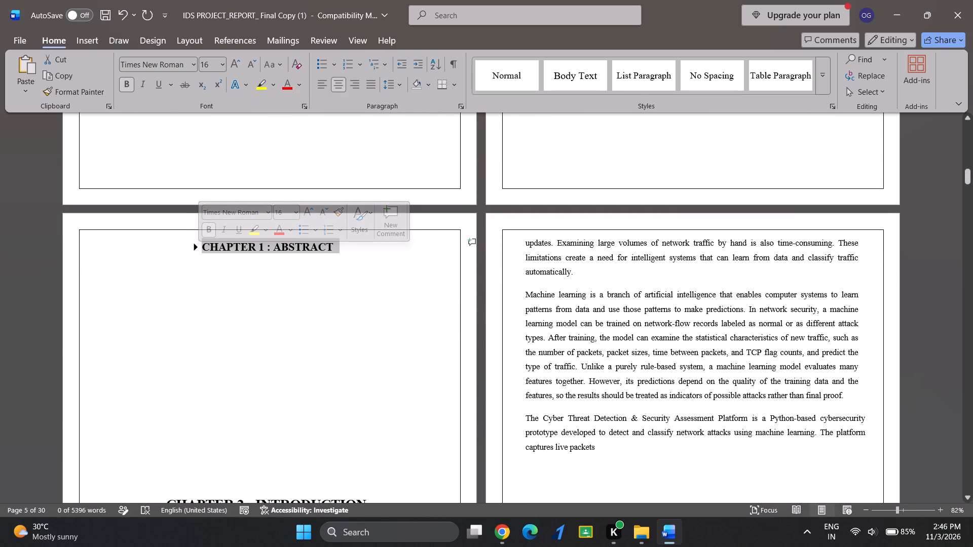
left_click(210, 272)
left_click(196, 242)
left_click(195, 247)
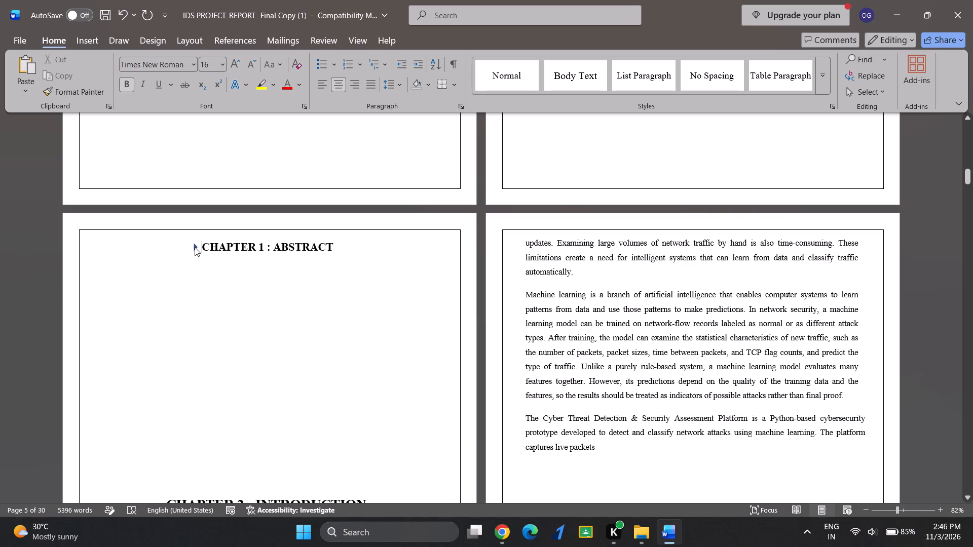
Set custom margins of 0.5 top and bottom and 0.7 left and right for all sections from CHAPTER 1 : ABSTRACT through the references.
left_click_drag(201, 241, 441, 546)
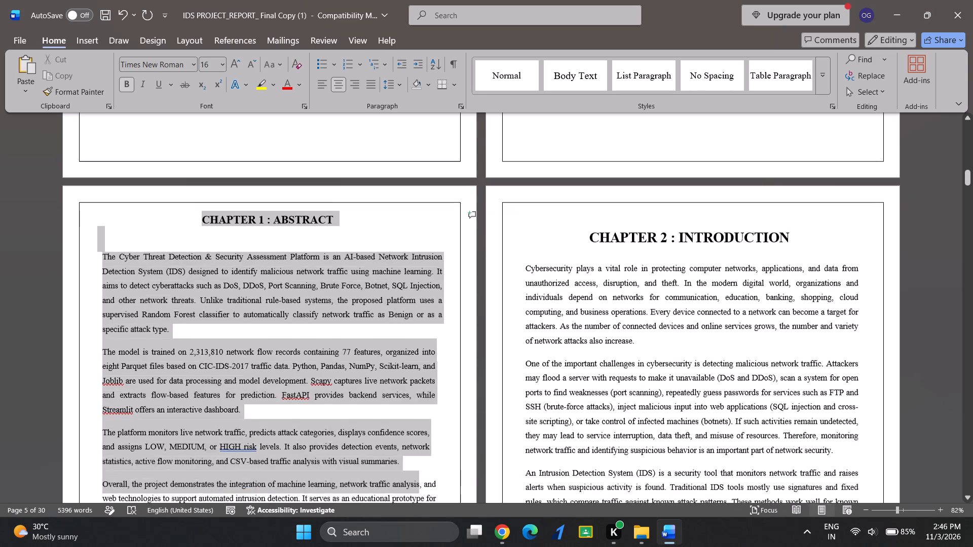
left_click_drag(441, 546, 647, 546)
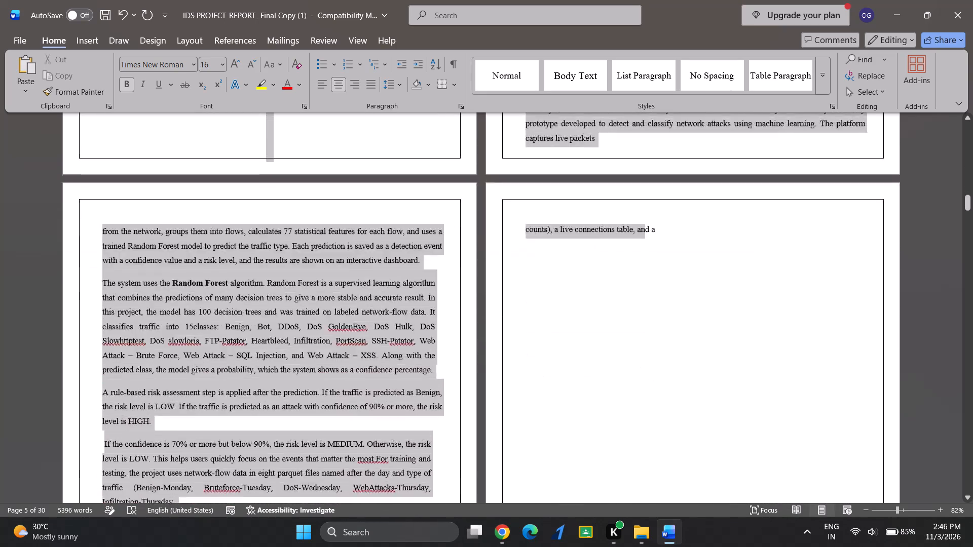
left_click_drag(647, 546, 647, 542)
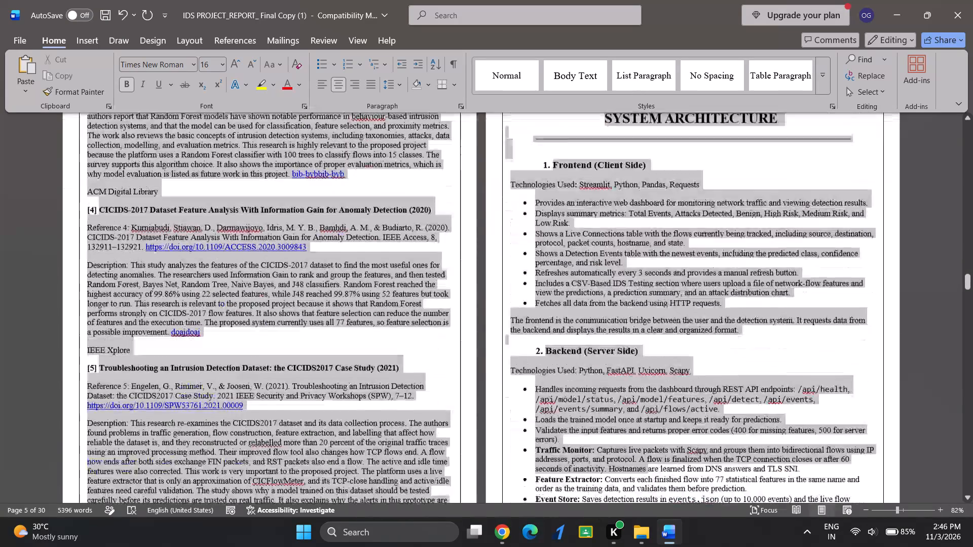
left_click_drag(647, 542, 642, 532)
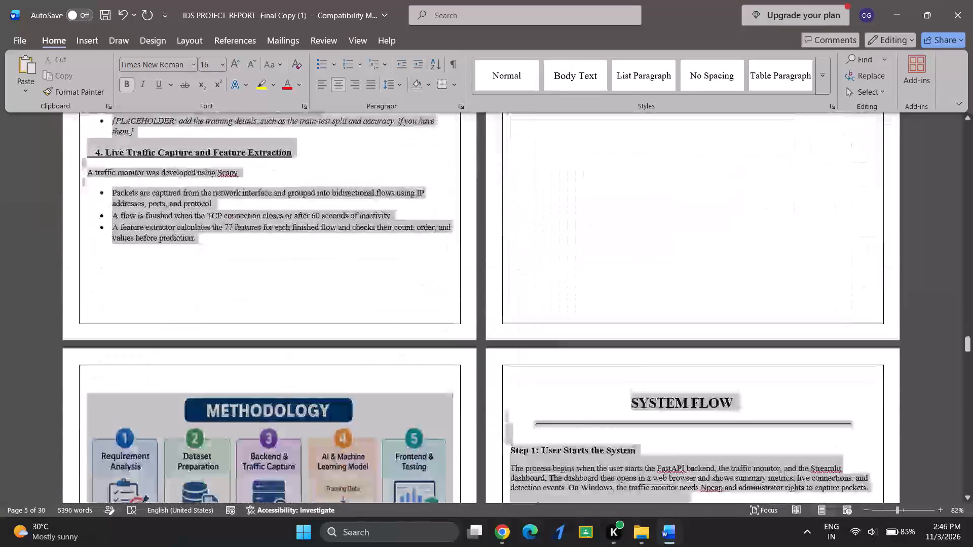
left_click_drag(642, 532, 623, 502)
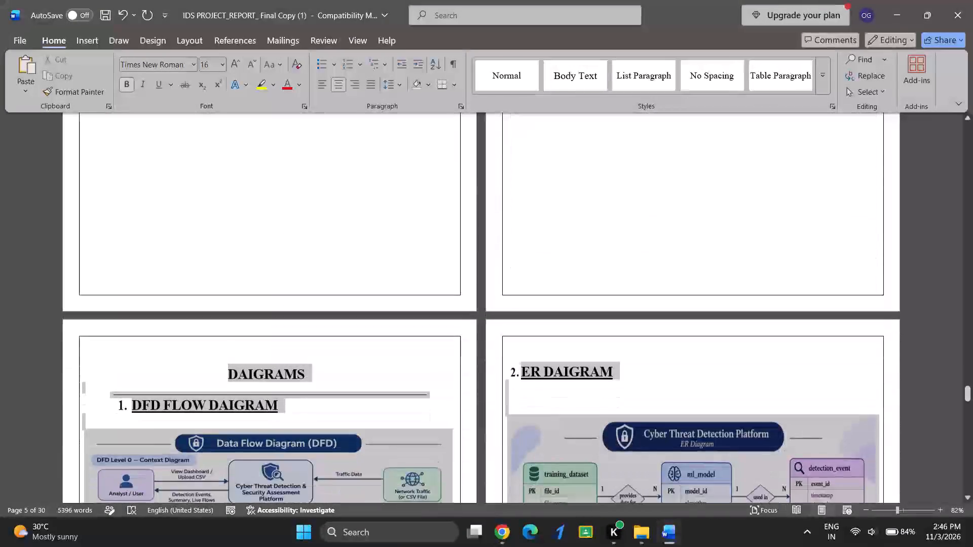
left_click_drag(623, 502, 618, 515)
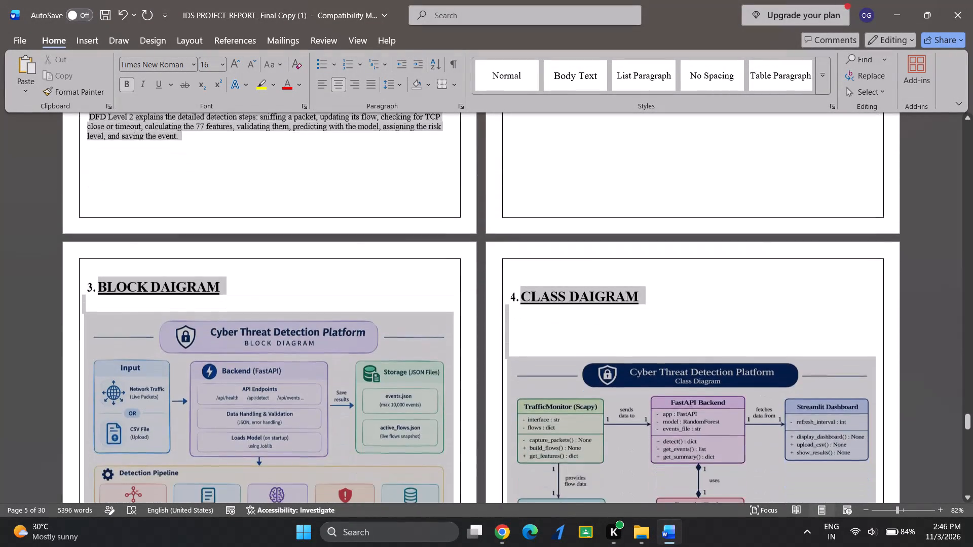
left_click_drag(618, 515, 616, 516)
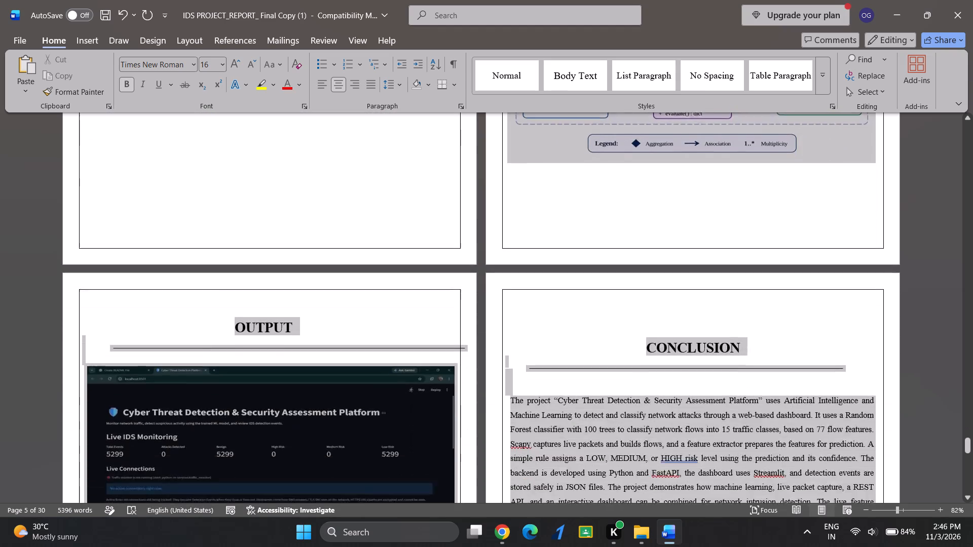
left_click_drag(616, 516, 630, 489)
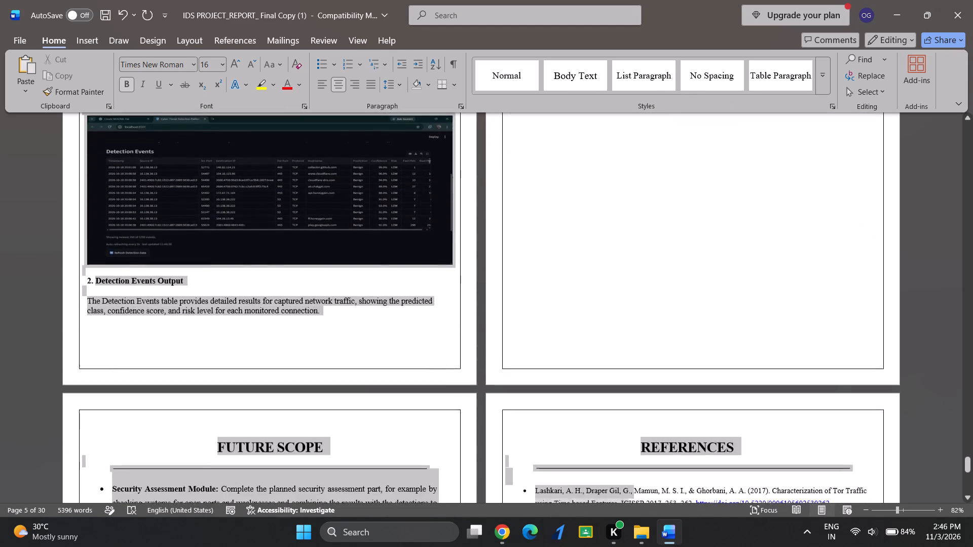
left_click_drag(630, 489, 672, 531)
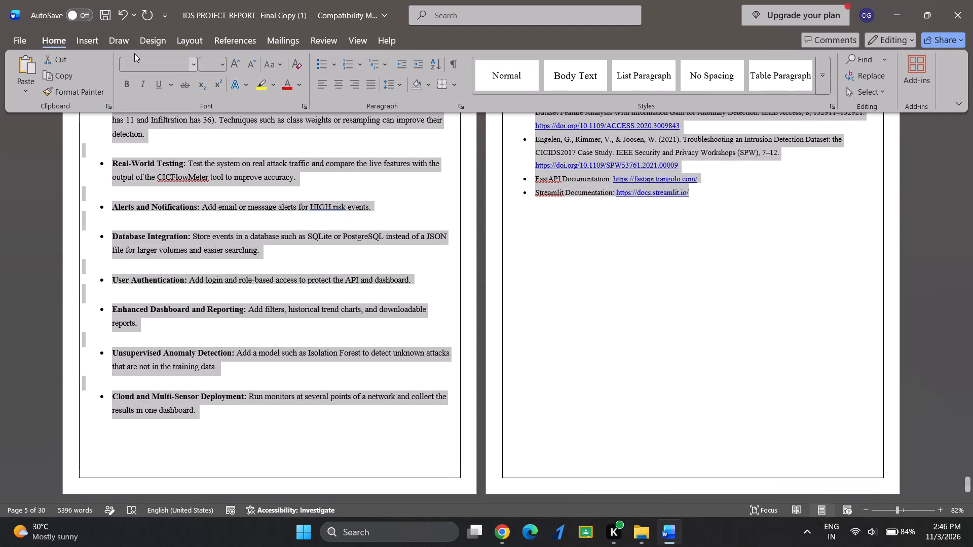
left_click(194, 36)
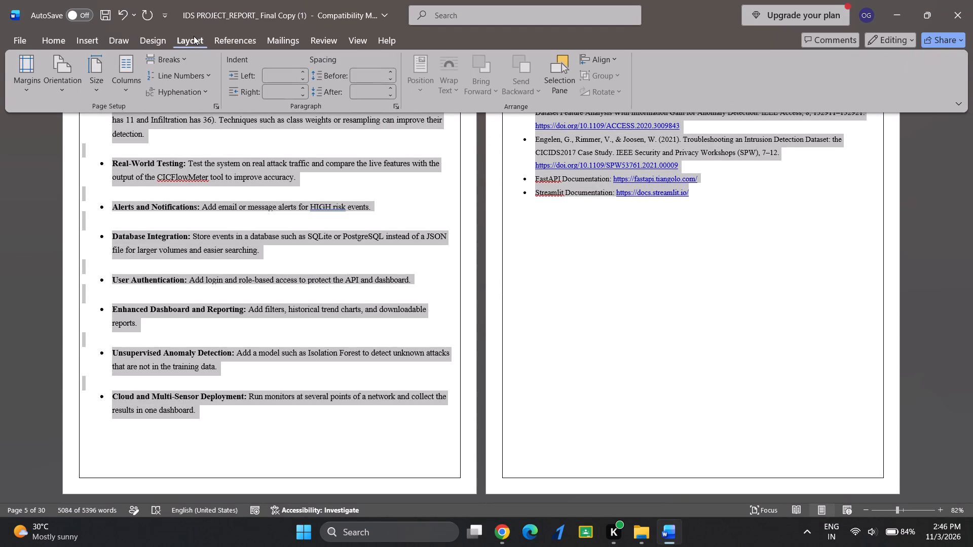
left_click(19, 84)
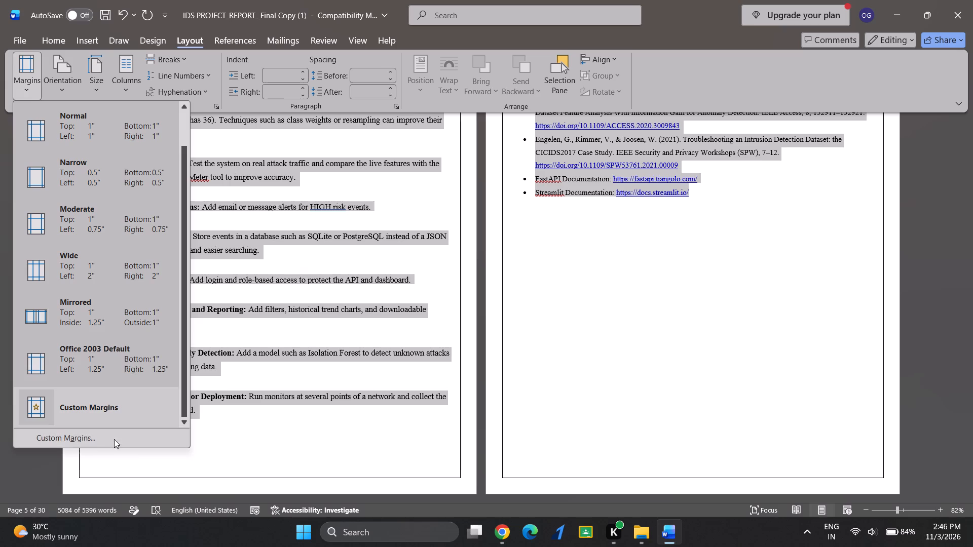
left_click(109, 437)
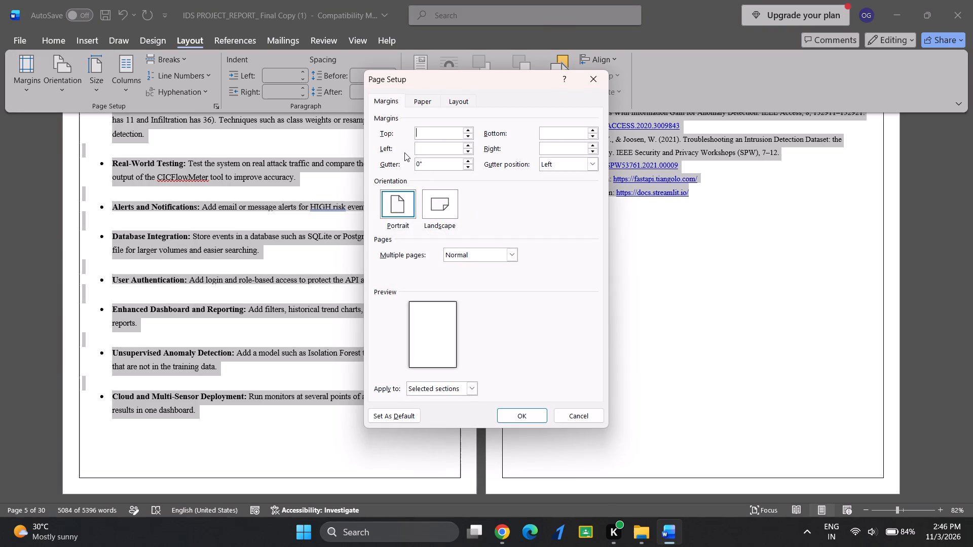
type("0.5")
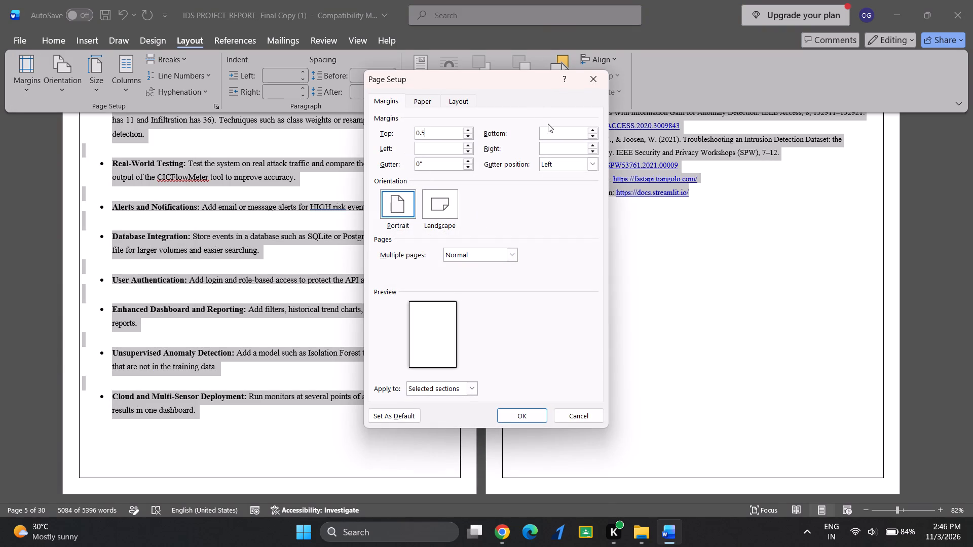
double_click(558, 136)
type("0.5")
left_click(441, 153)
type("0.7")
left_click(561, 144)
type("0.7")
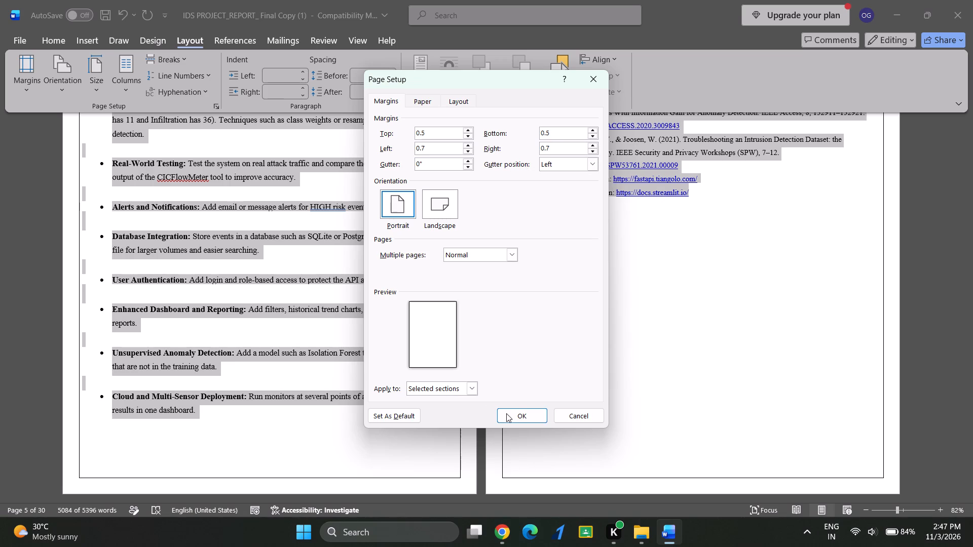
left_click(513, 412)
Review the layout of the conclusion, title, certificate, acknowledgement and index pages with the new margins.
scroll(448, 362, "up", 1)
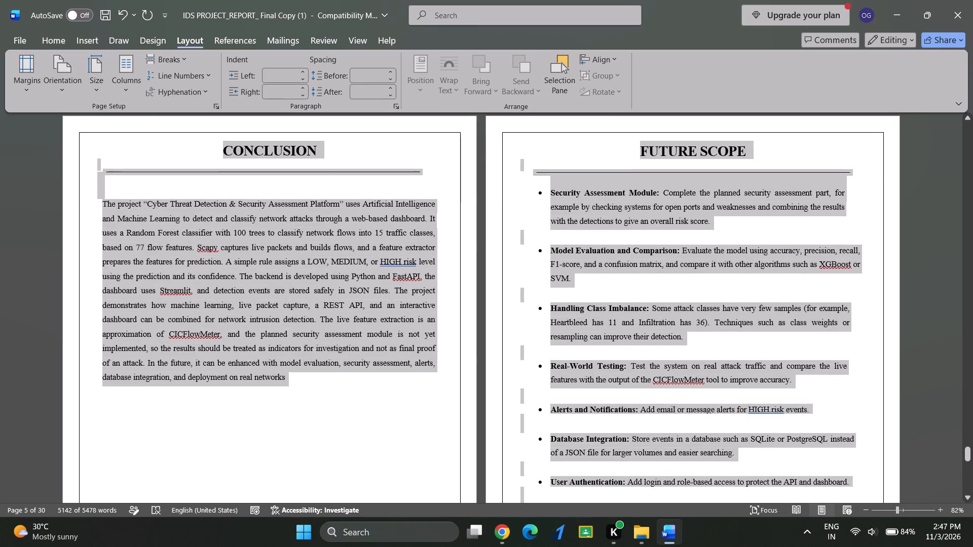
scroll(448, 362, "up", 1)
scroll(529, 320, "up", 20)
scroll(529, 320, "up", 10)
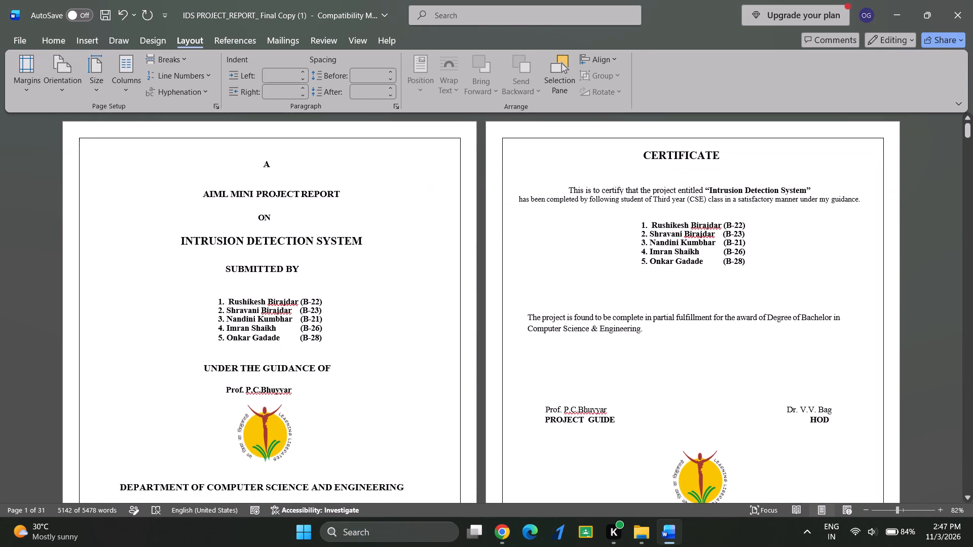
scroll(346, 244, "left", 1)
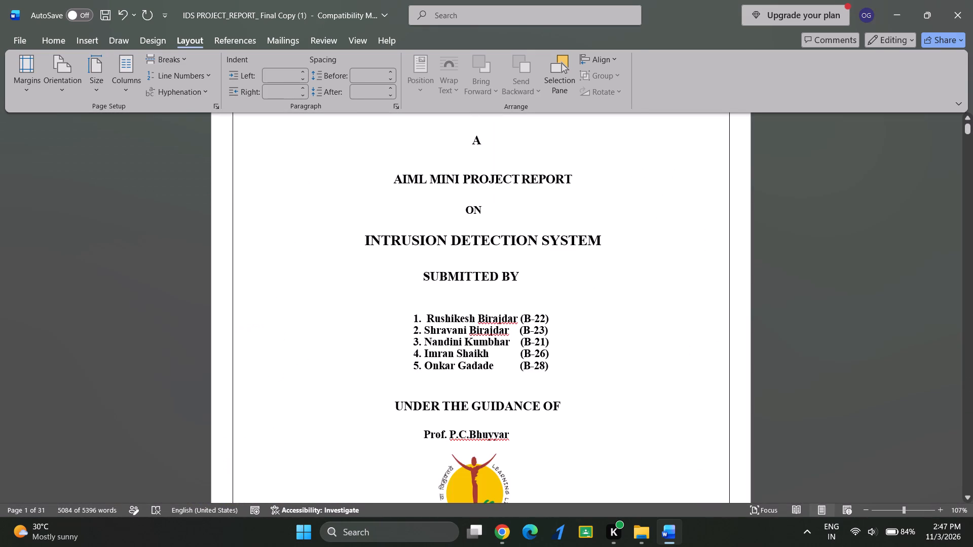
scroll(346, 244, "up", 3)
scroll(346, 244, "down", 8)
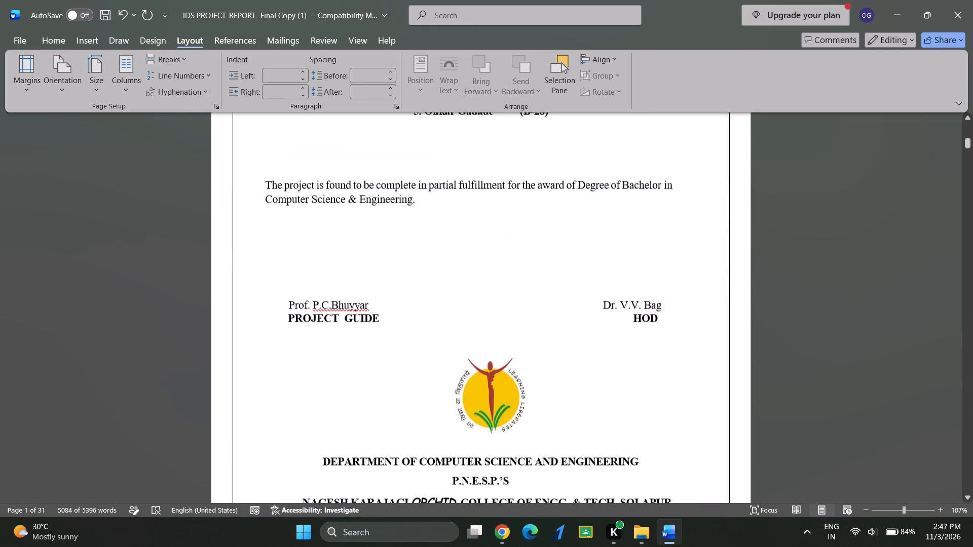
scroll(346, 244, "down", 3)
scroll(494, 294, "down", 4)
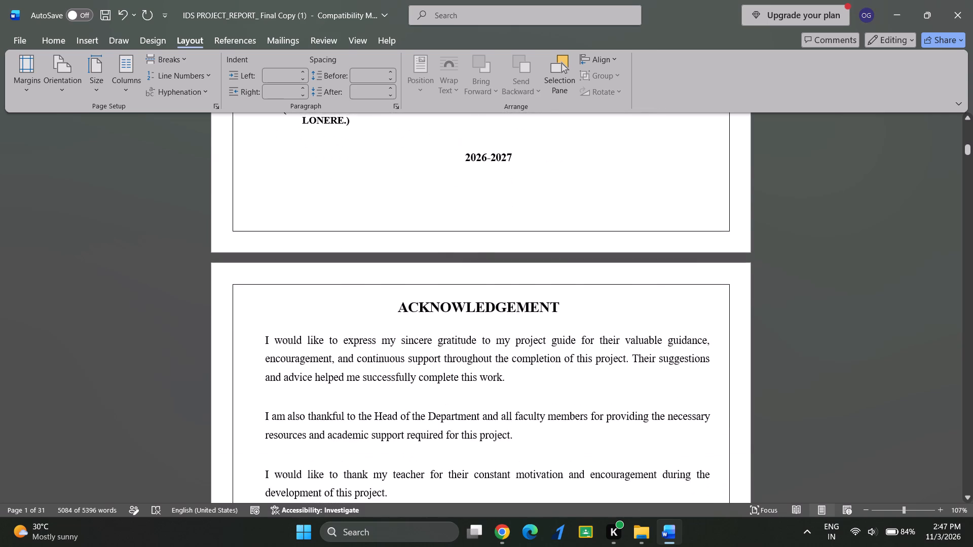
scroll(494, 294, "down", 2)
scroll(494, 294, "up", 1)
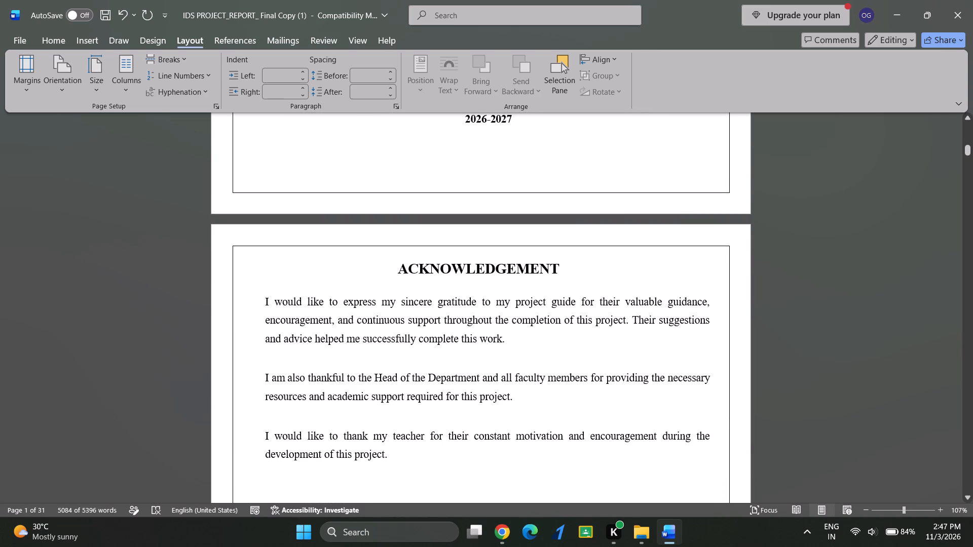
scroll(547, 292, "down", 3)
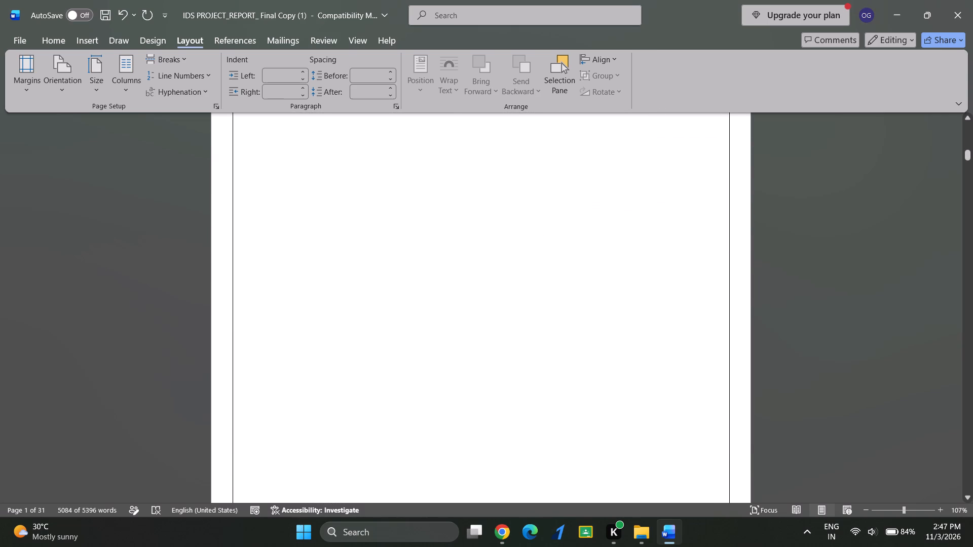
scroll(547, 292, "down", 5)
scroll(547, 292, "up", 2)
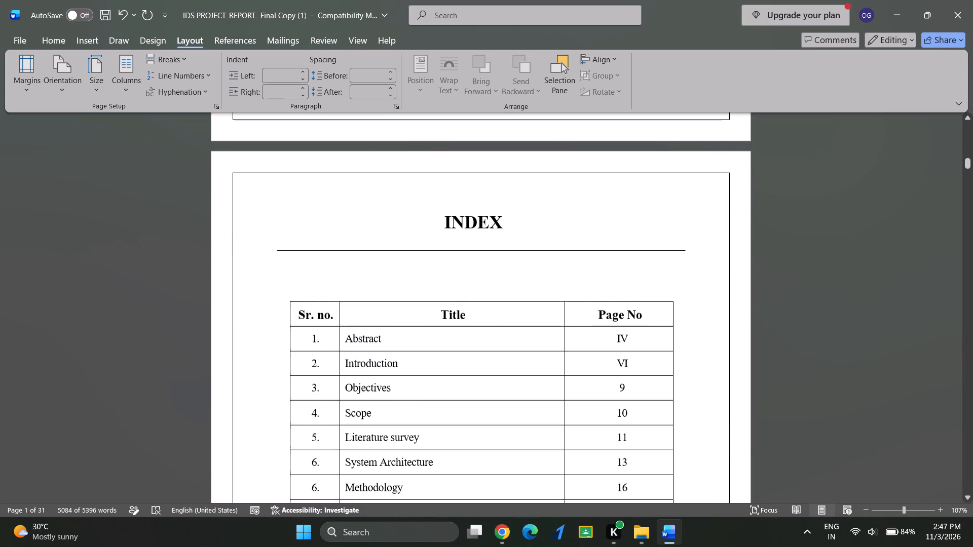
Remove the horizontal line beneath the INDEX heading and a blank line between the heading and the table.
double_click(549, 268)
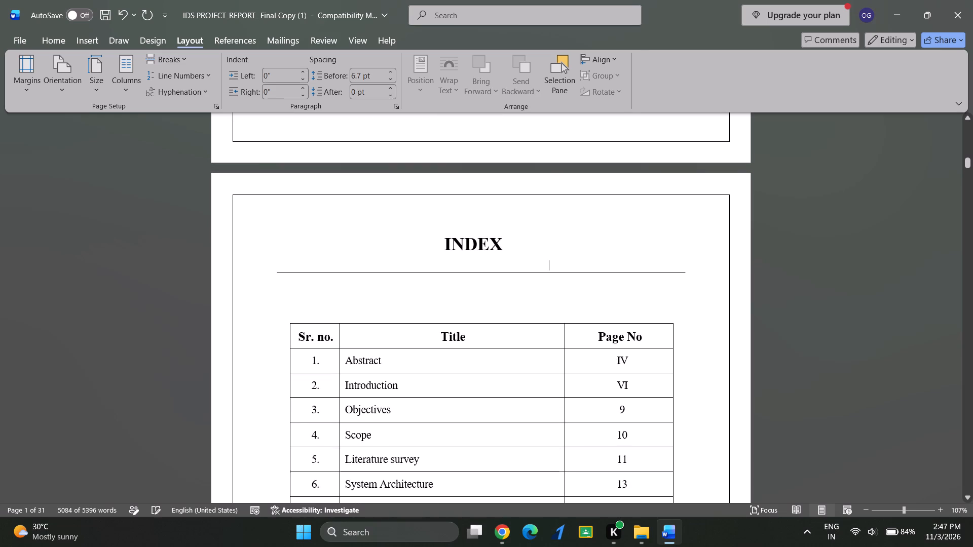
double_click(539, 272)
key("BackSpace")
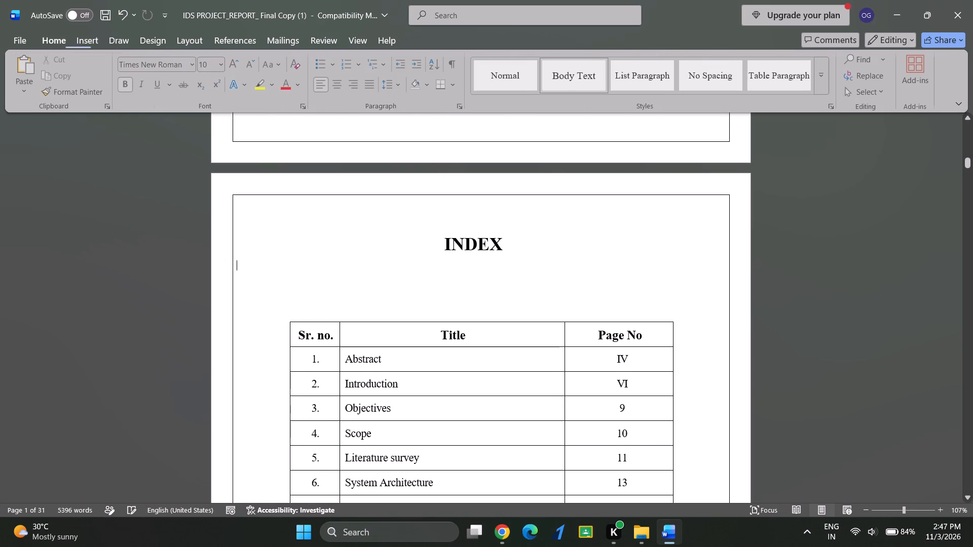
key("BackSpace")
Set custom margins of 0.5 top and bottom and 0.7 left and right for the INDEX page's section.
left_click_drag(515, 239, 391, 266)
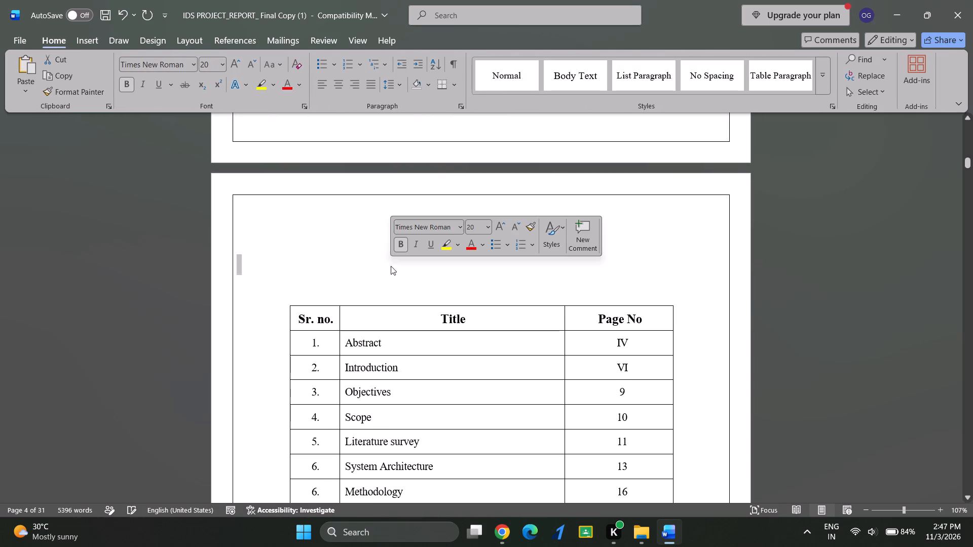
left_click(451, 193)
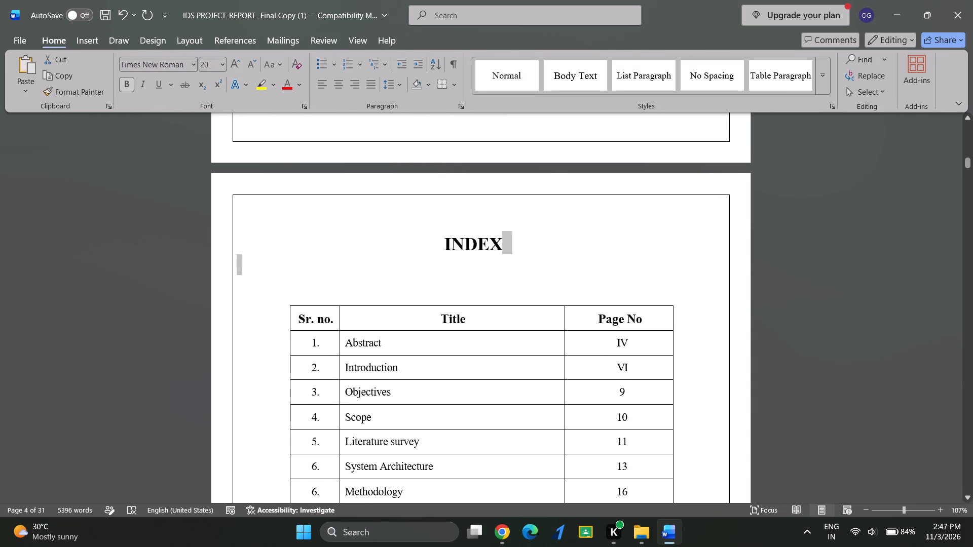
left_click_drag(445, 239, 510, 238)
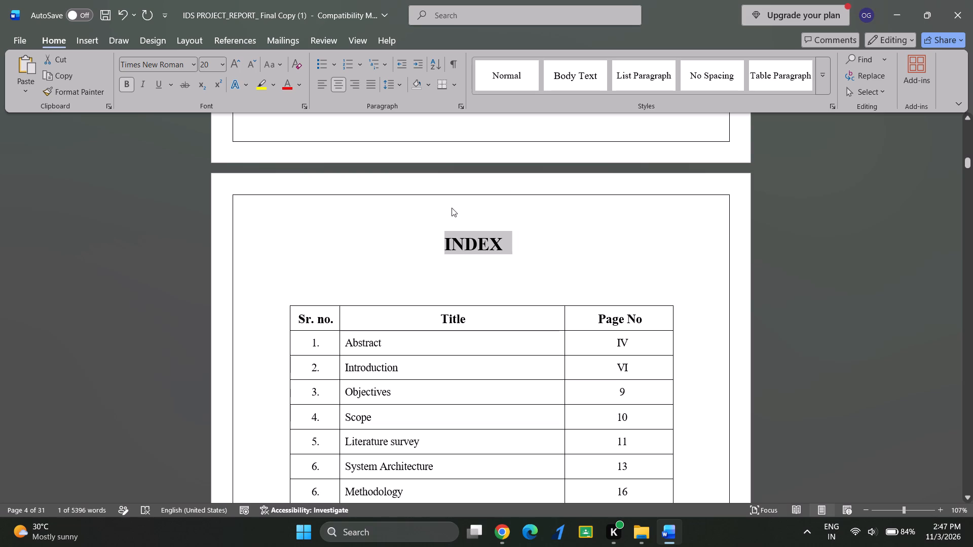
left_click(452, 208)
double_click(452, 208)
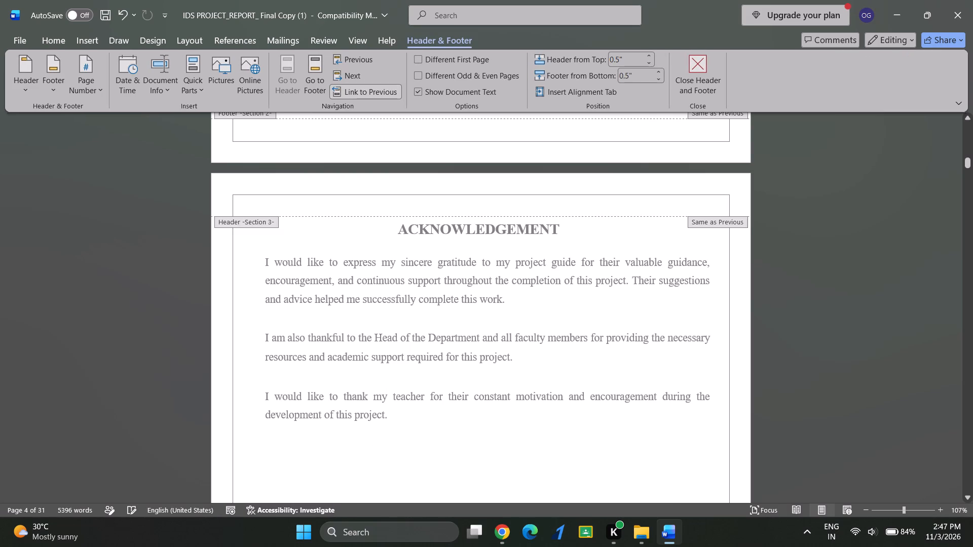
triple_click(467, 241)
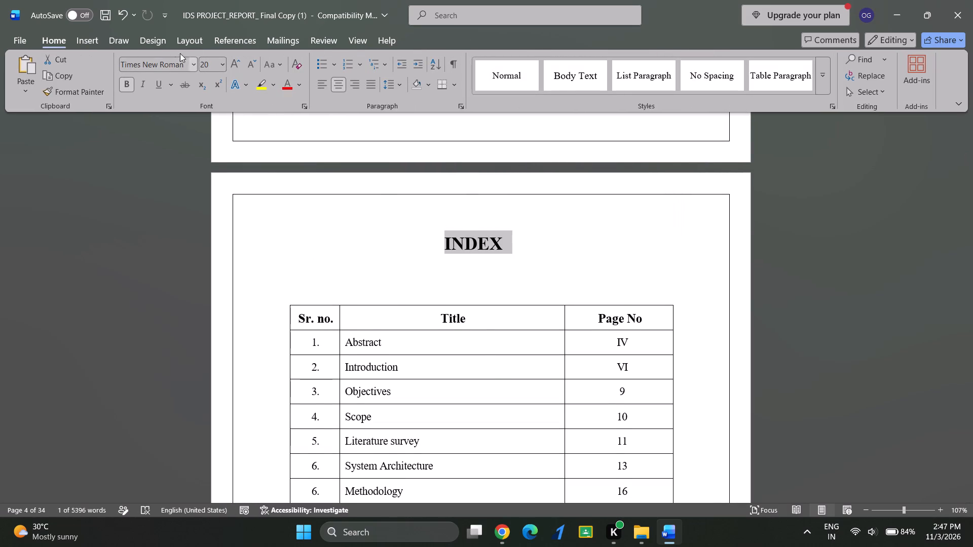
left_click(182, 36)
left_click(24, 89)
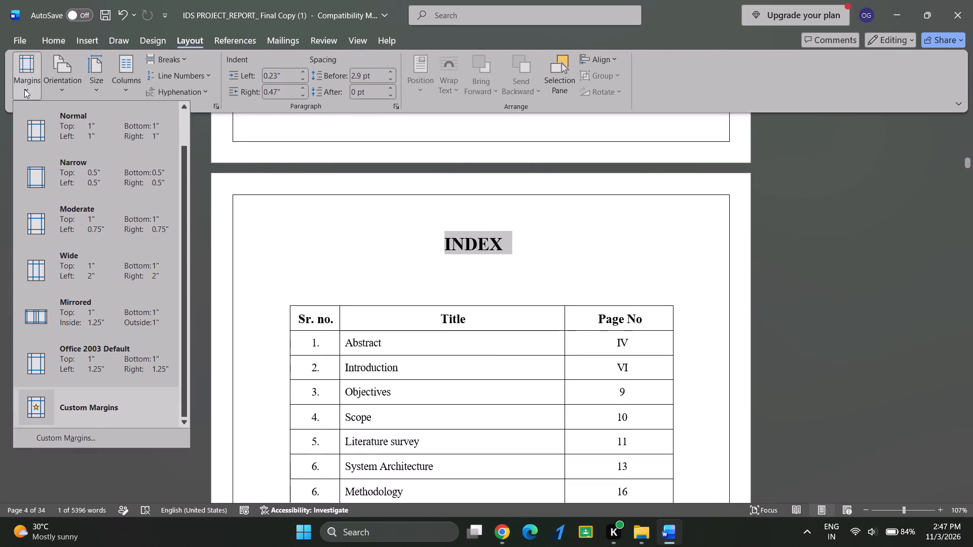
left_click(94, 433)
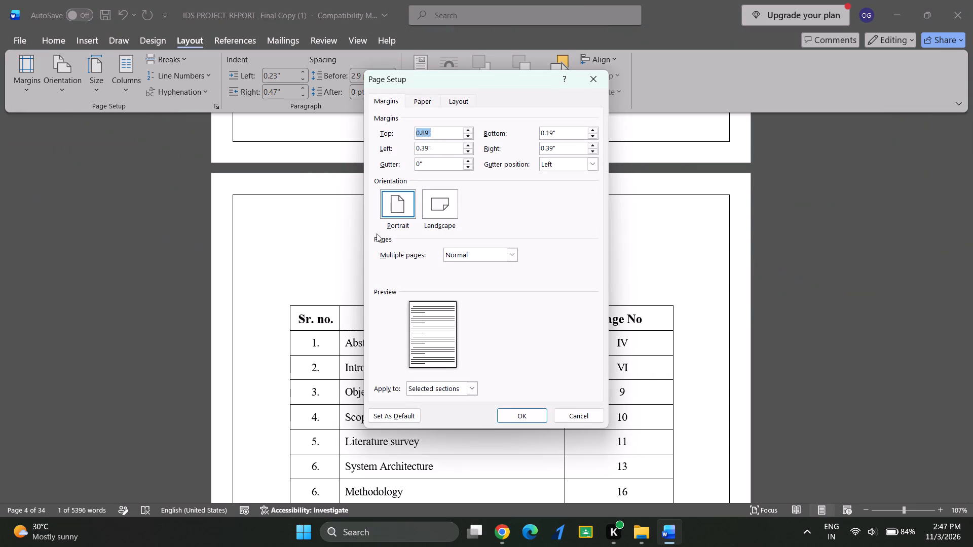
type("0.")
key("5")
left_click_drag(557, 137, 470, 136)
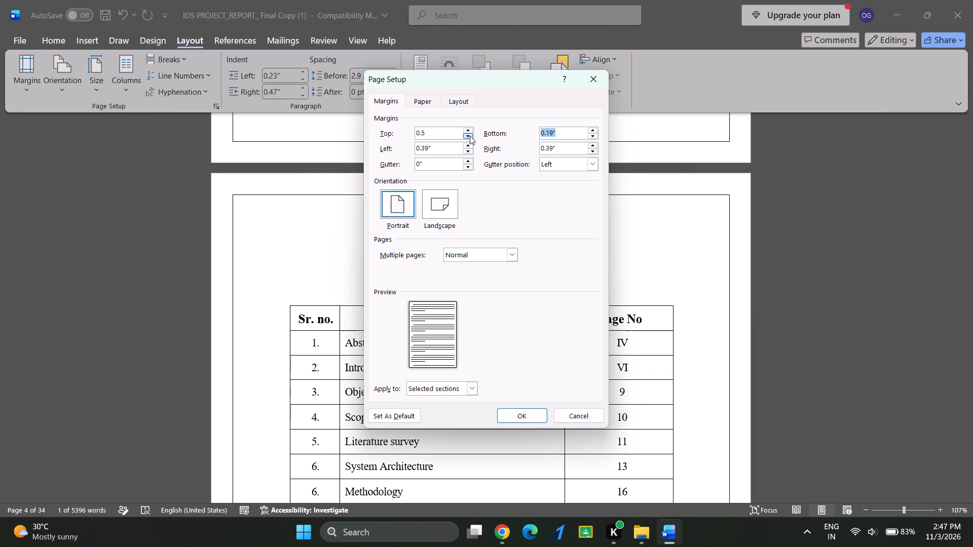
key("0")
type(".5")
left_click_drag(433, 144, 377, 130)
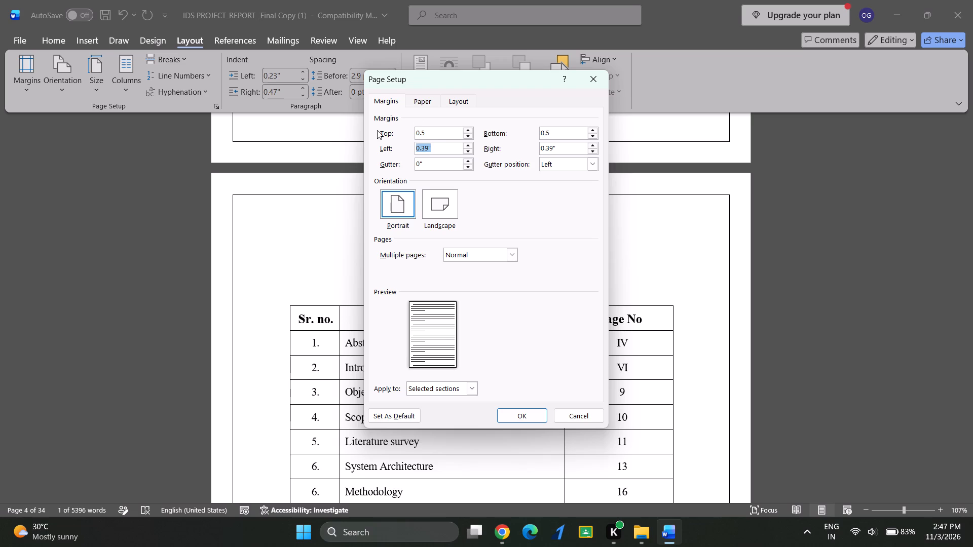
key("0")
key("BackSpace")
type("0.7")
left_click_drag(563, 150, 464, 146)
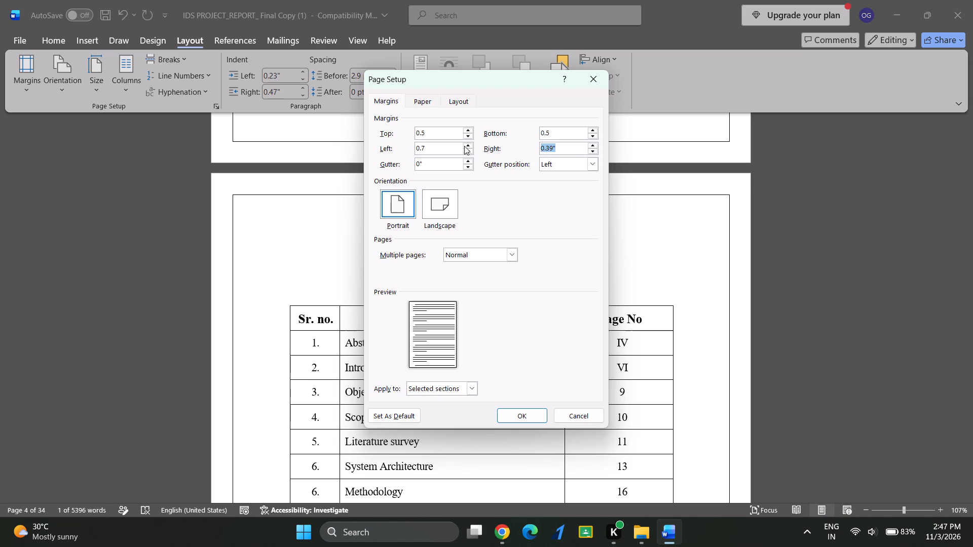
type("0.7")
left_click(517, 413)
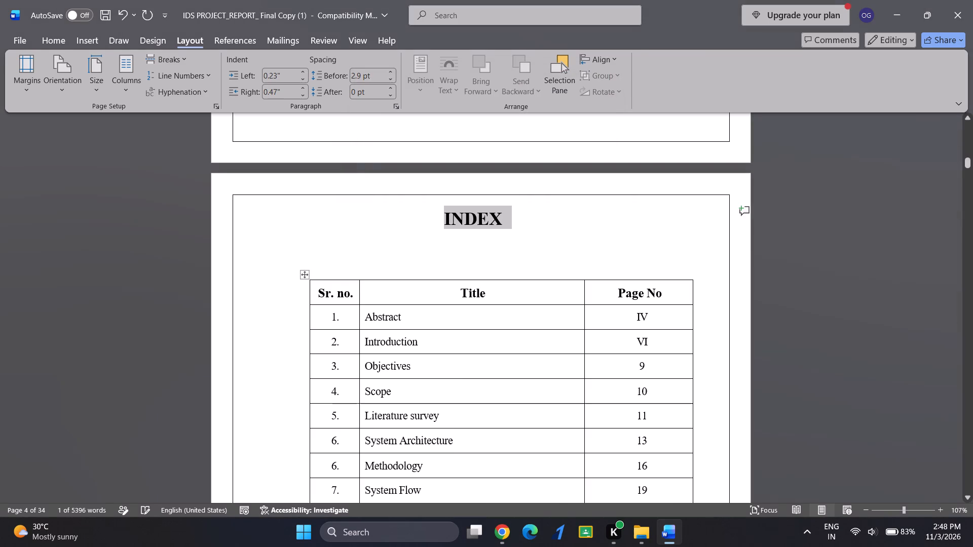
Remove a blank line between the INDEX heading and the index table.
left_click(474, 260)
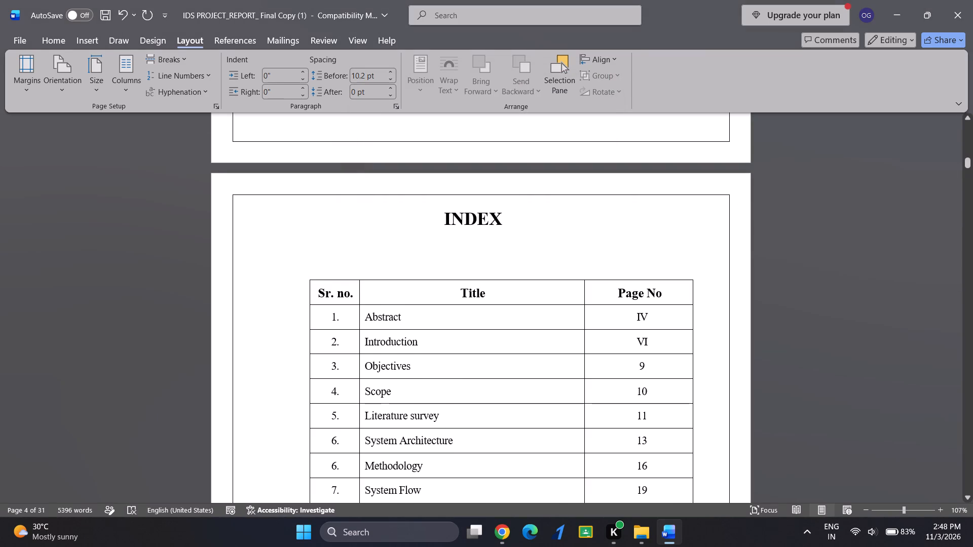
key("BackSpace")
Move the index table slightly to the left so it sits centred within the page border.
left_click(331, 280)
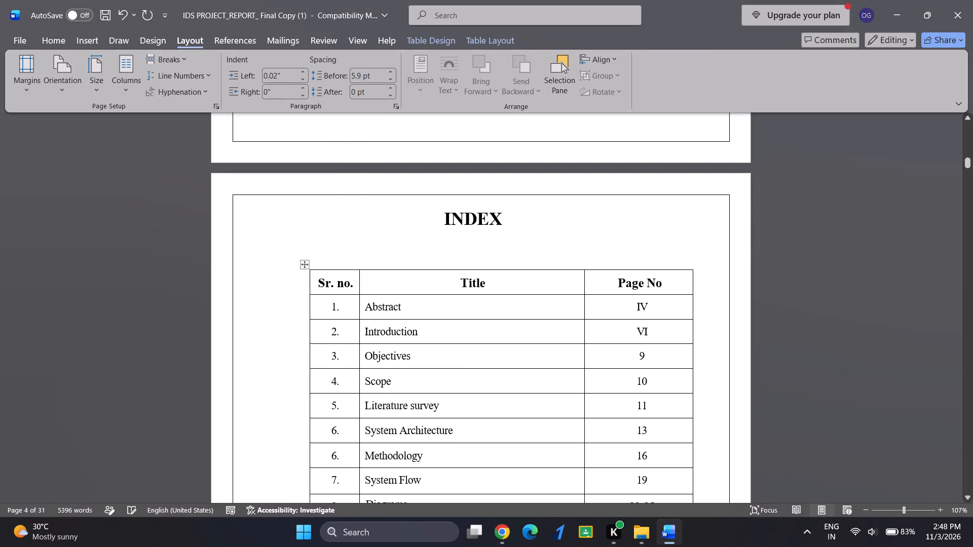
left_click_drag(306, 263, 277, 262)
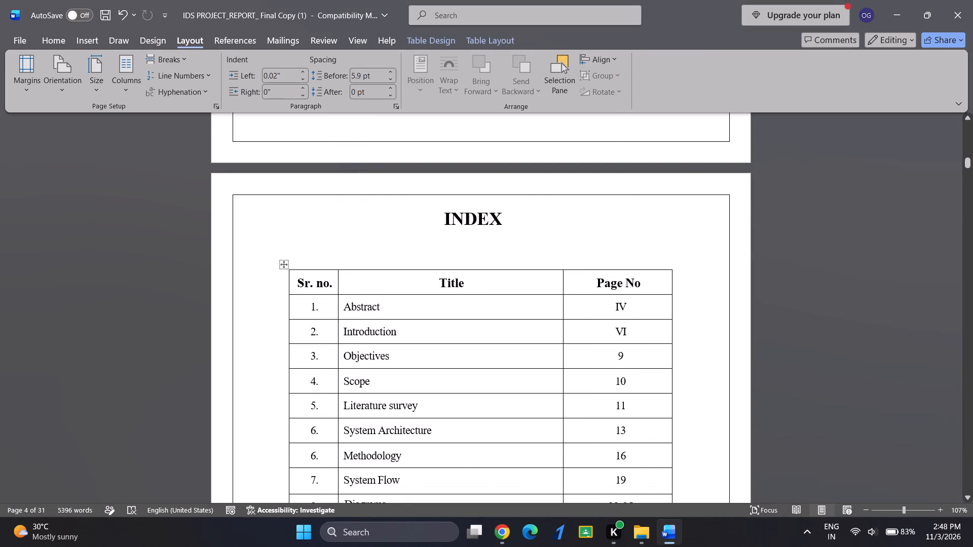
Reduce the INDEX heading's font size to 16.
double_click(466, 215)
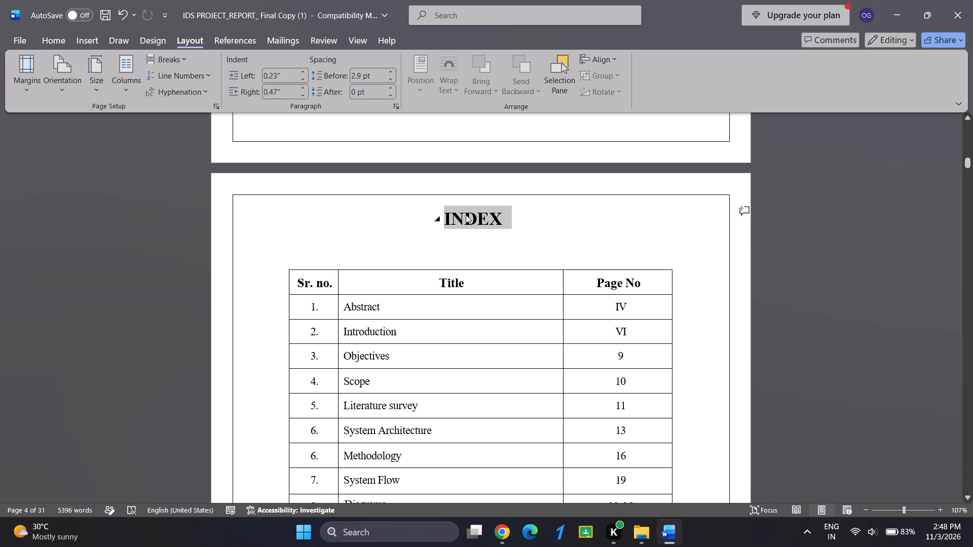
left_click(61, 40)
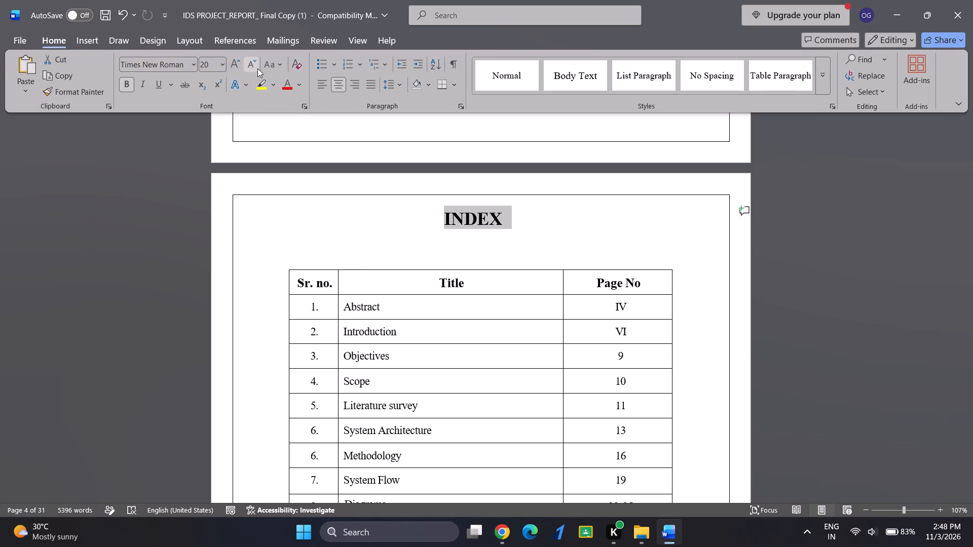
double_click(252, 67)
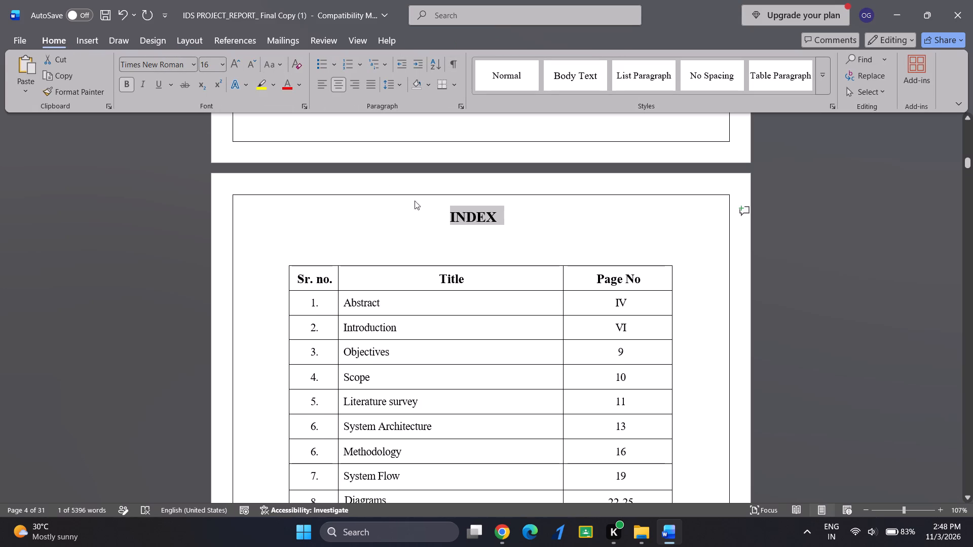
Remove two more blank lines between the INDEX heading and the table to close up the gap.
left_click(460, 234)
key("BackSpace")
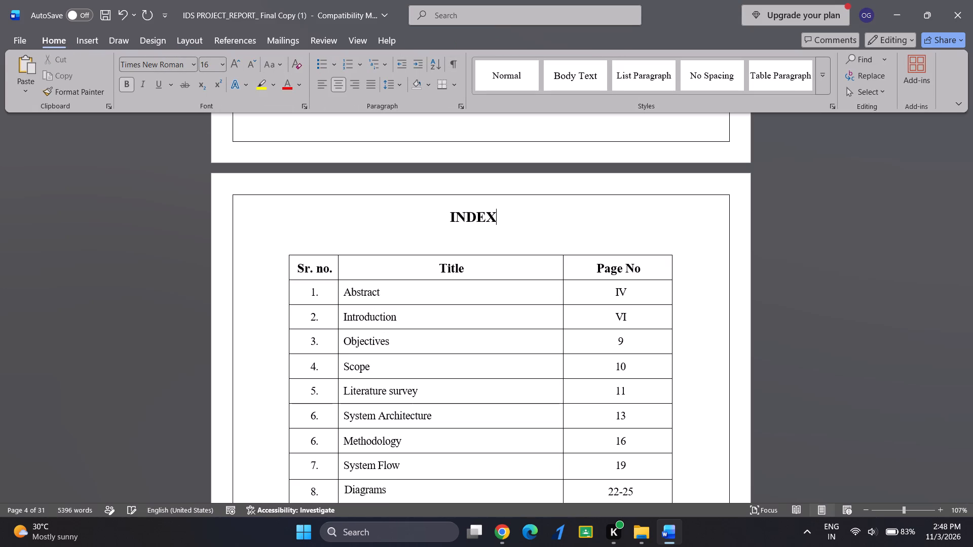
left_click(459, 240)
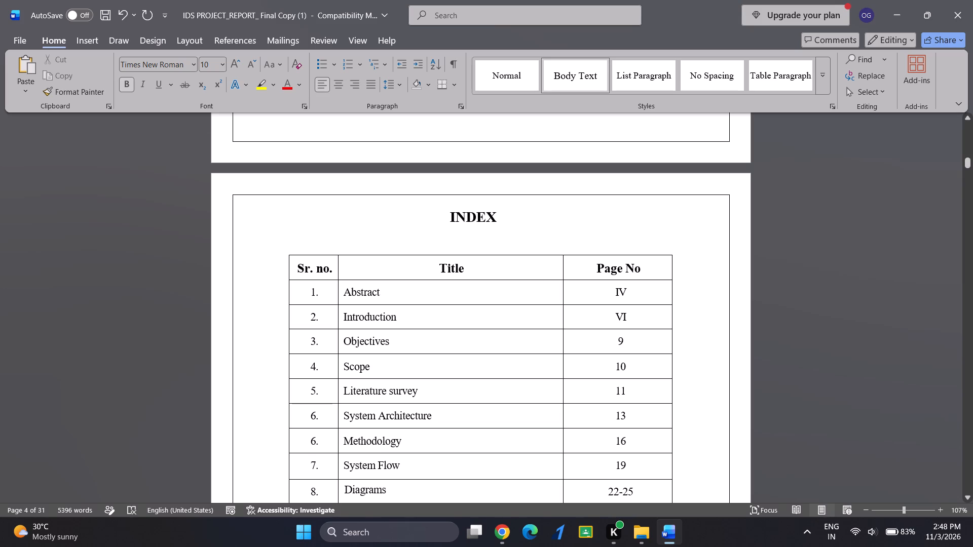
key("BackSpace")
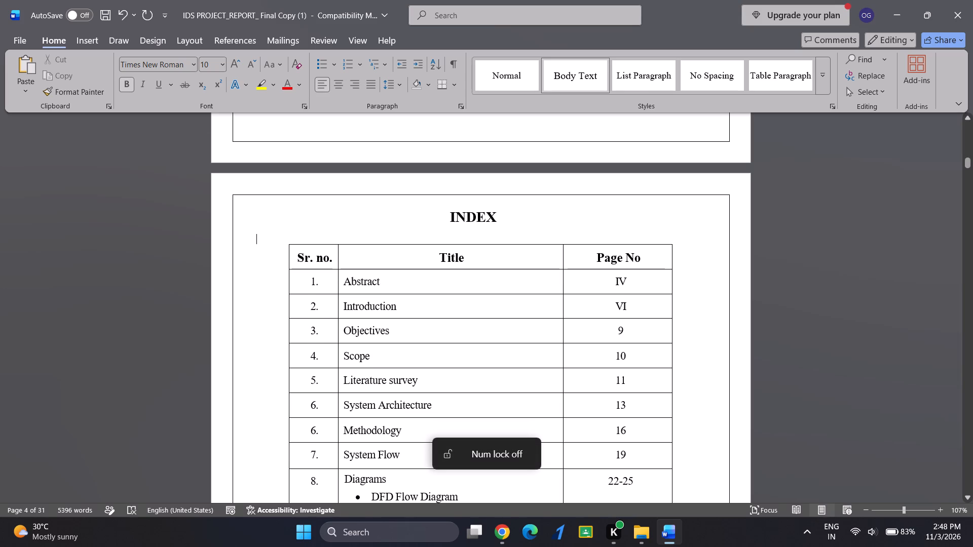
Replace the blank line beneath the CHAPTER 1 : ABSTRACT heading with a tighter one above the first paragraph.
scroll(569, 250, "down", 2)
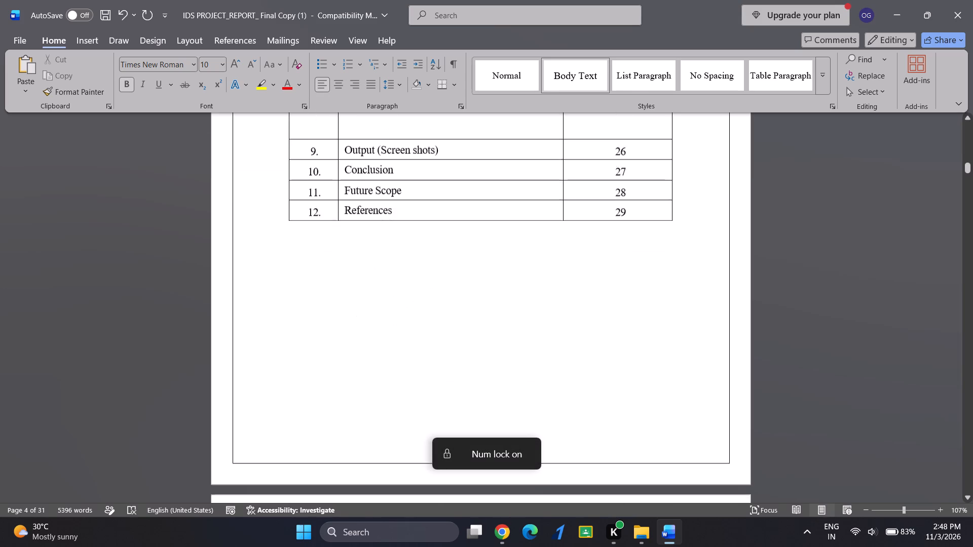
scroll(569, 250, "down", 4)
left_click(522, 246)
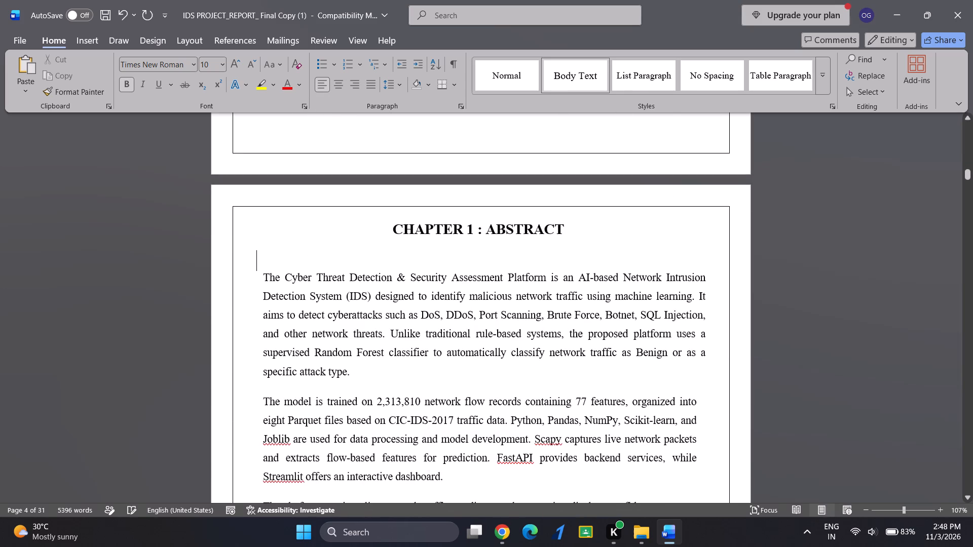
key("BackSpace")
key("Return")
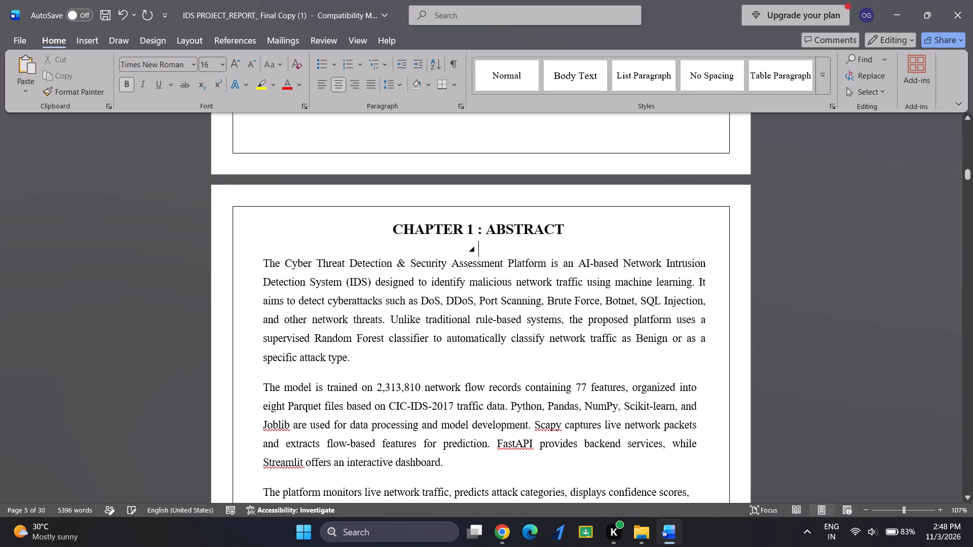
key("BackSpace")
scroll(486, 279, "down", 1)
scroll(486, 279, "up", 1)
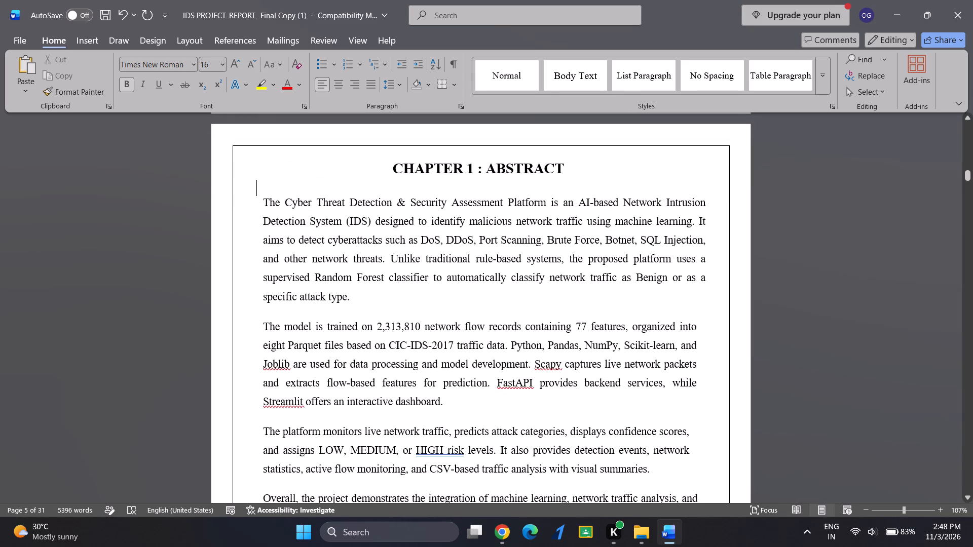
left_click_drag(263, 201, 310, 246)
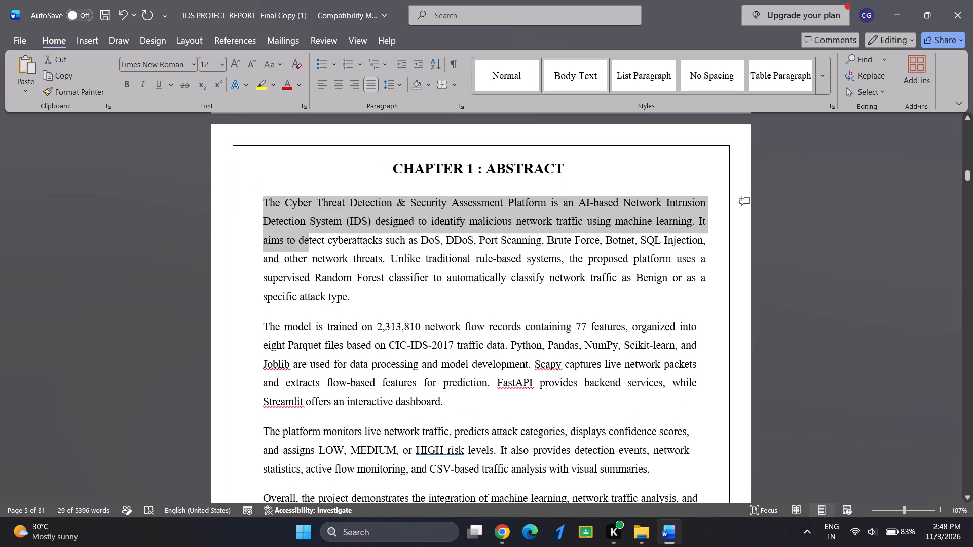
left_click(537, 351)
Remove the blank lines above the CHAPTER 2 : INTRODUCTION heading to move it up the page.
scroll(707, 388, "down", 7)
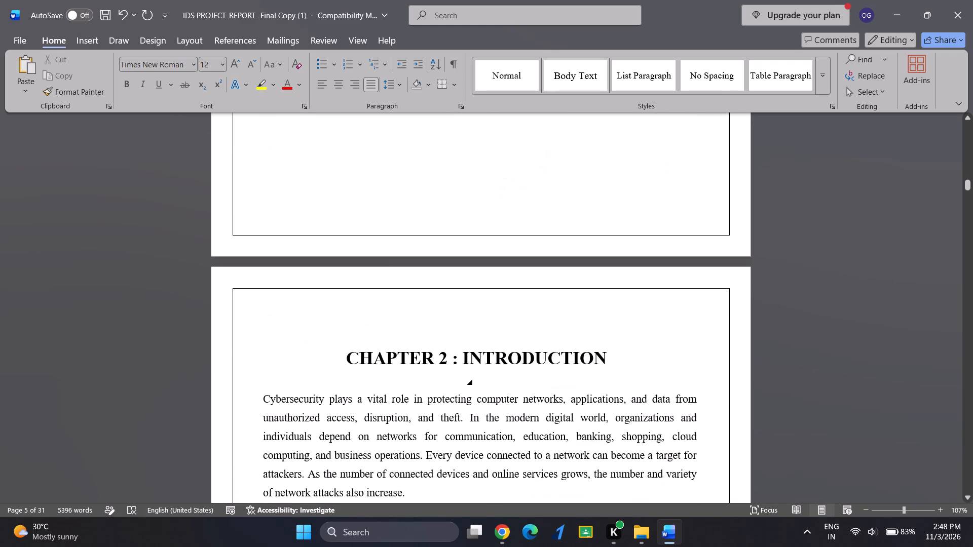
scroll(707, 388, "down", 3)
scroll(715, 435, "up", 1)
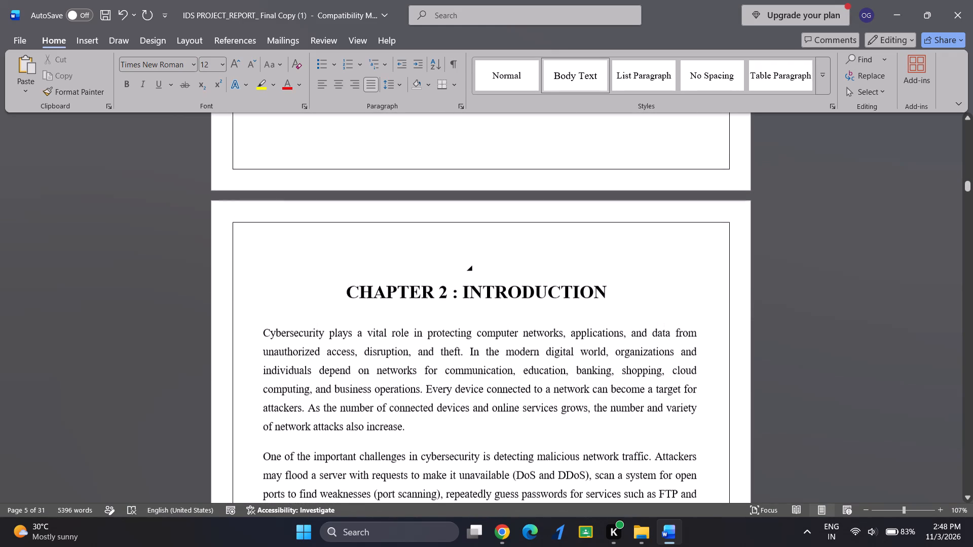
left_click(504, 261)
key("BackSpace")
key("BackSpace")
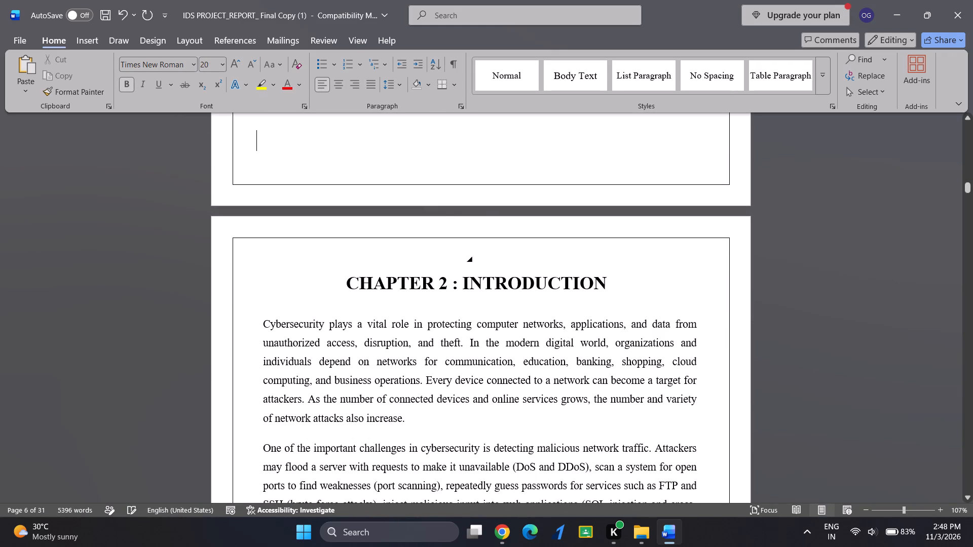
left_click(422, 251)
key("BackSpace")
key("BackSpace")
scroll(422, 251, "up", 5)
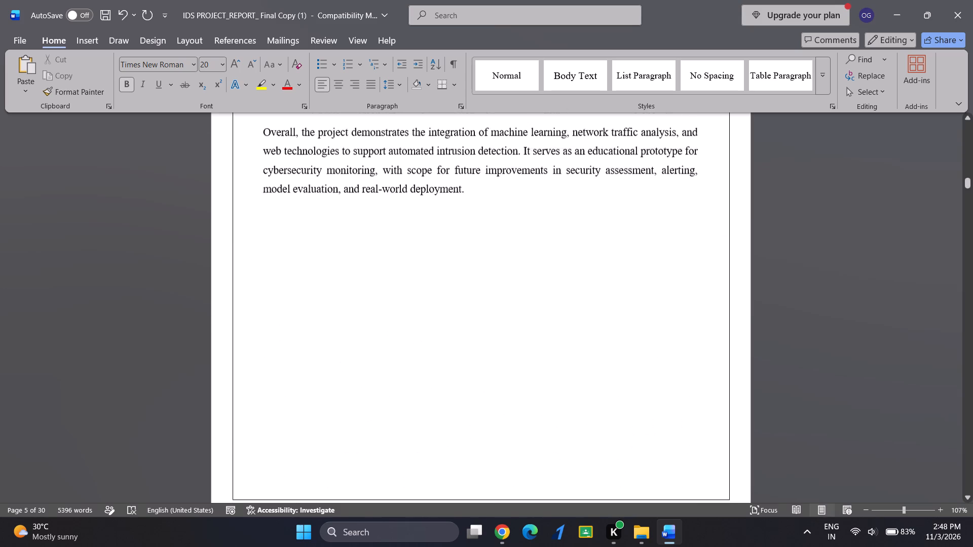
scroll(422, 251, "down", 4)
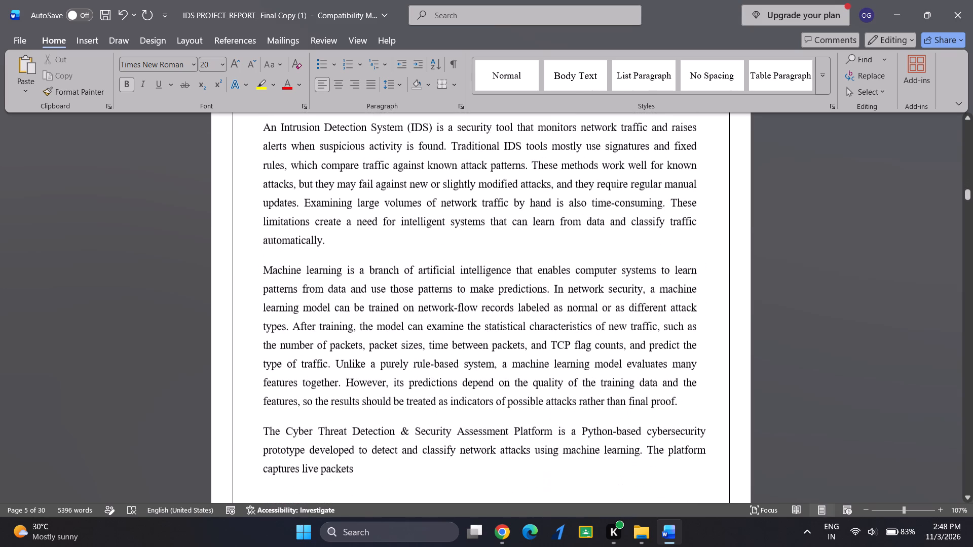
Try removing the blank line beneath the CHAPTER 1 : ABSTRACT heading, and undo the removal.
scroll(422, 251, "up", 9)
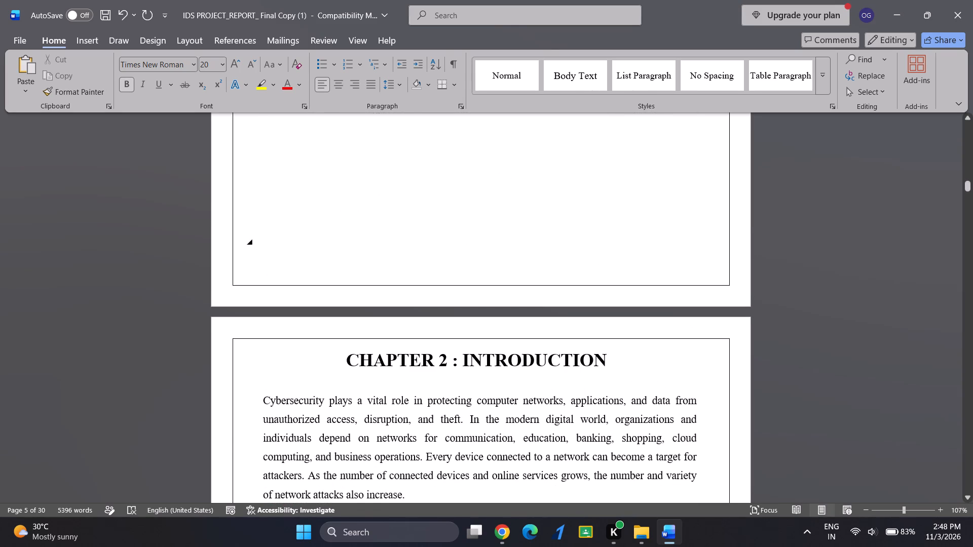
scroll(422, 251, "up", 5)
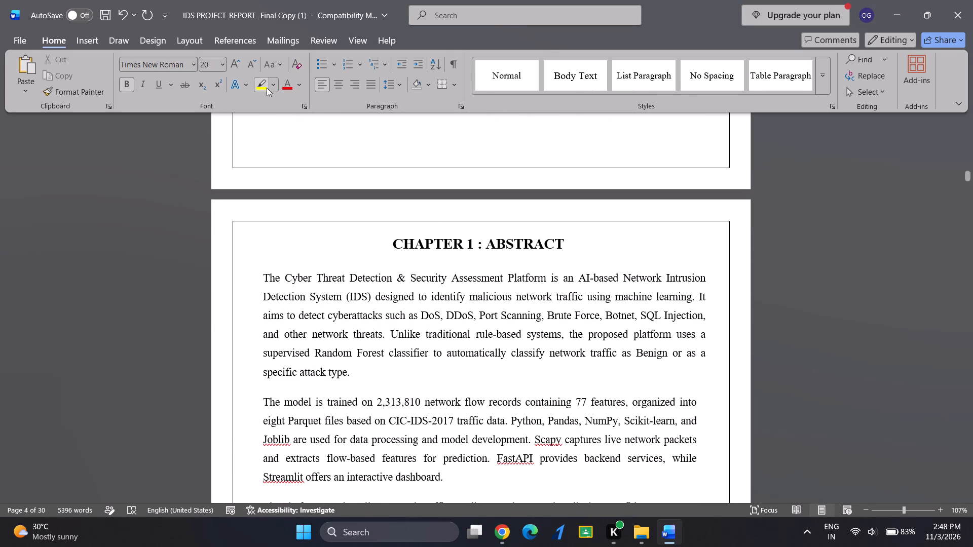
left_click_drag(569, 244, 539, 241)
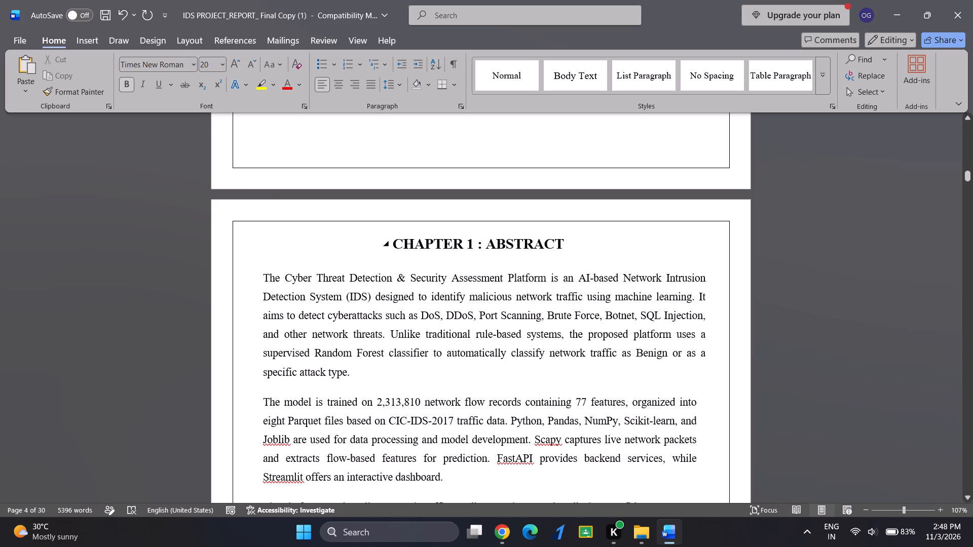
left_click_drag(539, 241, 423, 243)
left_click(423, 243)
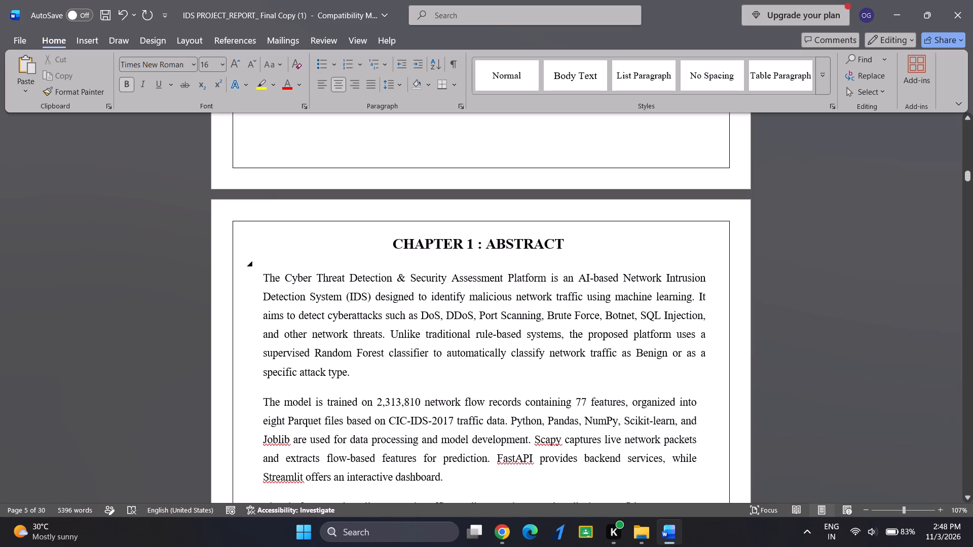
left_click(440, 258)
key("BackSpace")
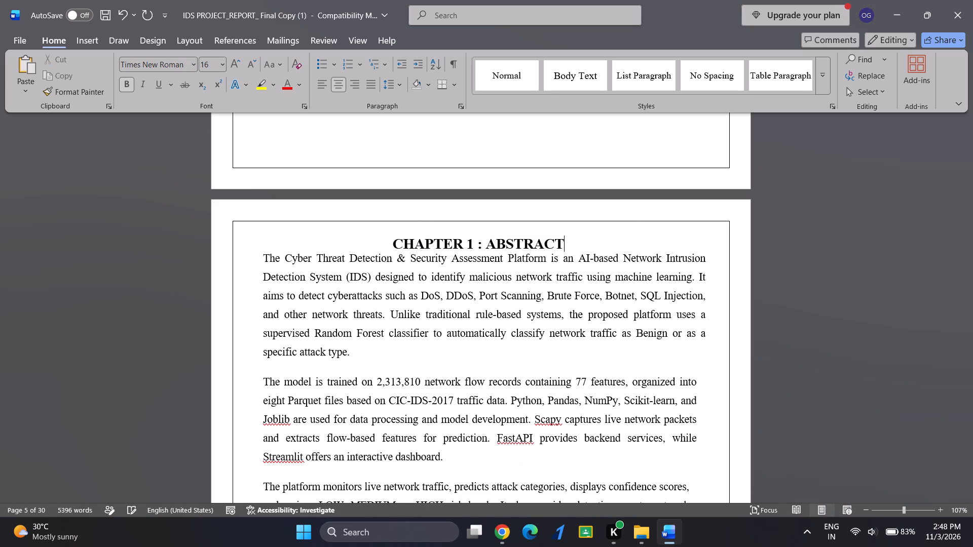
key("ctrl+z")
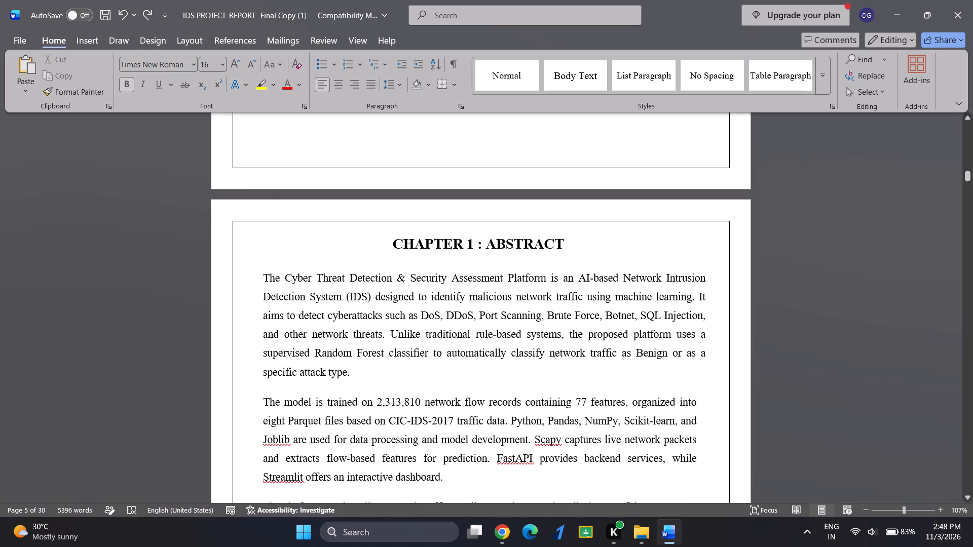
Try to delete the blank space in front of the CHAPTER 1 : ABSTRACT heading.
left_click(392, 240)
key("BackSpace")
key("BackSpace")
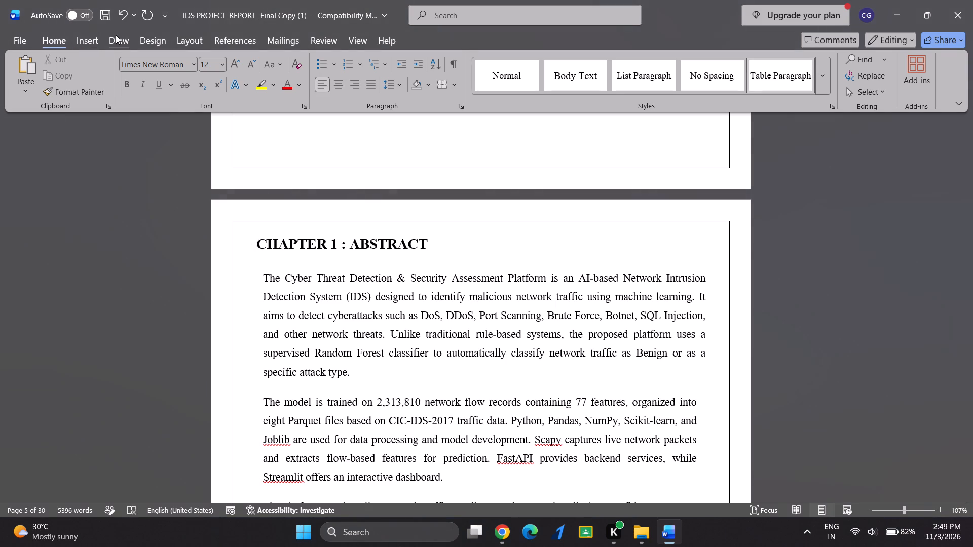
Centre the CHAPTER 1 : ABSTRACT heading on its page.
key("ctrl+e")
key("ctrl+e")
scroll(348, 250, "up", 2)
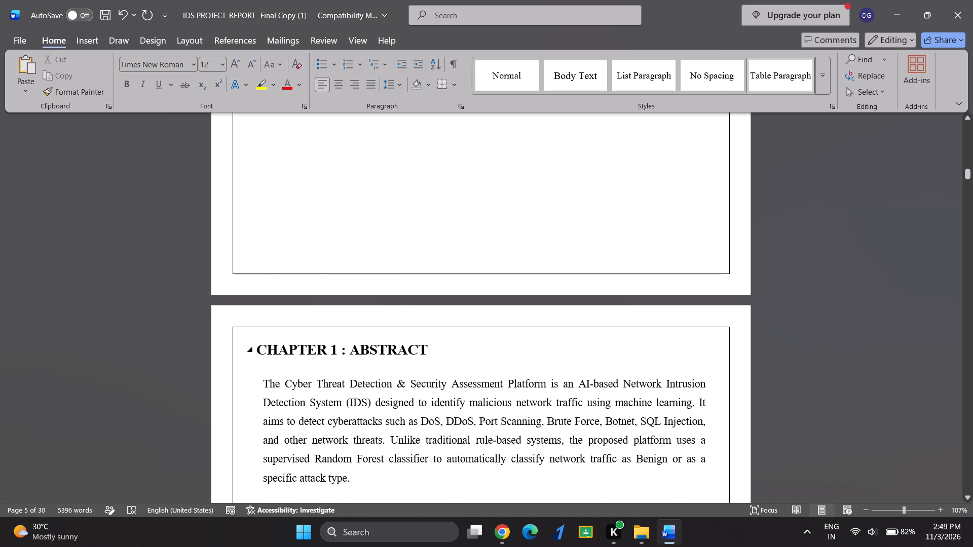
left_click(344, 81)
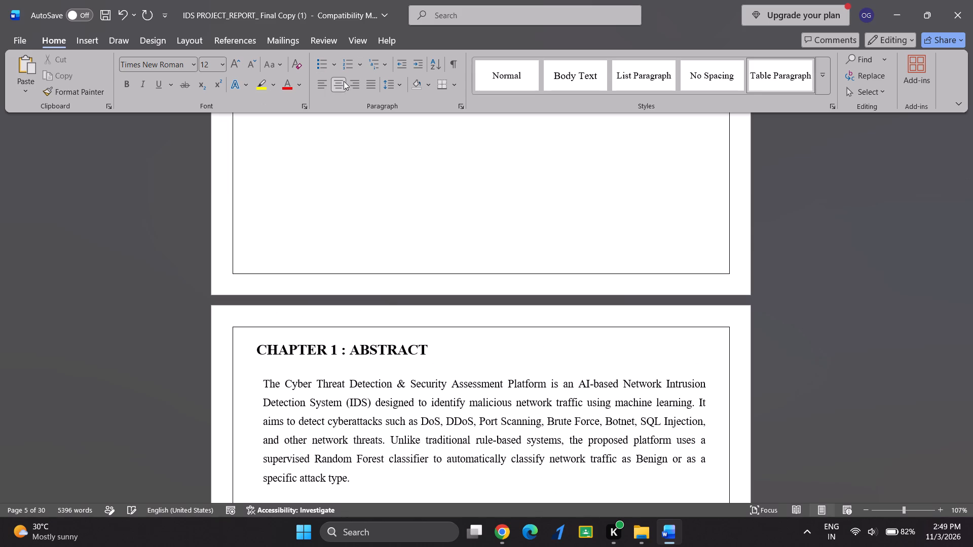
left_click_drag(439, 345, 255, 347)
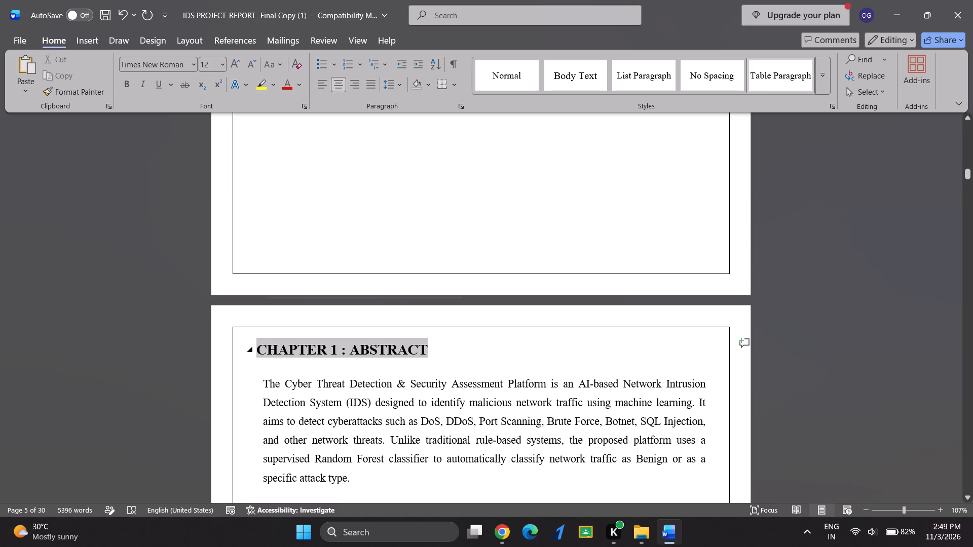
left_click_drag(255, 347, 256, 347)
left_click(334, 85)
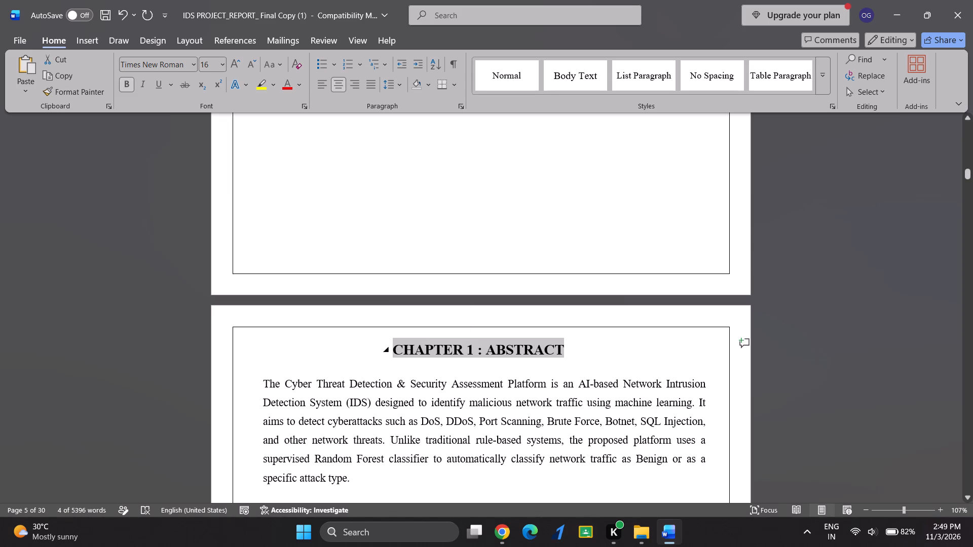
left_click(477, 371)
scroll(477, 371, "down", 1)
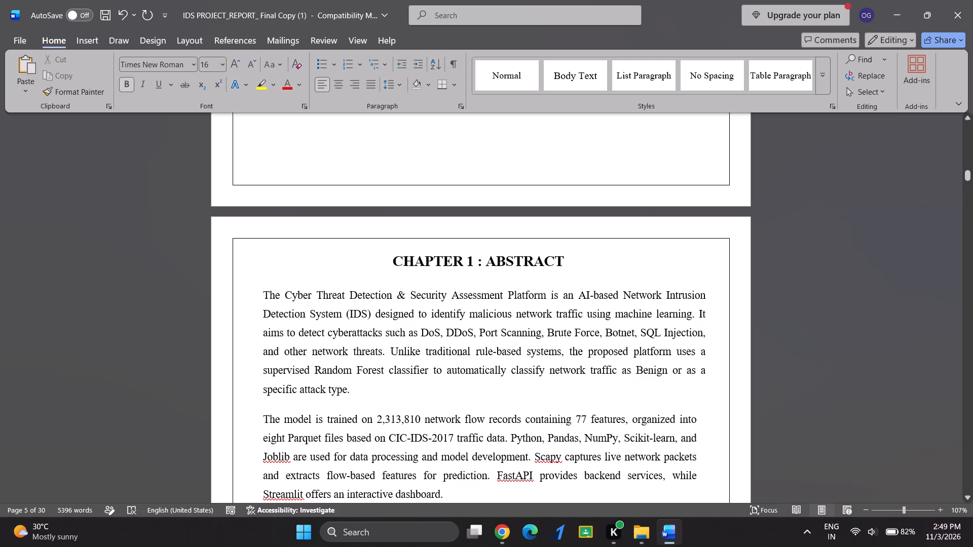
Reduce the CHAPTER 2 : INTRODUCTION heading's font size to 16 to match the Chapter 1 heading.
left_click_drag(573, 263, 395, 263)
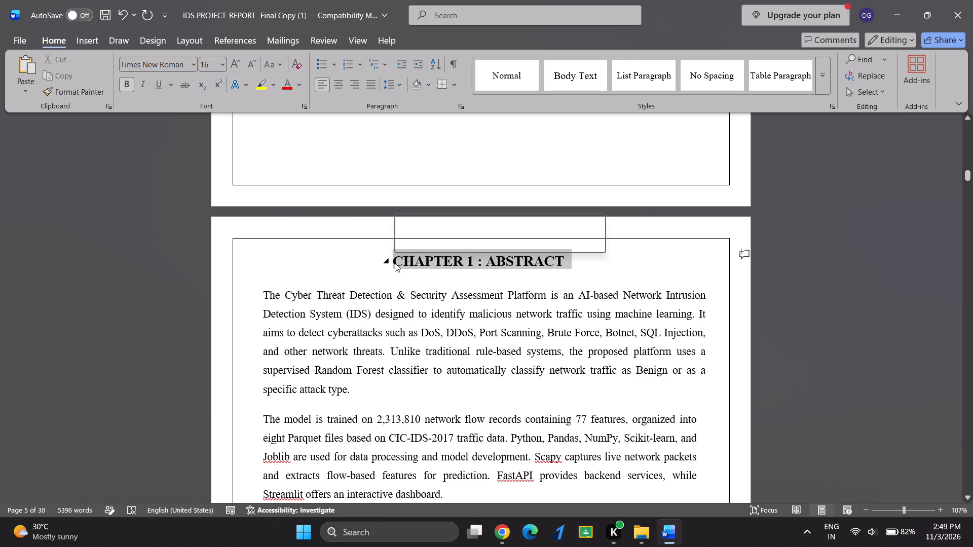
left_click(385, 288)
scroll(385, 288, "down", 5)
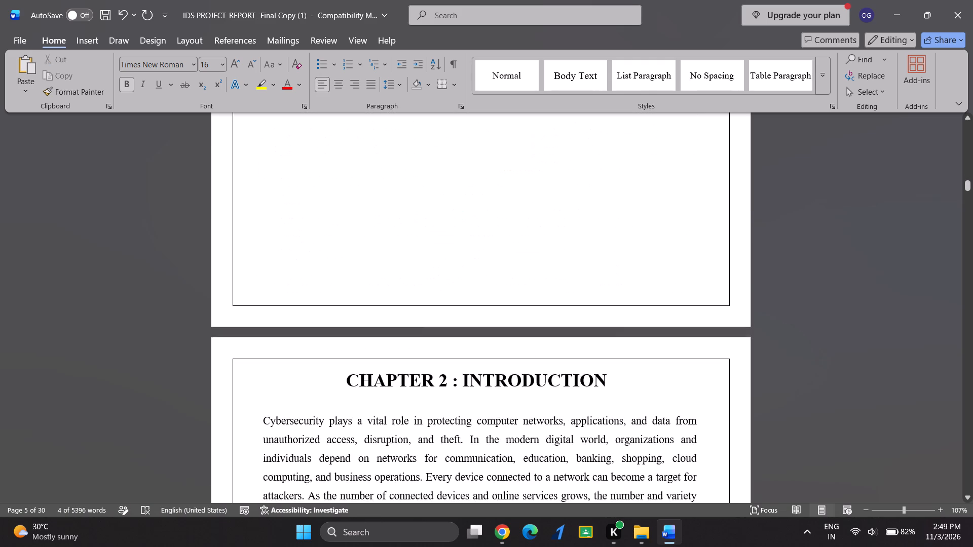
scroll(385, 288, "down", 1)
left_click(421, 316)
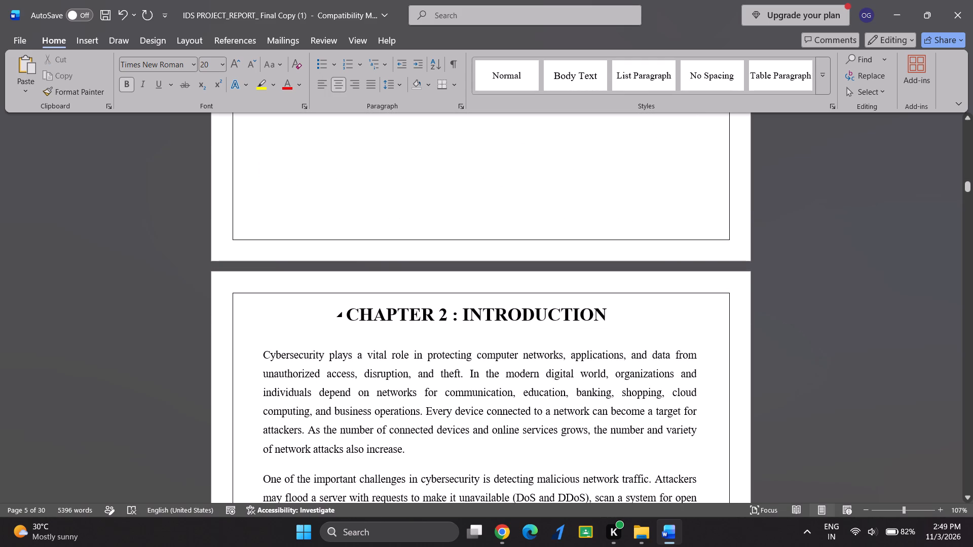
left_click(367, 321)
left_click_drag(337, 311, 537, 314)
left_click_drag(622, 310, 369, 307)
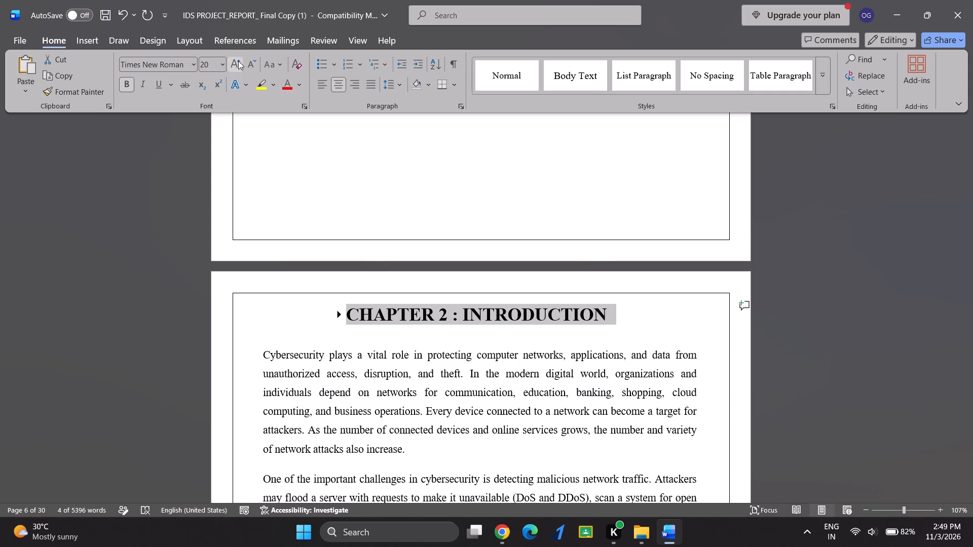
double_click(246, 62)
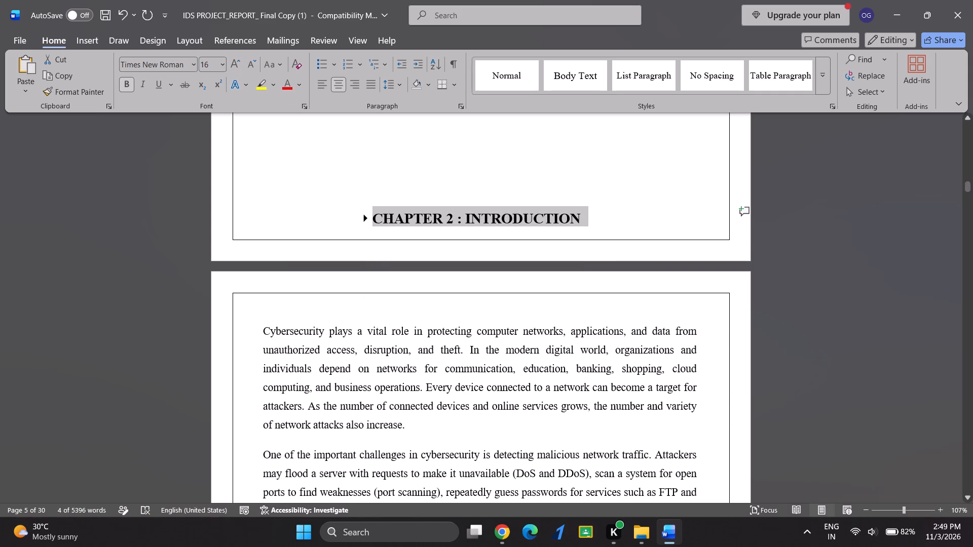
Insert a blank line above the CHAPTER 2 : INTRODUCTION heading to push it onto the page with its text.
left_click(398, 176)
key("Return")
scroll(438, 332, "down", 1)
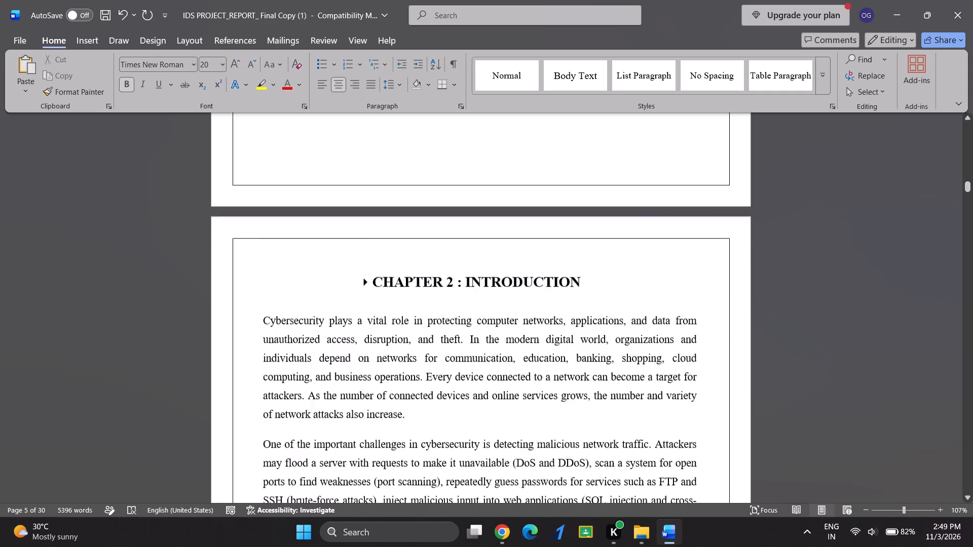
Look through the Chapter 2 introduction pages to check the heading, right margins, page breaks and blank areas.
scroll(438, 332, "down", 3)
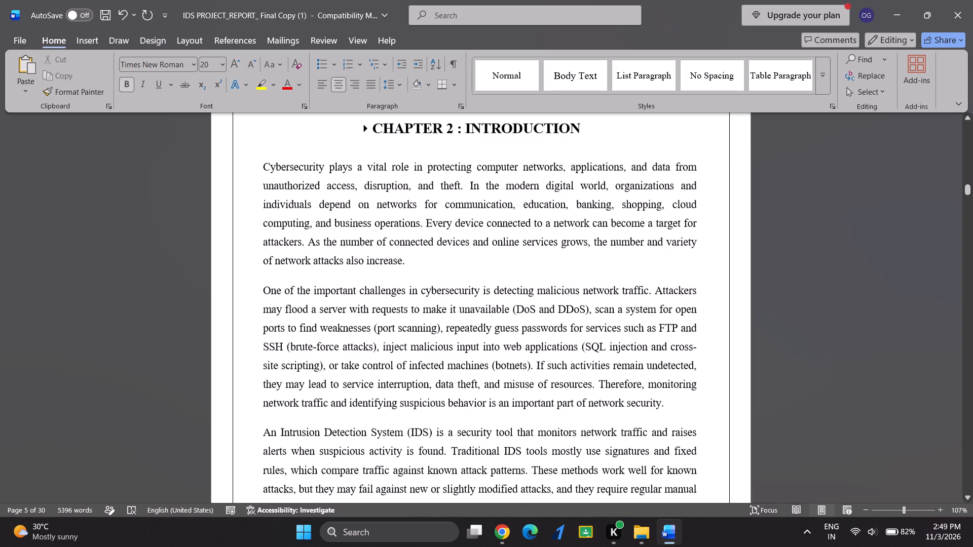
scroll(438, 332, "down", 1)
scroll(438, 332, "up", 1)
left_click(446, 138)
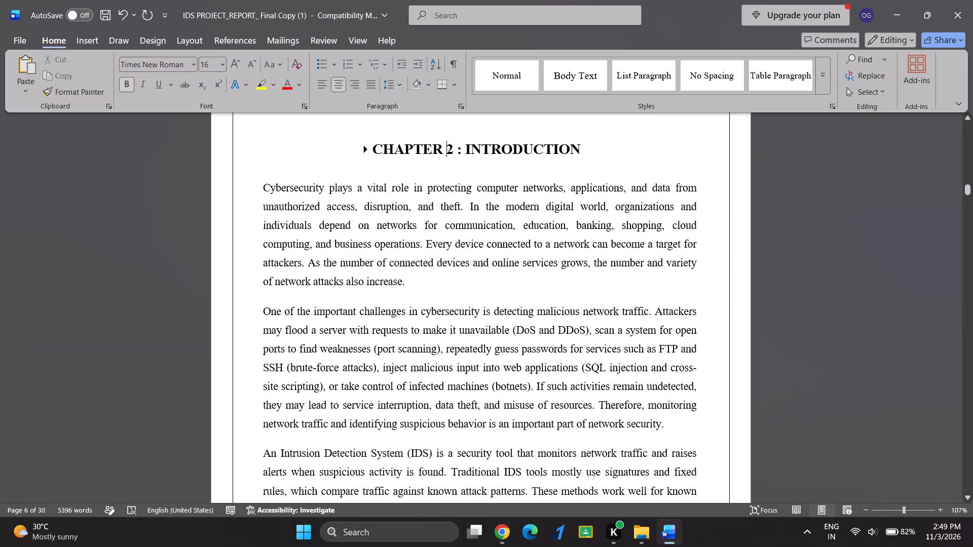
scroll(471, 207, "down", 3)
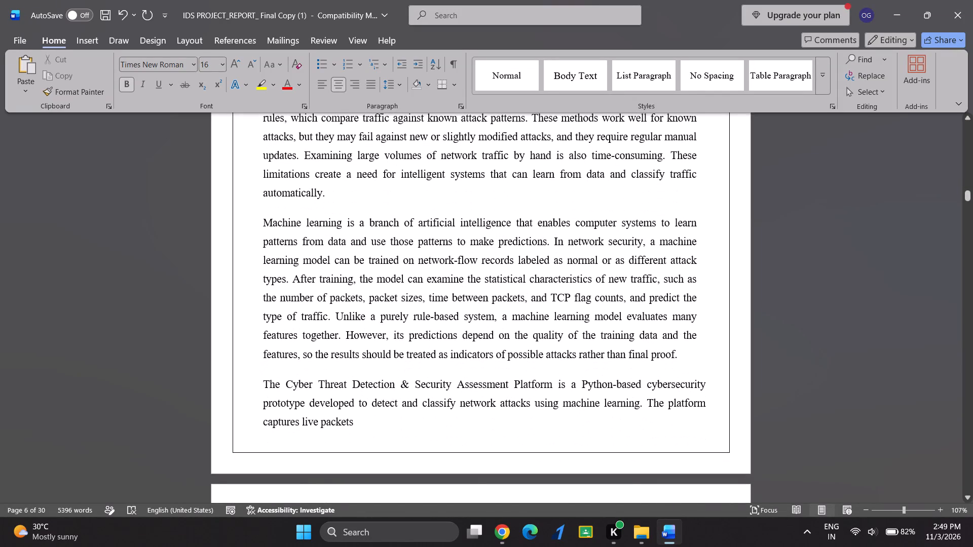
left_click(517, 252)
left_click(666, 295)
left_click(685, 344)
left_click_drag(705, 278, 699, 303)
left_click_drag(699, 303, 688, 318)
left_click(688, 318)
scroll(688, 318, "down", 2)
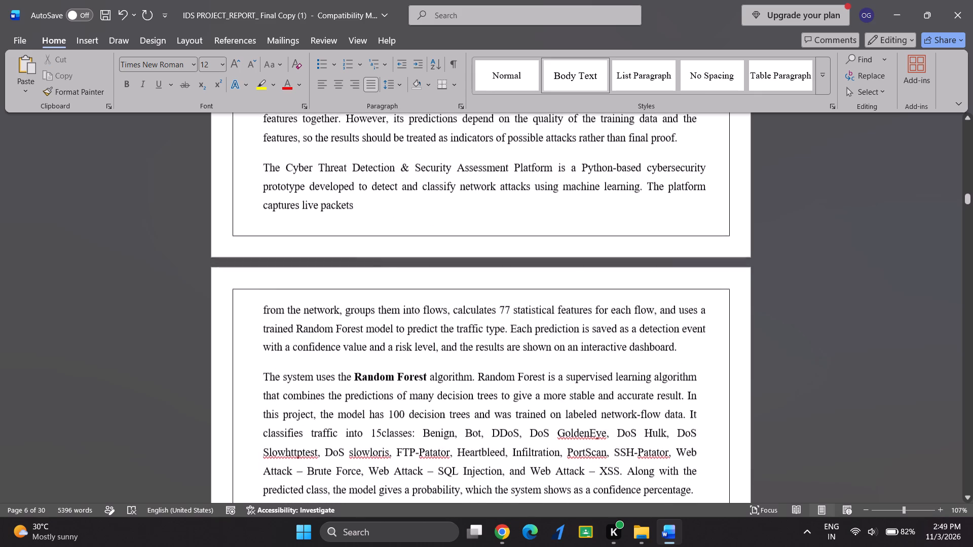
scroll(688, 318, "down", 3)
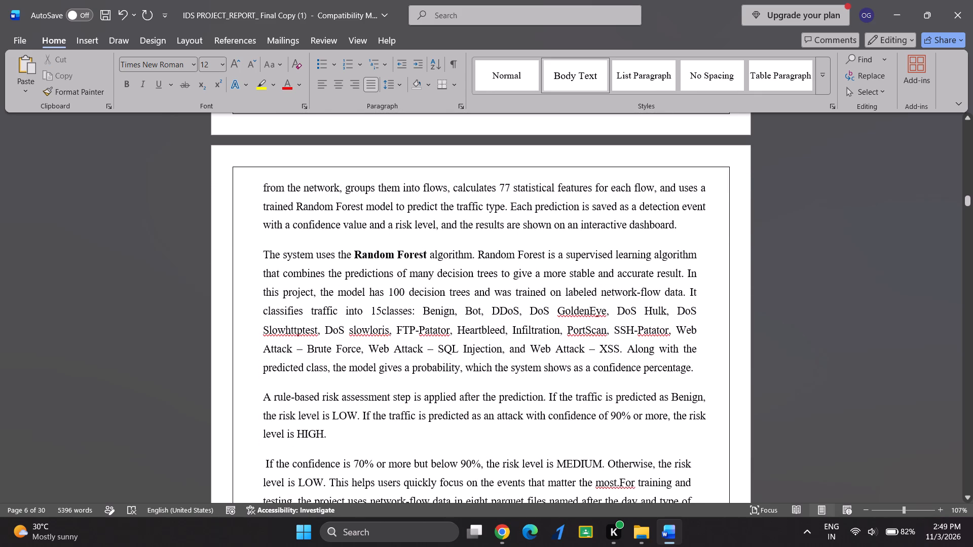
left_click(562, 340)
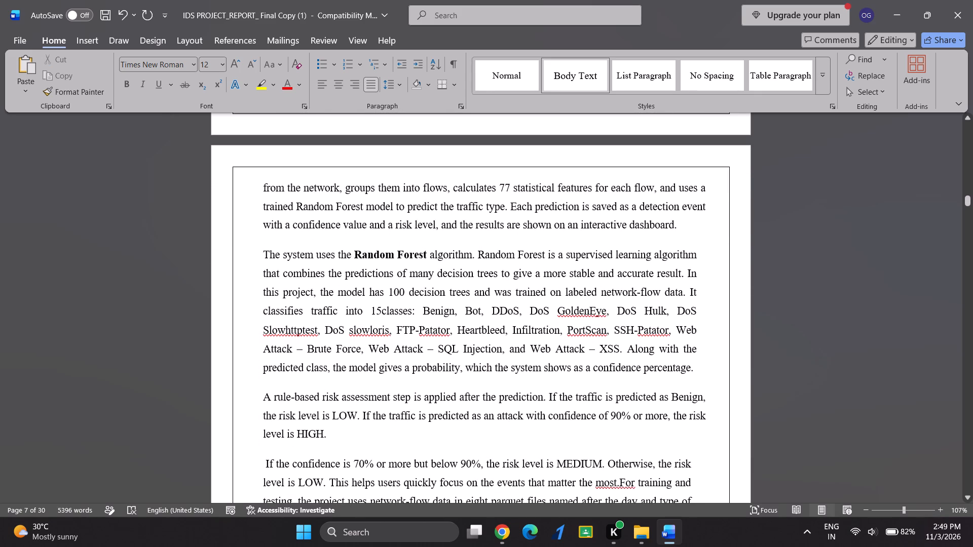
left_click(701, 250)
left_click(691, 253)
scroll(691, 253, "down", 4)
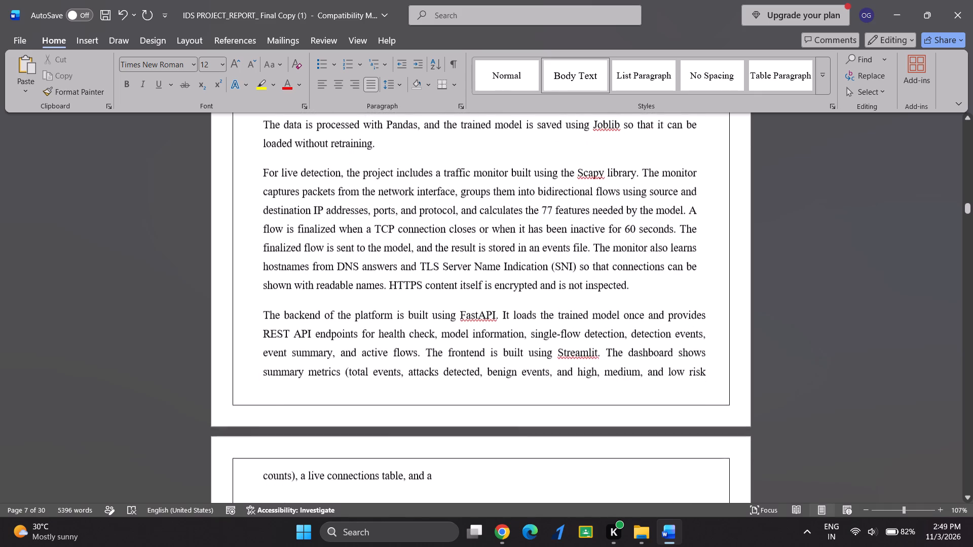
scroll(691, 253, "down", 3)
scroll(595, 286, "down", 5)
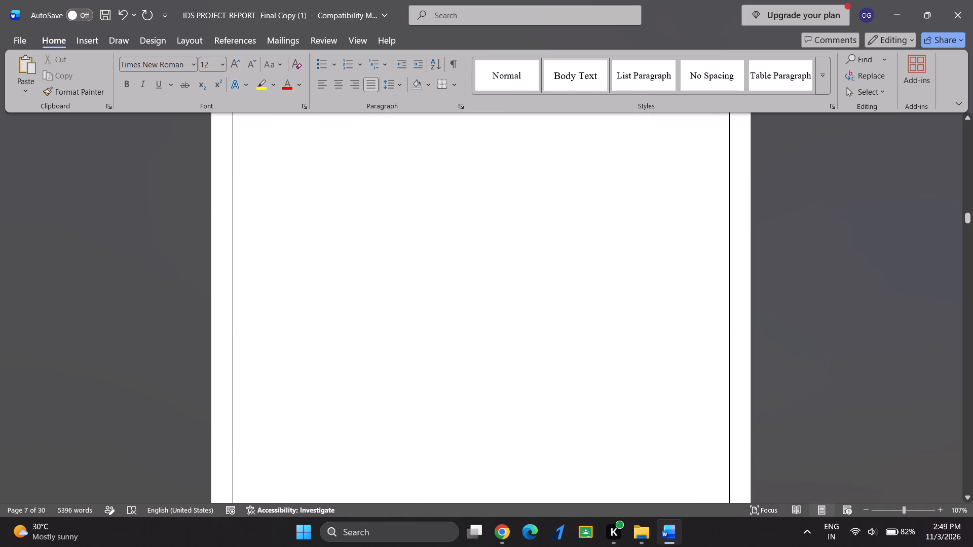
scroll(595, 286, "down", 3)
scroll(595, 286, "up", 5)
scroll(595, 286, "down", 2)
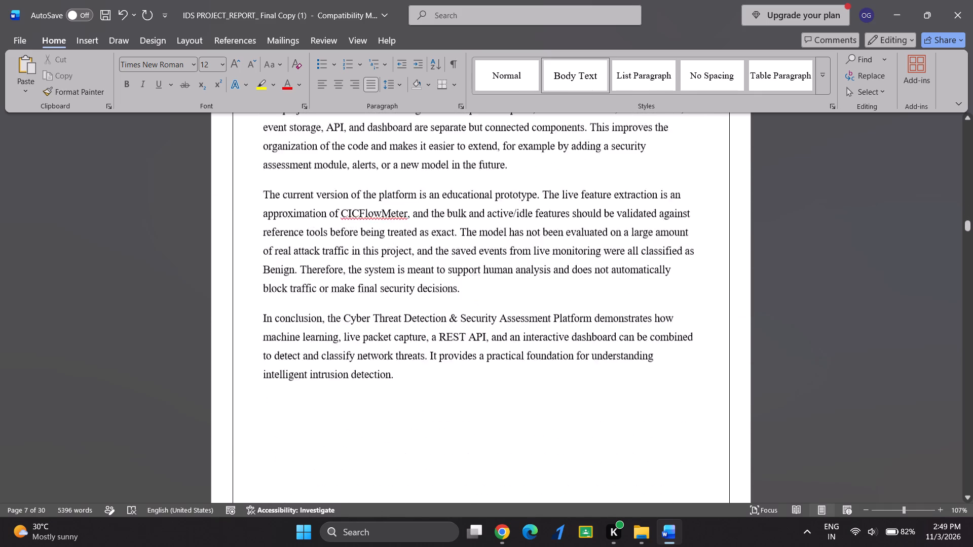
scroll(595, 286, "up", 5)
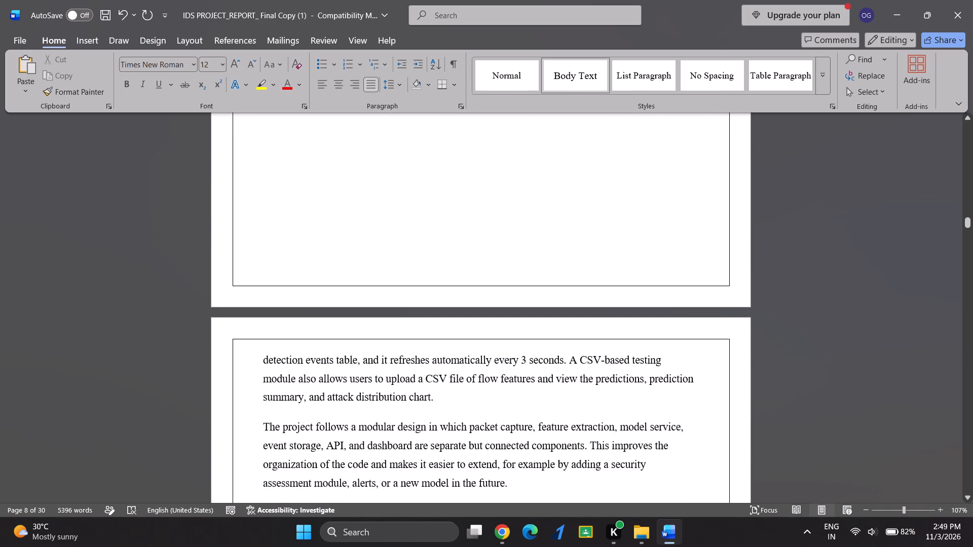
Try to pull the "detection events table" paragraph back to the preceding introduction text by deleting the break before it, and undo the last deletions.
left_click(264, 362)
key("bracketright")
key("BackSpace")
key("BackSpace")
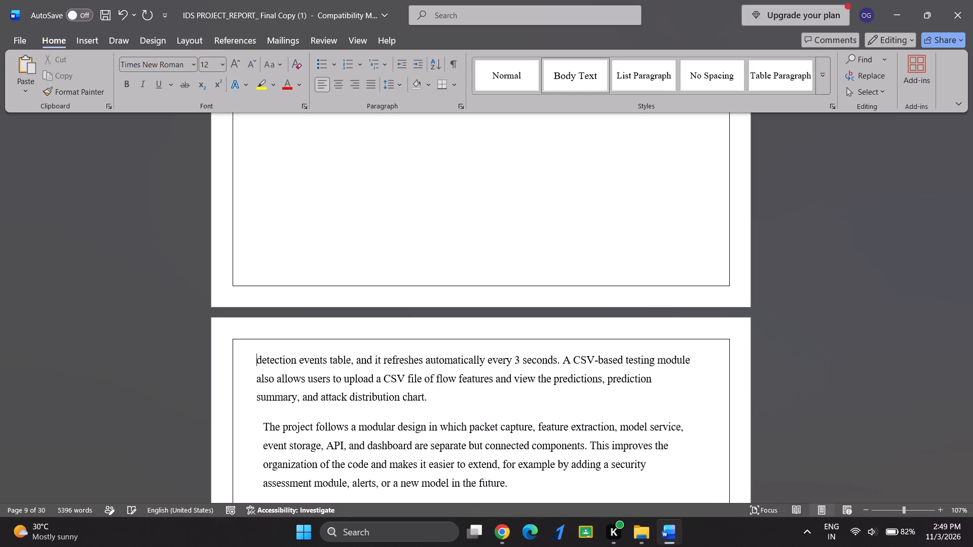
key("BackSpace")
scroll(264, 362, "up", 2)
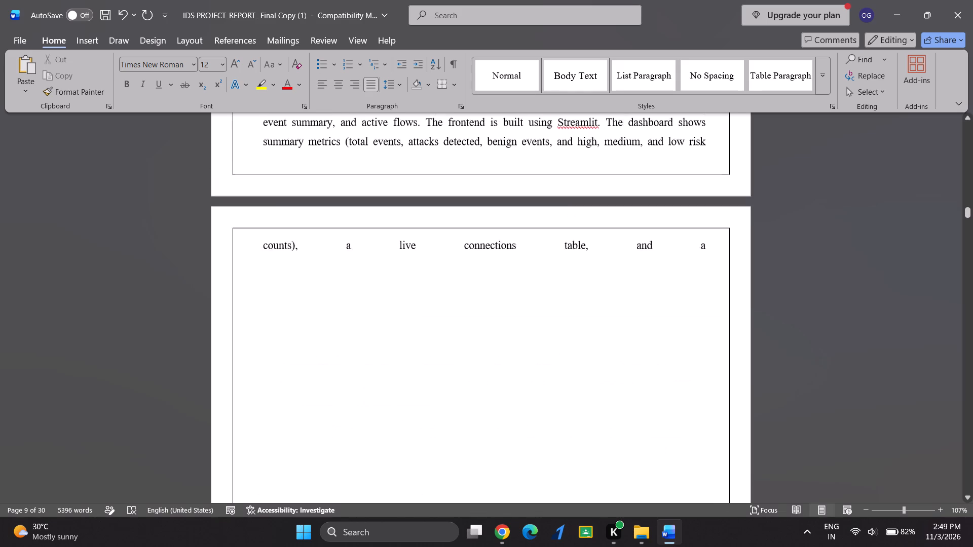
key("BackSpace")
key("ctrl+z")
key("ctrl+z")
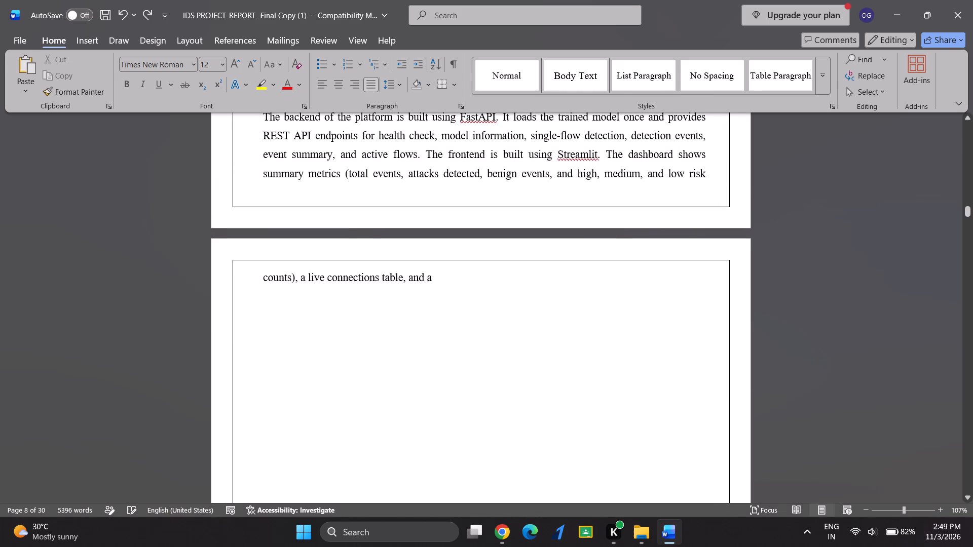
Move the introduction text from "detection events table" through the conclusion paragraph to directly below "counts), a live connections table, and a".
scroll(312, 358, "up", 3)
scroll(312, 358, "down", 1)
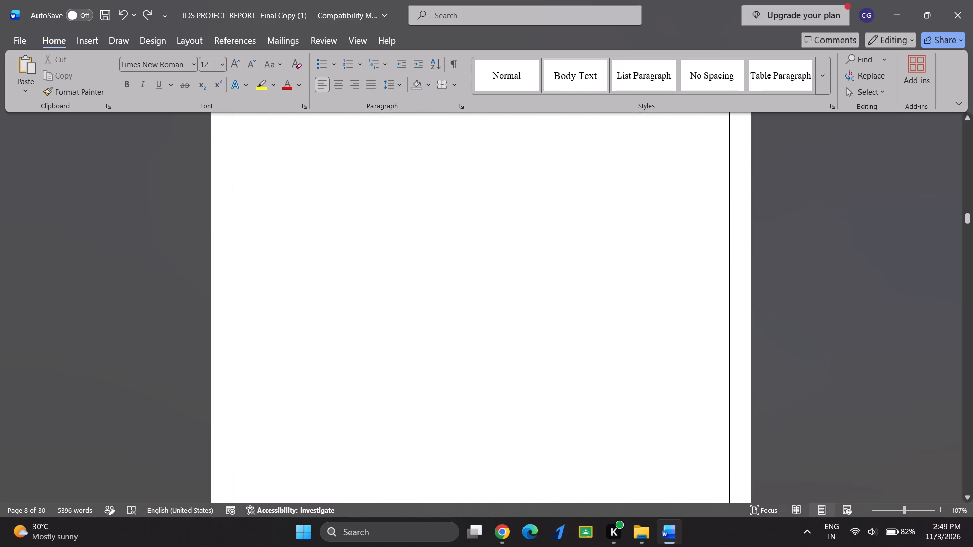
scroll(312, 358, "down", 1)
left_click_drag(252, 270, 427, 535)
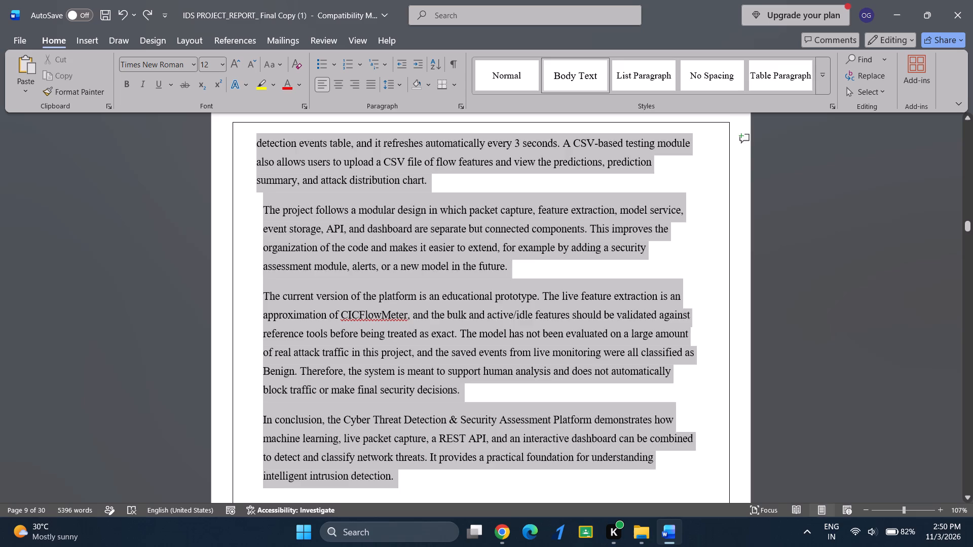
left_click_drag(427, 535, 405, 386)
key("ctrl+x")
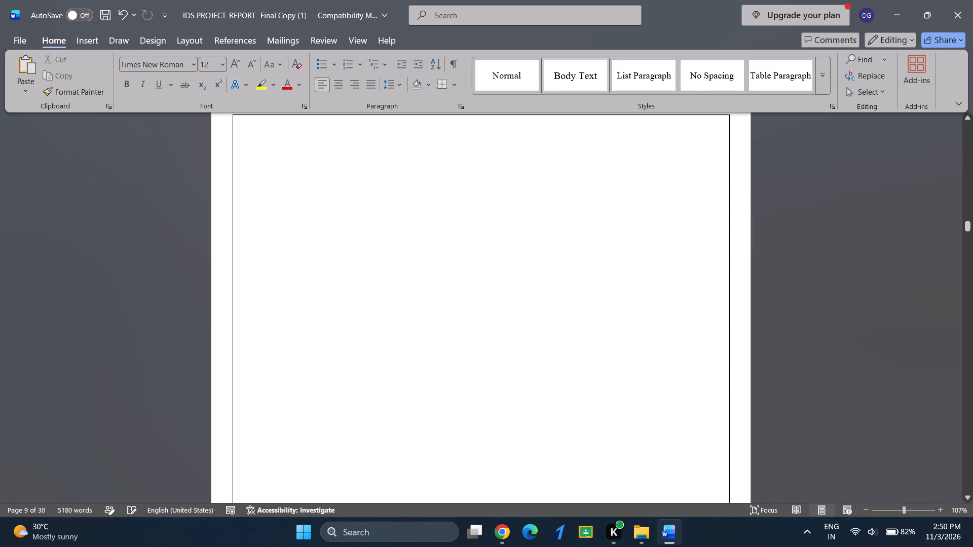
scroll(405, 386, "up", 5)
scroll(405, 163, "up", 4)
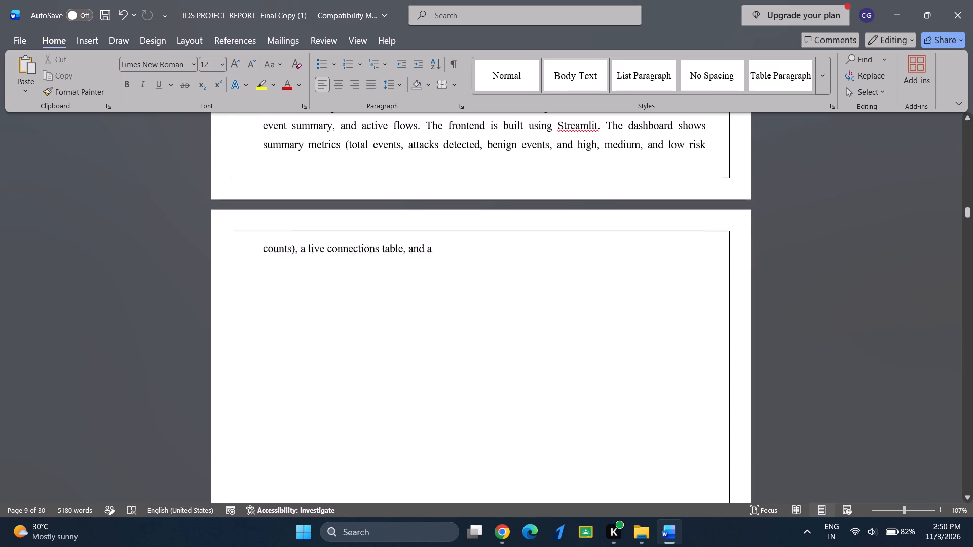
left_click(459, 265)
key("ctrl+v")
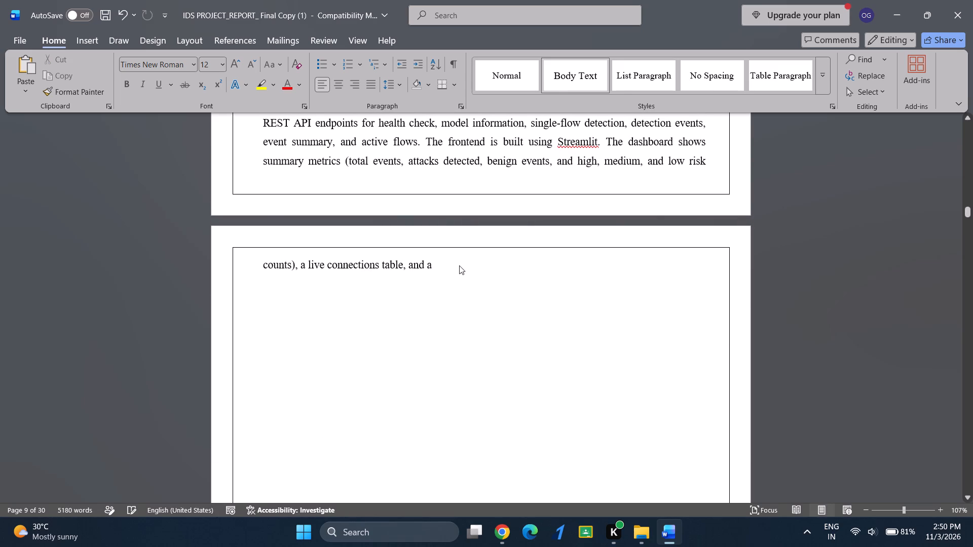
Join the "detection events table" paragraph to the line ending "and a", separated by a space.
scroll(459, 265, "up", 2)
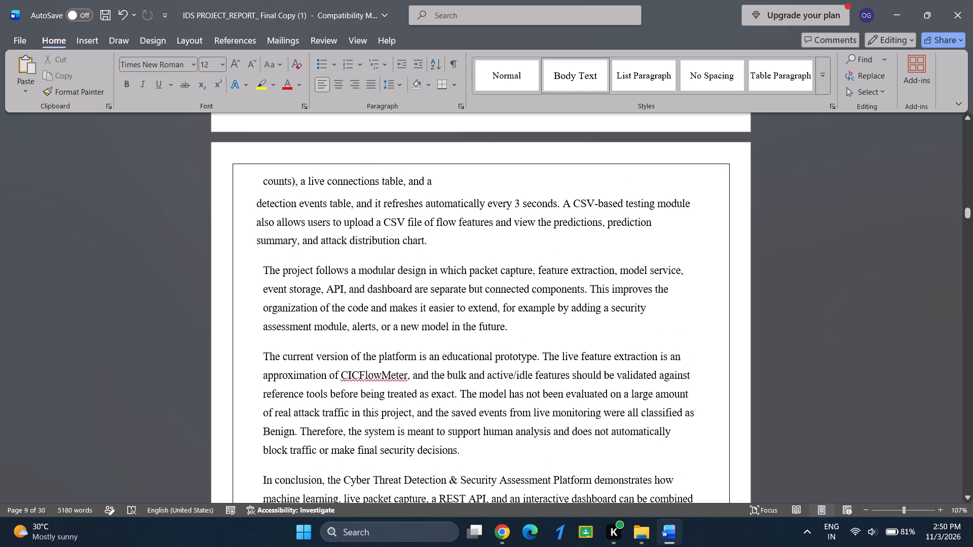
left_click(258, 205)
key("BackSpace")
key("space")
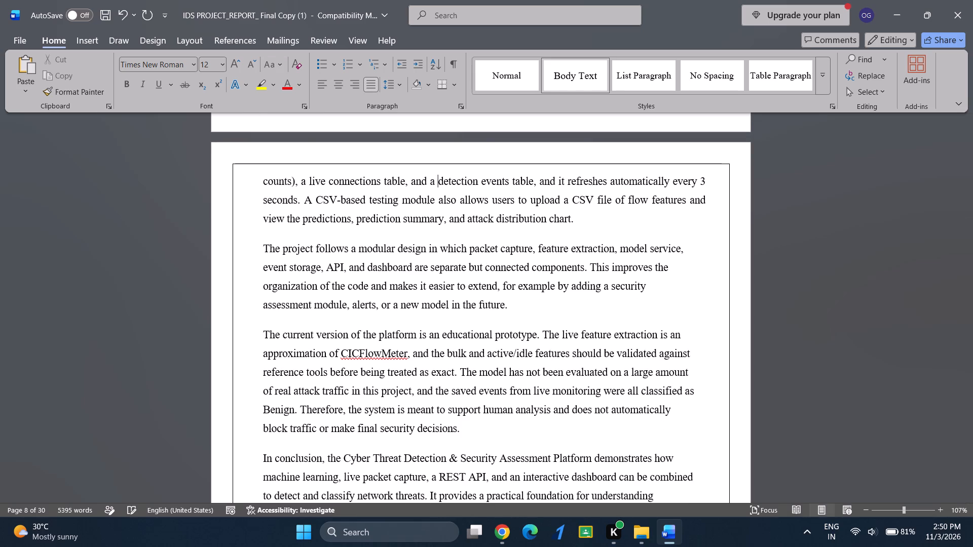
Delete the blank page between the end of the introduction and the OBJECTIVES page.
scroll(325, 222, "down", 5)
scroll(325, 222, "up", 1)
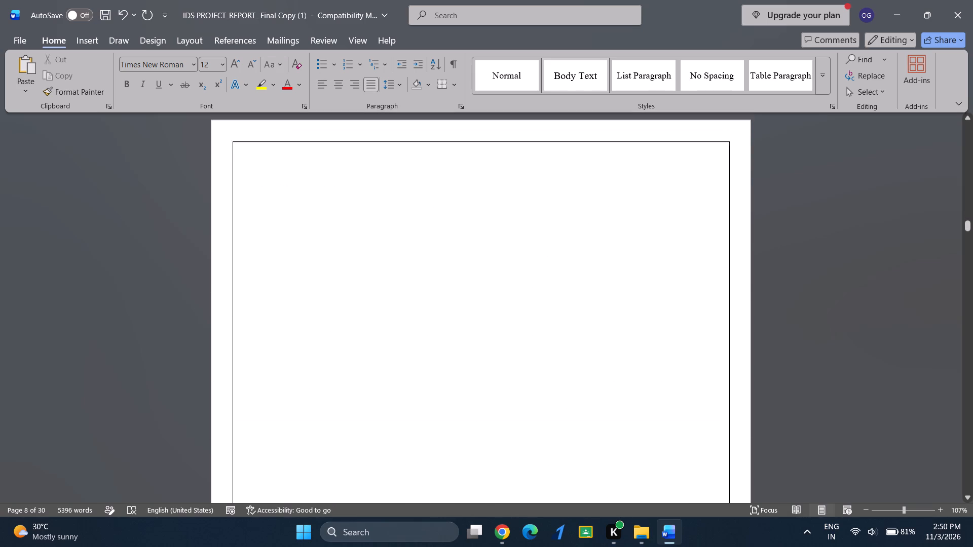
scroll(325, 222, "up", 1)
left_click(379, 224)
key("Delete")
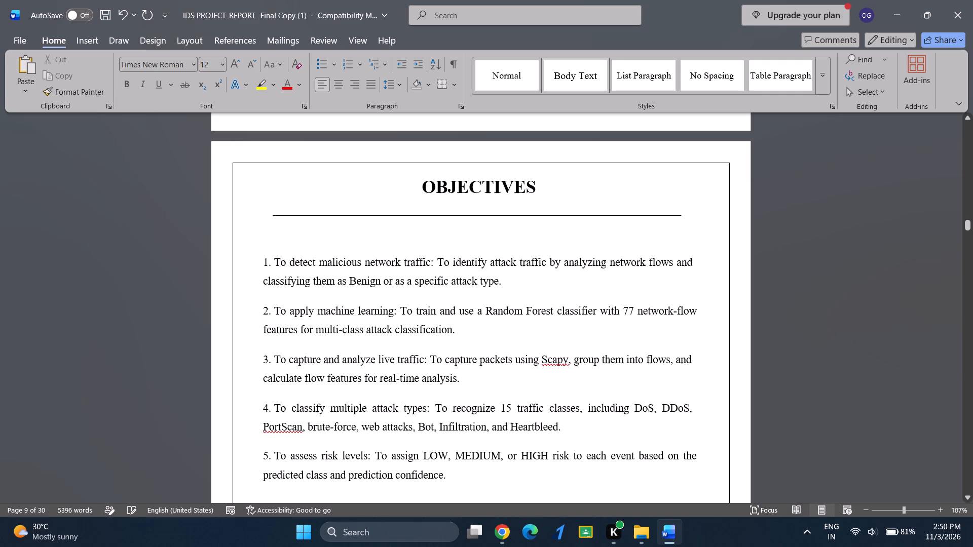
Reduce the OBJECTIVES heading's font size to 16.
left_click_drag(416, 194, 533, 184)
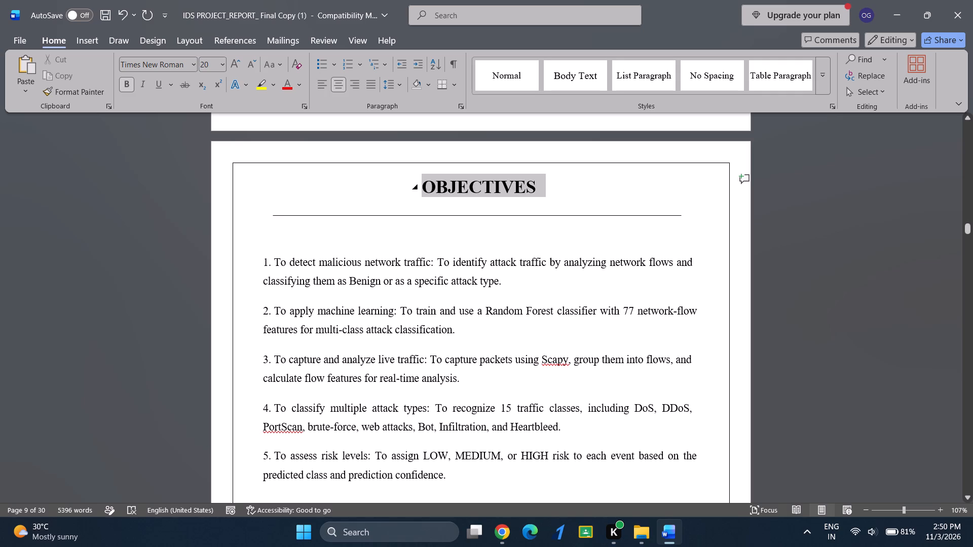
left_click_drag(533, 184, 534, 184)
double_click(255, 63)
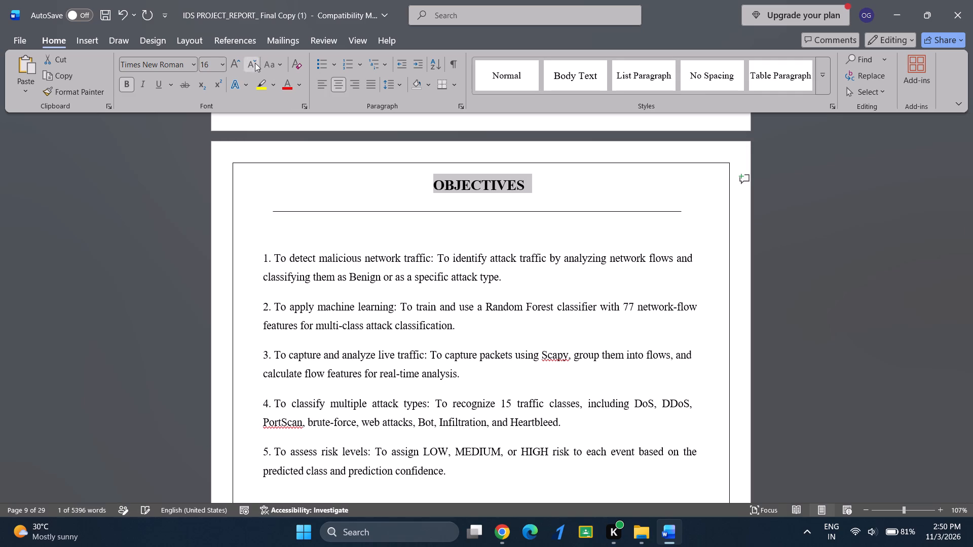
Delete the horizontal line and extra spacing under the OBJECTIVES heading, leaving one blank line above the first objective.
double_click(464, 211)
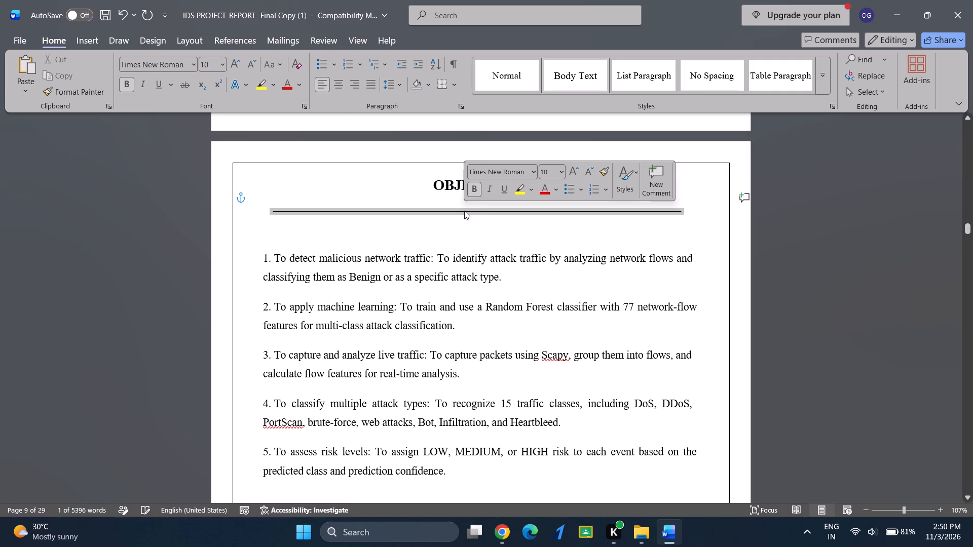
key("BackSpace")
key("BackSpace")
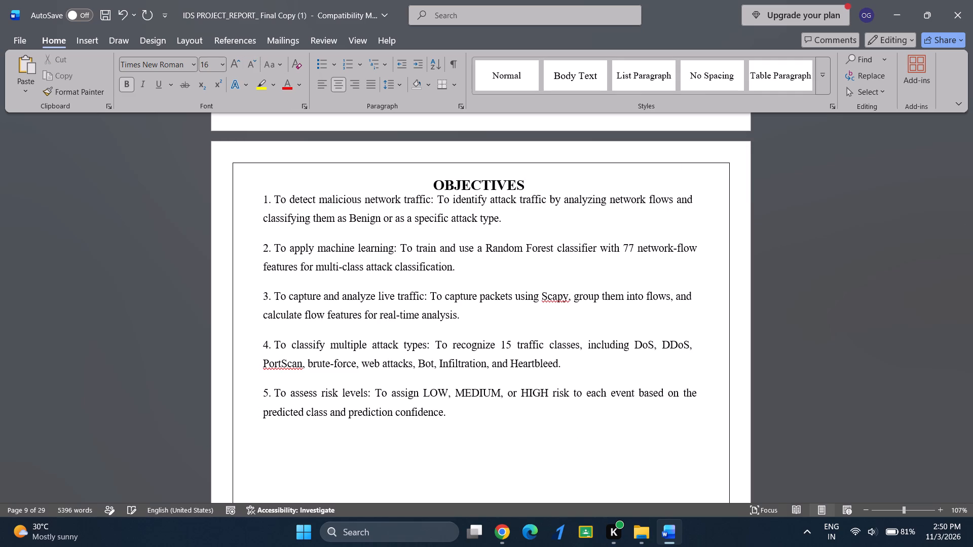
key("Return")
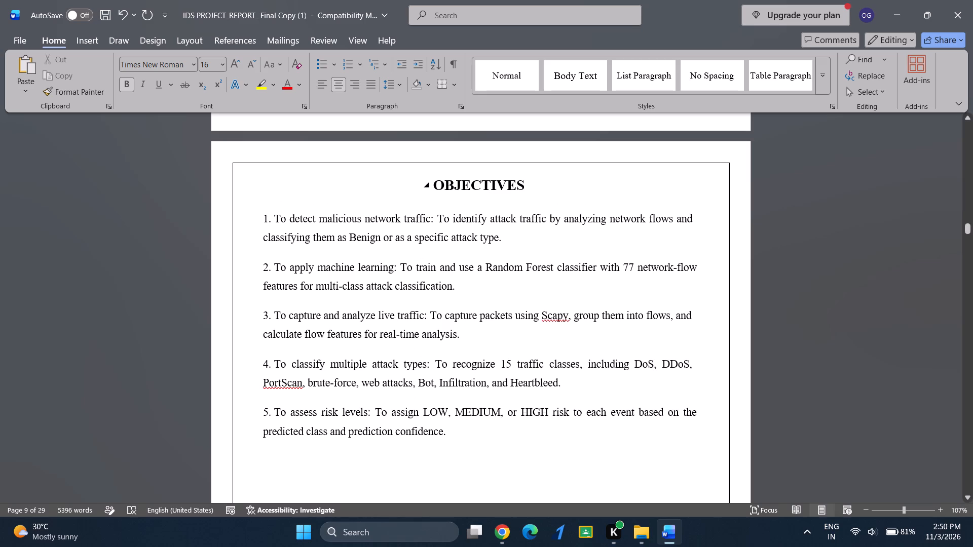
left_click(433, 182)
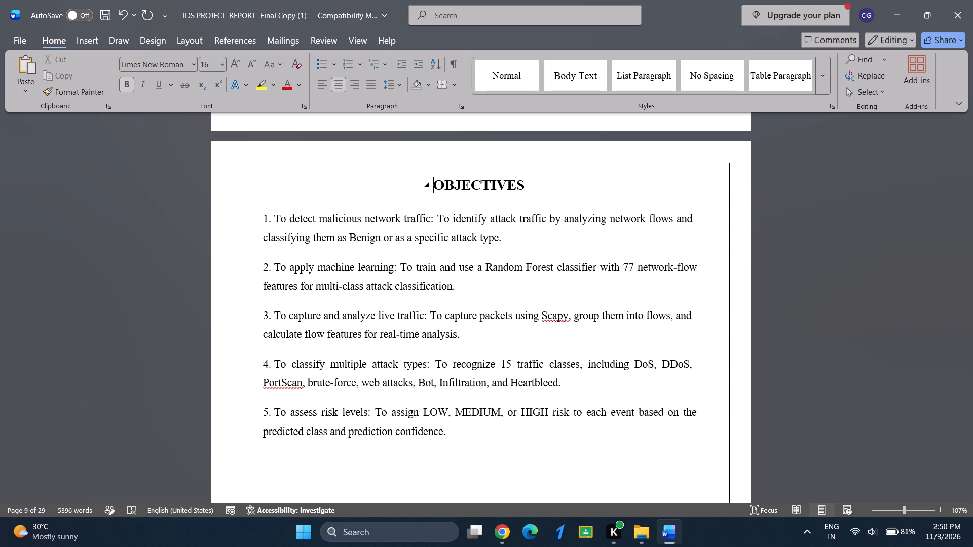
Reduce the SCOPE heading's font size to 16.
scroll(566, 426, "down", 6)
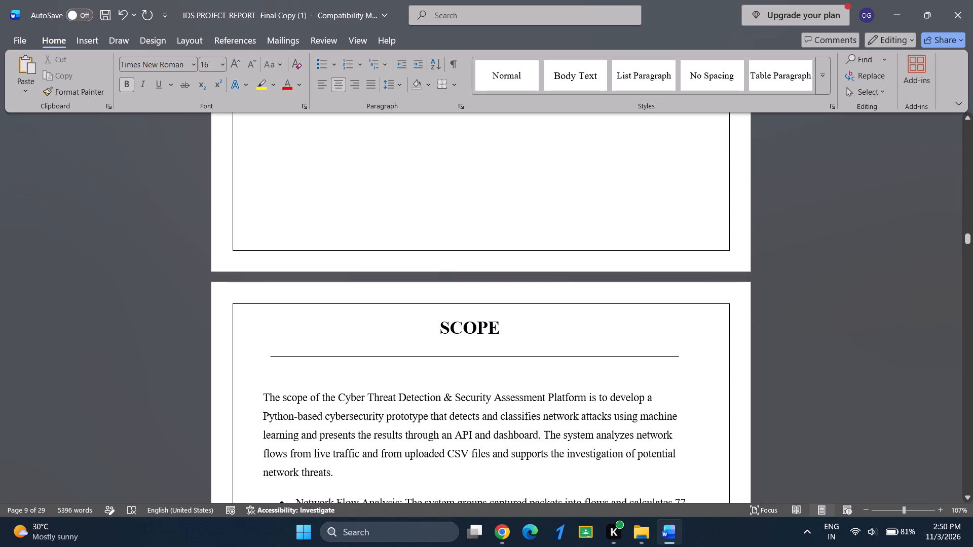
left_click_drag(514, 330, 429, 331)
left_click(250, 56)
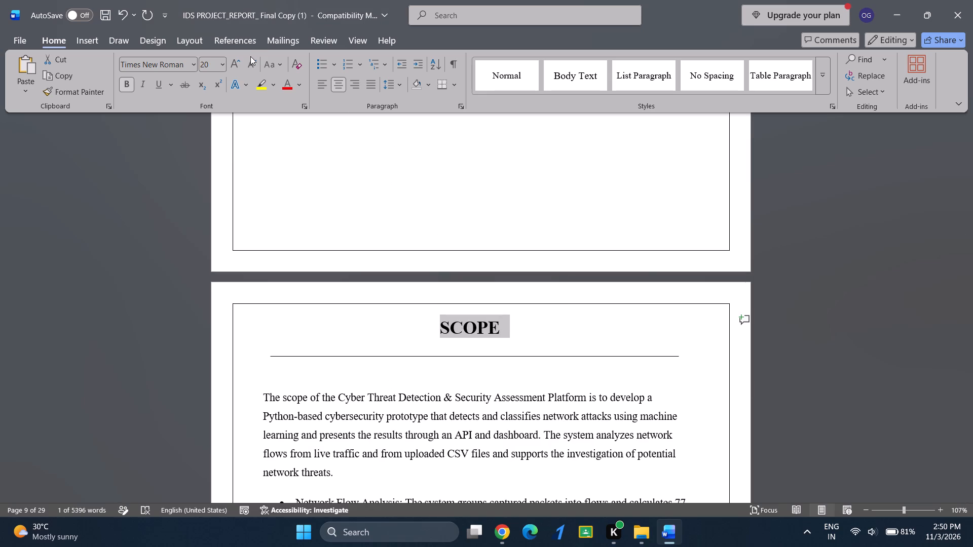
double_click(250, 65)
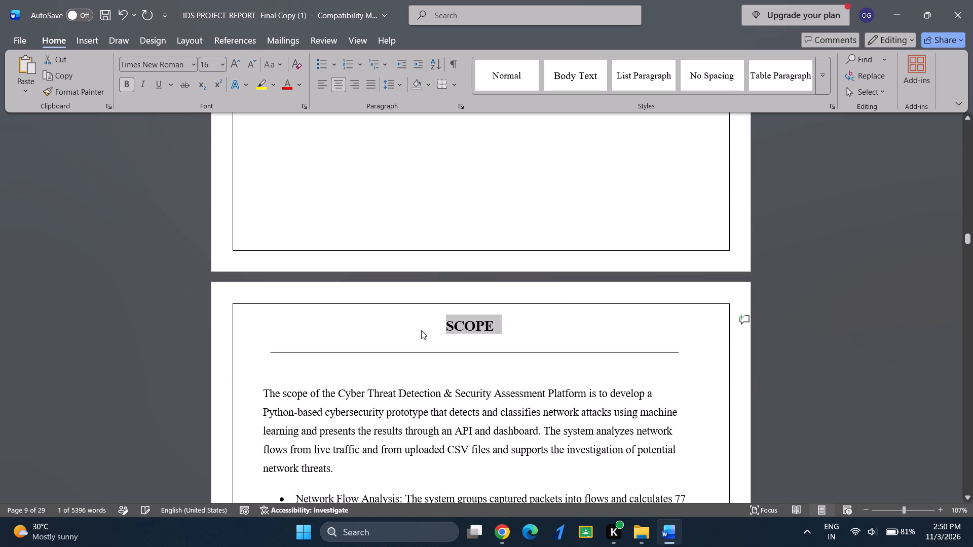
Delete the horizontal line and extra spacing under the SCOPE heading, leaving one blank line above the scope text.
triple_click(440, 354)
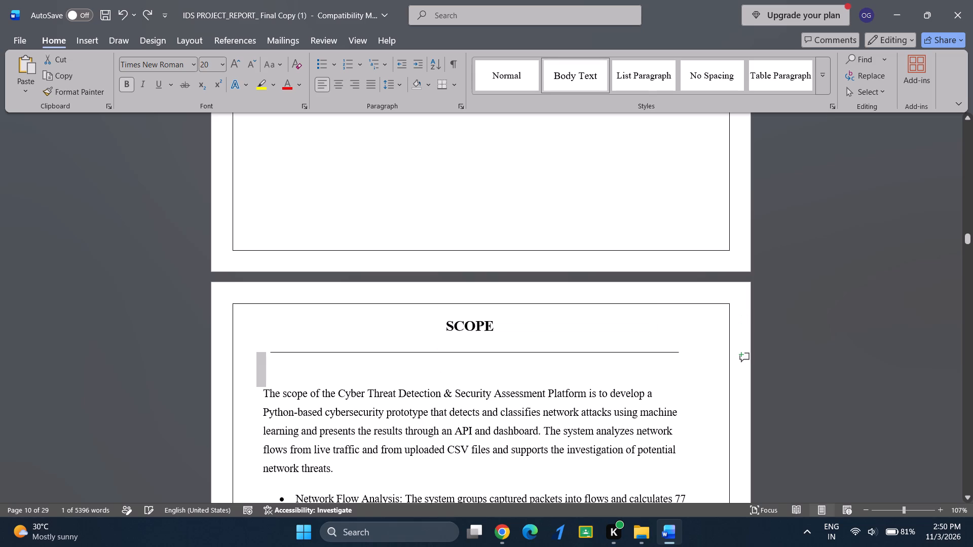
double_click(425, 349)
double_click(436, 355)
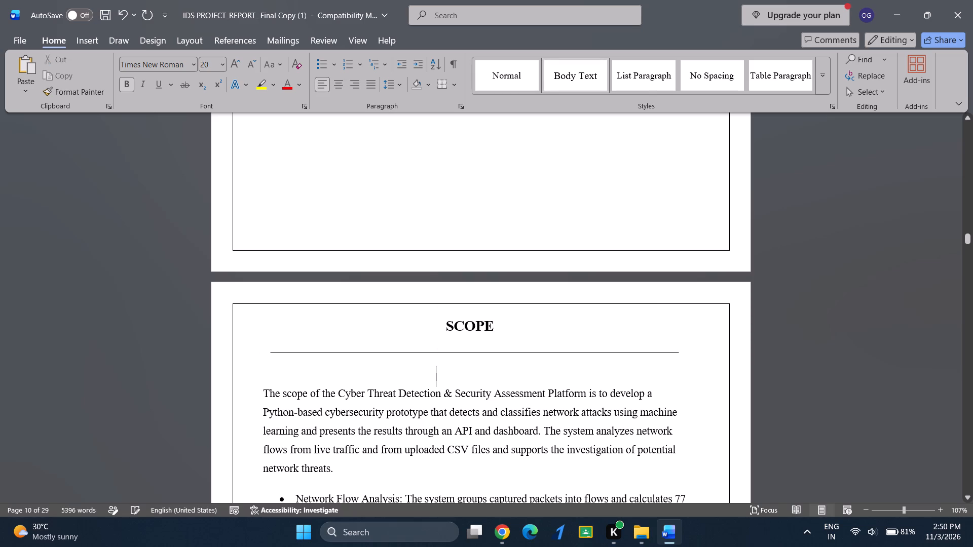
double_click(433, 351)
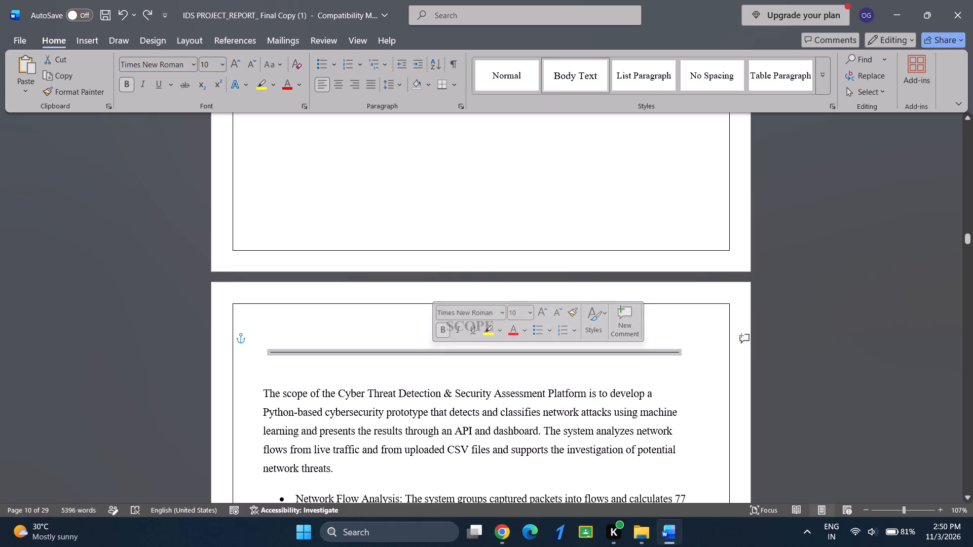
key("BackSpace")
key("BackSpace")
key("Return")
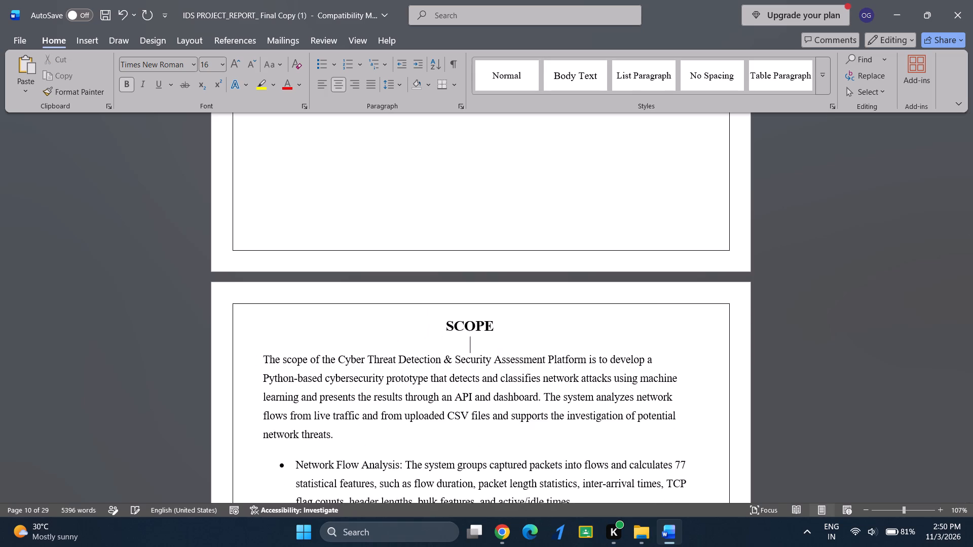
Review the introduction, OBJECTIVES and SCOPE pages, comparing heading sizes, spacing and body text formatting.
scroll(486, 366, "down", 1)
scroll(486, 366, "up", 9)
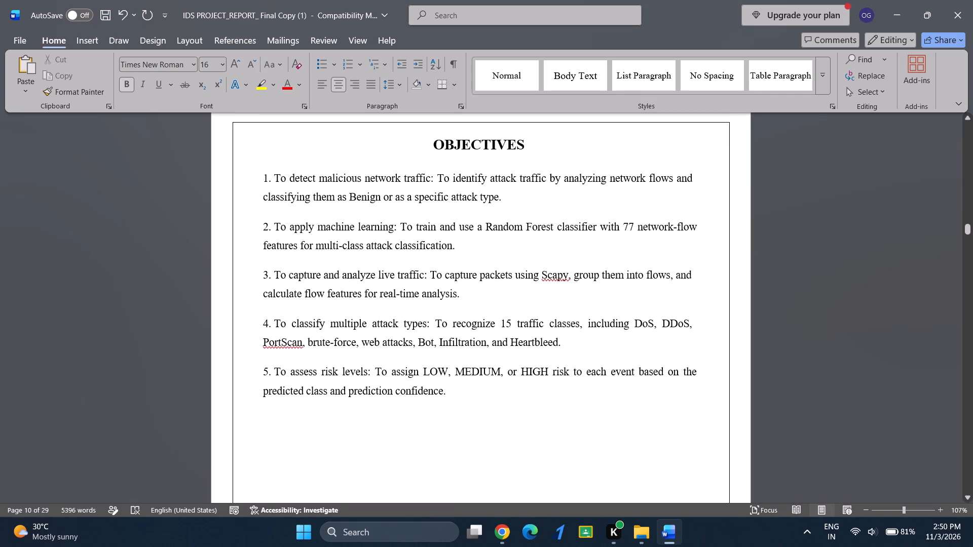
scroll(436, 165, "up", 6)
scroll(436, 165, "down", 1)
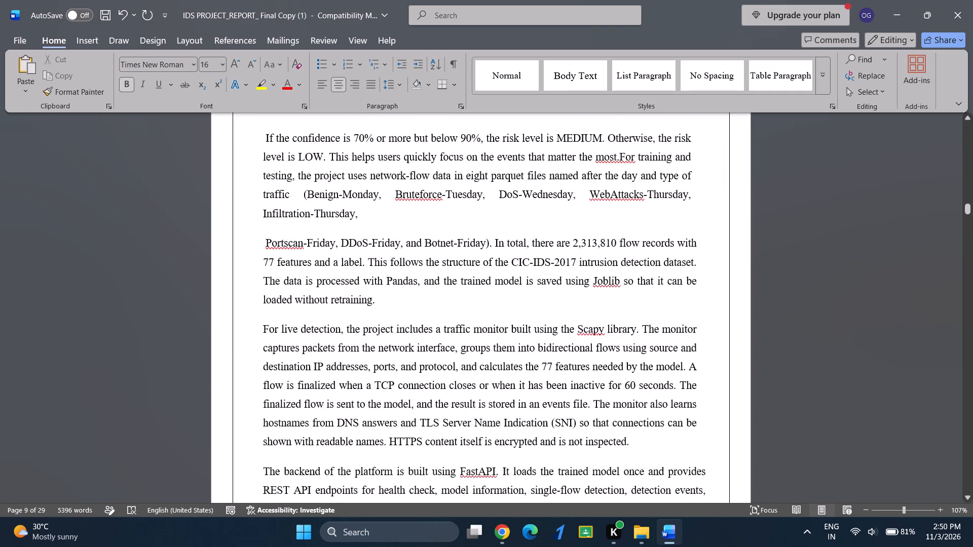
scroll(436, 165, "down", 1)
scroll(436, 165, "up", 1)
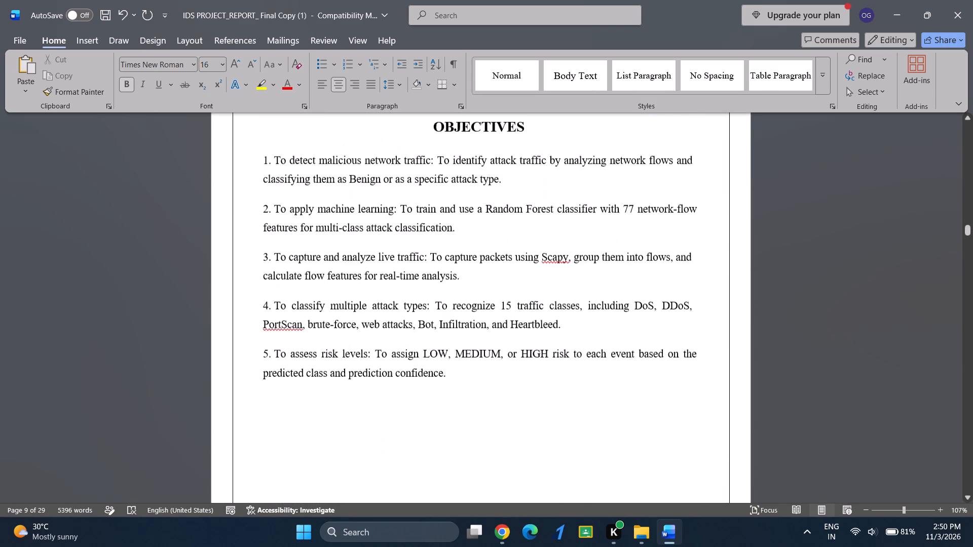
scroll(436, 165, "up", 2)
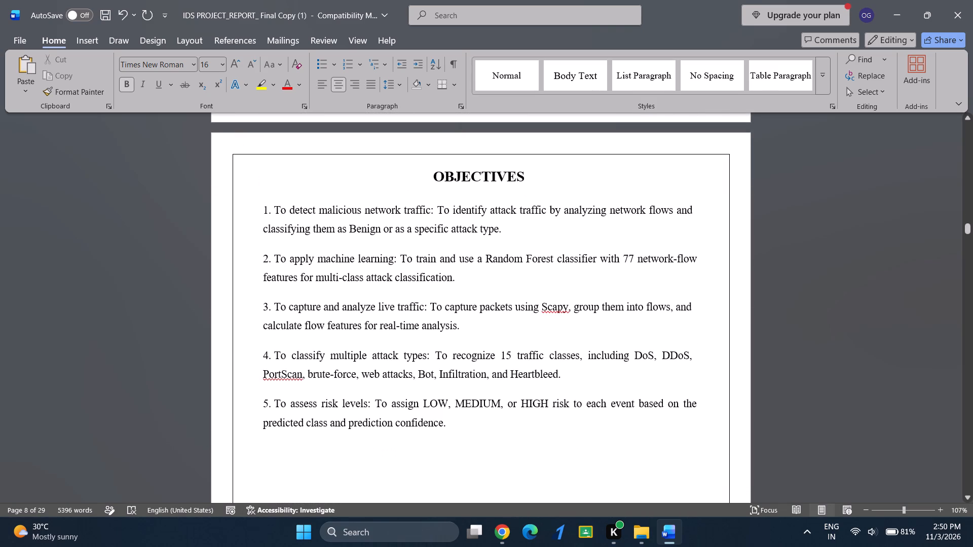
scroll(436, 165, "down", 5)
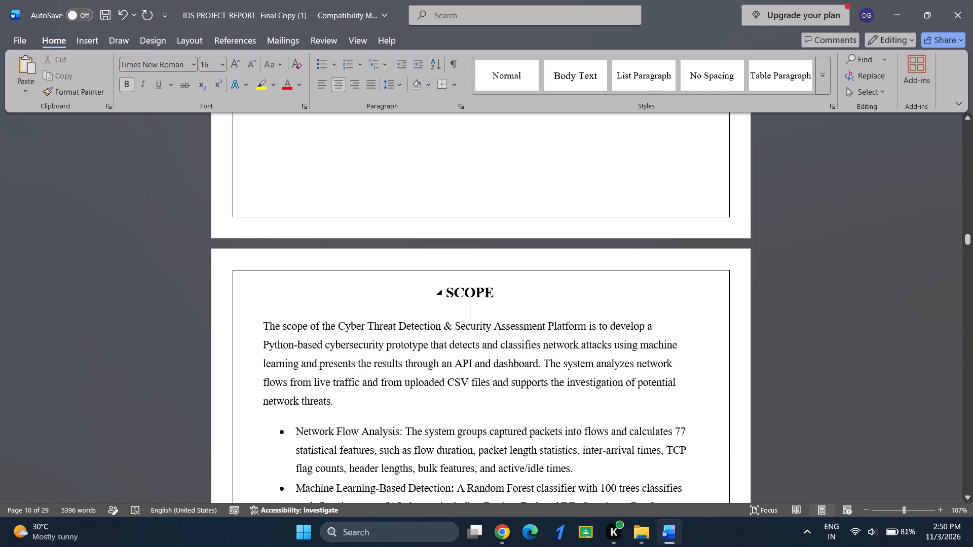
left_click_drag(493, 294, 449, 295)
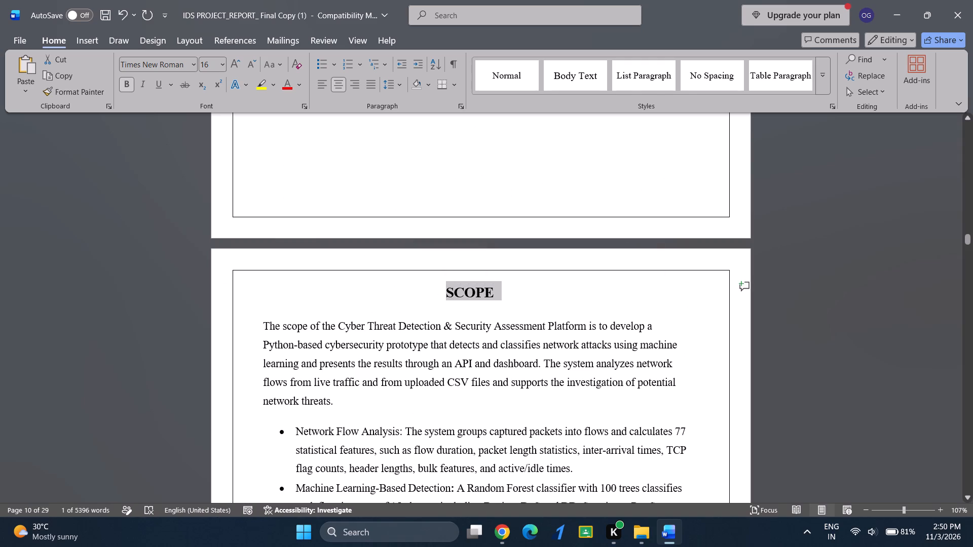
scroll(438, 445, "up", 2)
scroll(426, 312, "up", 3)
scroll(440, 263, "up", 3)
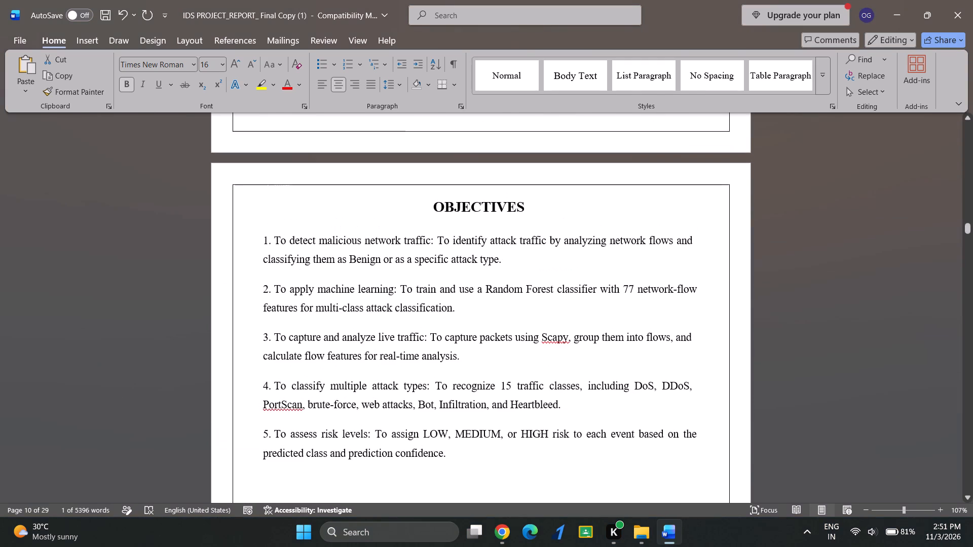
left_click(451, 216)
scroll(463, 311, "down", 4)
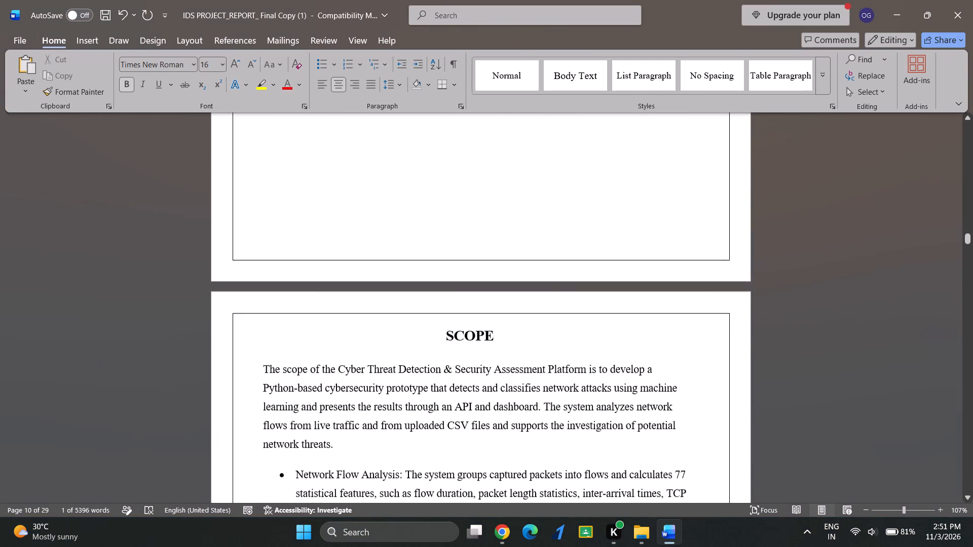
scroll(463, 311, "down", 1)
left_click(351, 266)
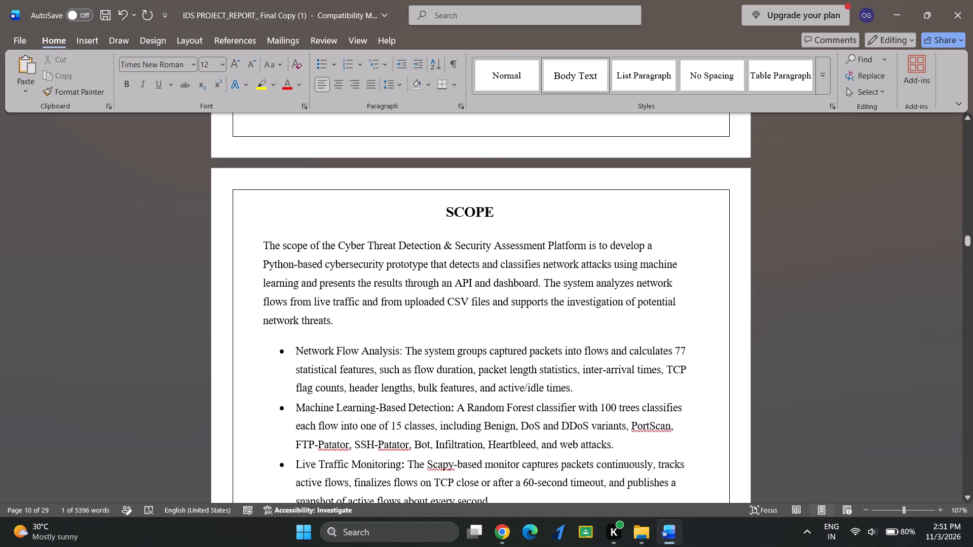
scroll(286, 252, "up", 5)
left_click(362, 214)
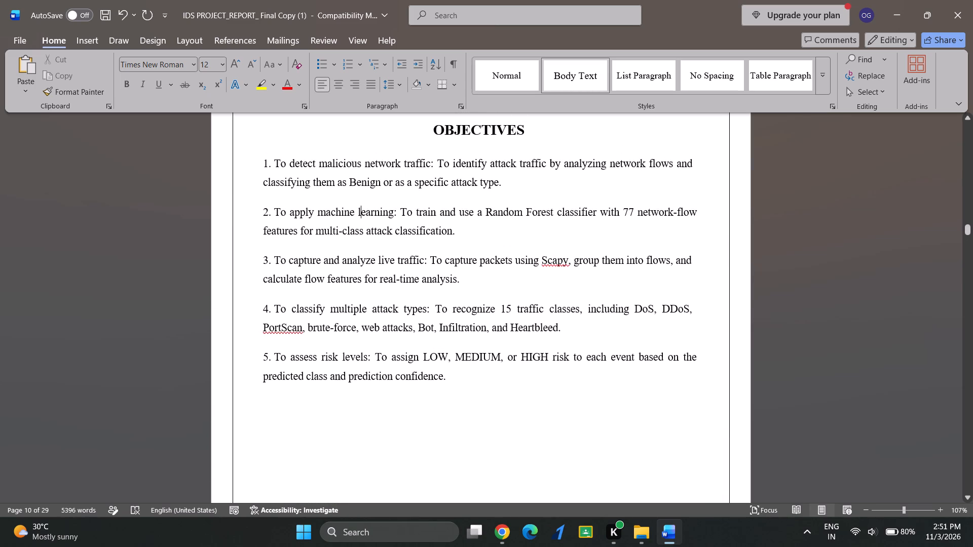
Justify all the SCOPE body text, from the opening paragraph through the bullet list to the closing limitation paragraph.
scroll(455, 347, "down", 3)
scroll(444, 288, "down", 10)
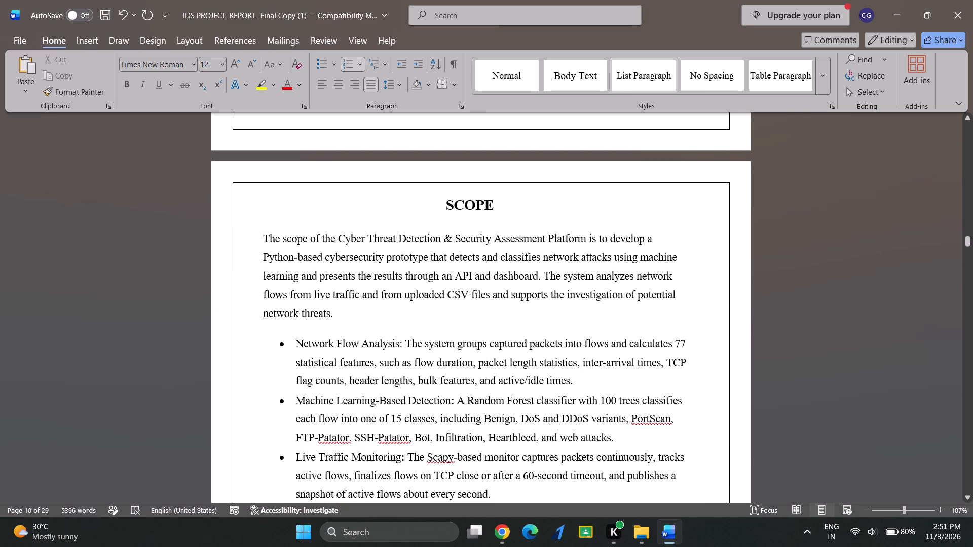
left_click(469, 183)
left_click(464, 233)
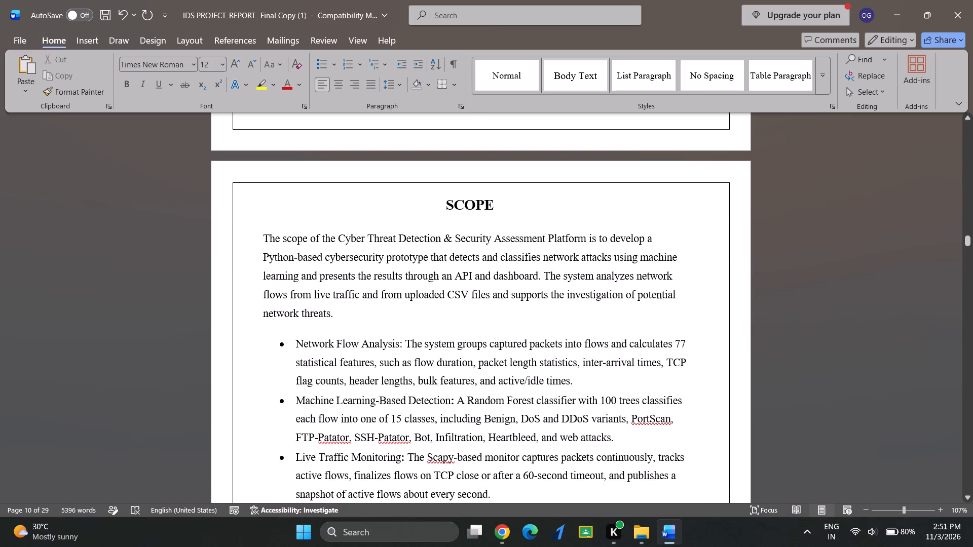
left_click_drag(257, 237, 604, 465)
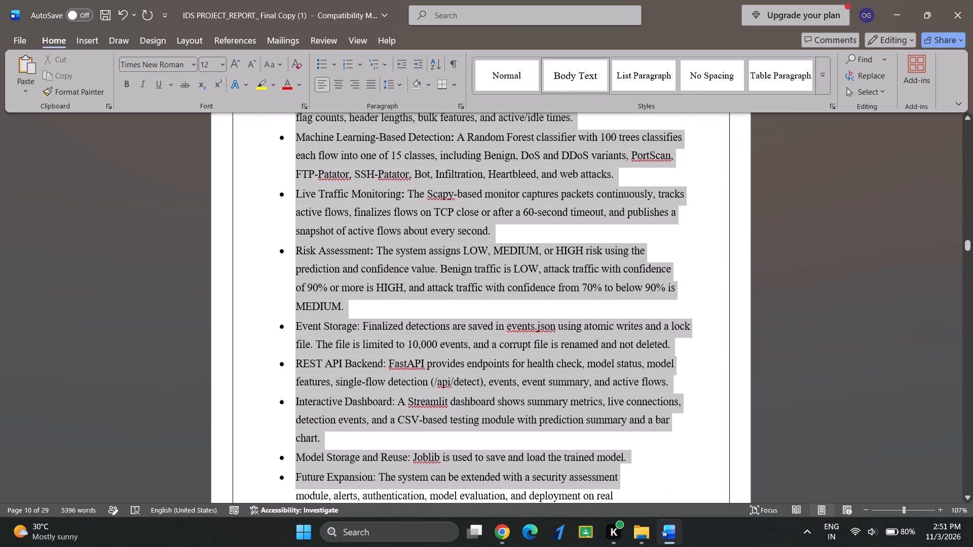
left_click_drag(604, 465, 572, 302)
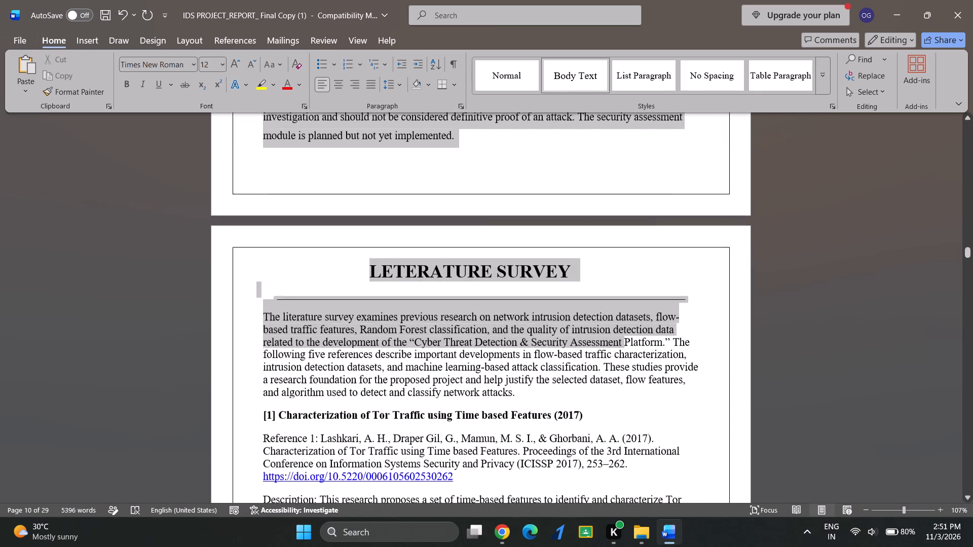
left_click_drag(572, 302, 523, 188)
left_click(370, 77)
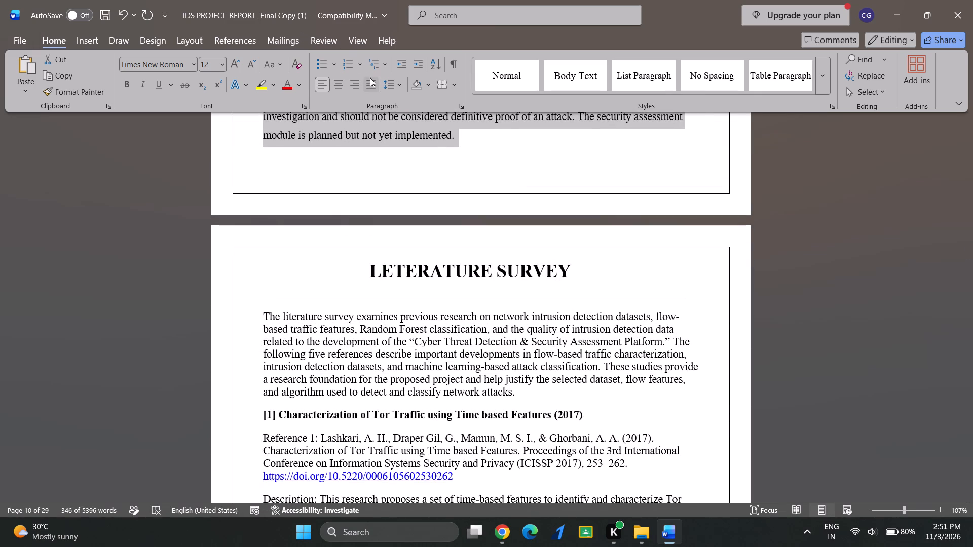
scroll(470, 186, "up", 5)
scroll(470, 186, "down", 1)
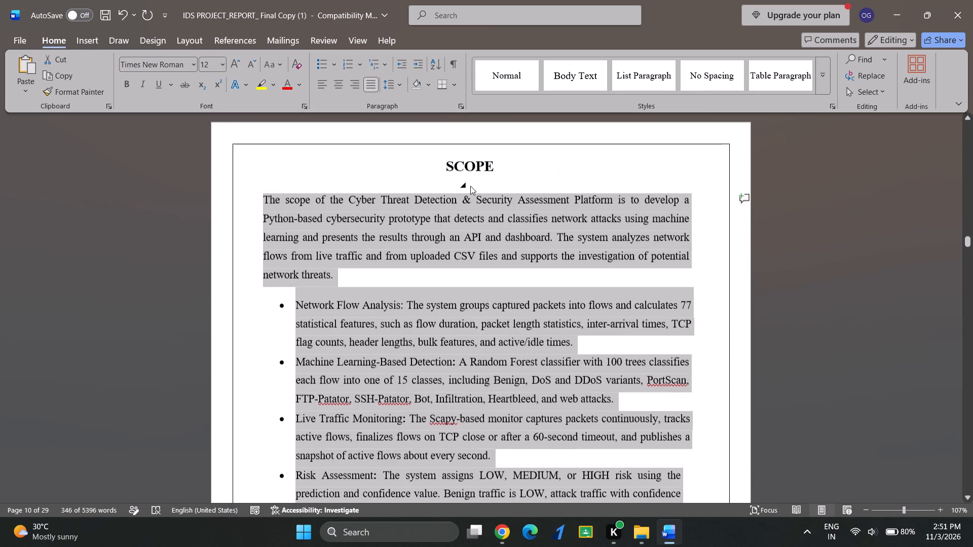
Reduce the LETERATURE SURVEY heading's font size to 16.
scroll(470, 186, "down", 4)
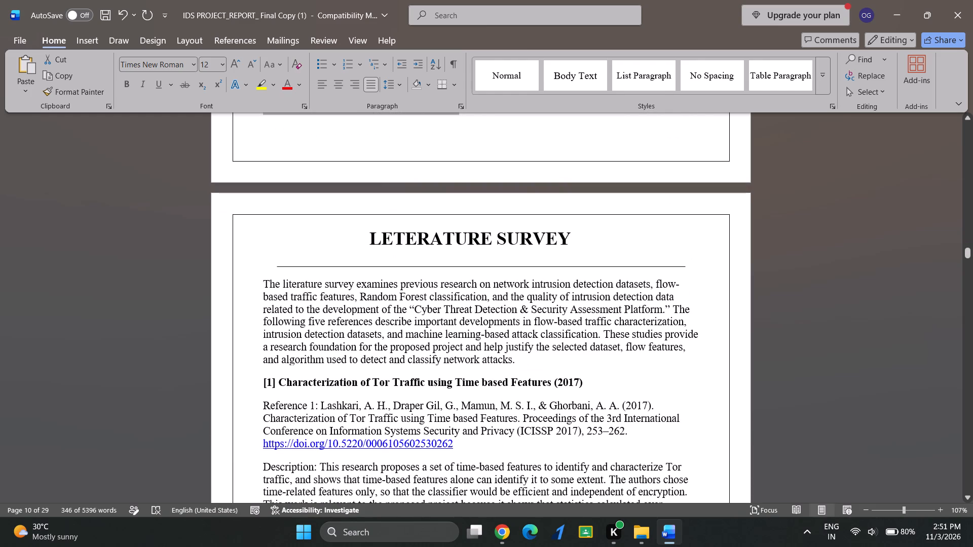
left_click(460, 238)
left_click_drag(582, 226, 370, 228)
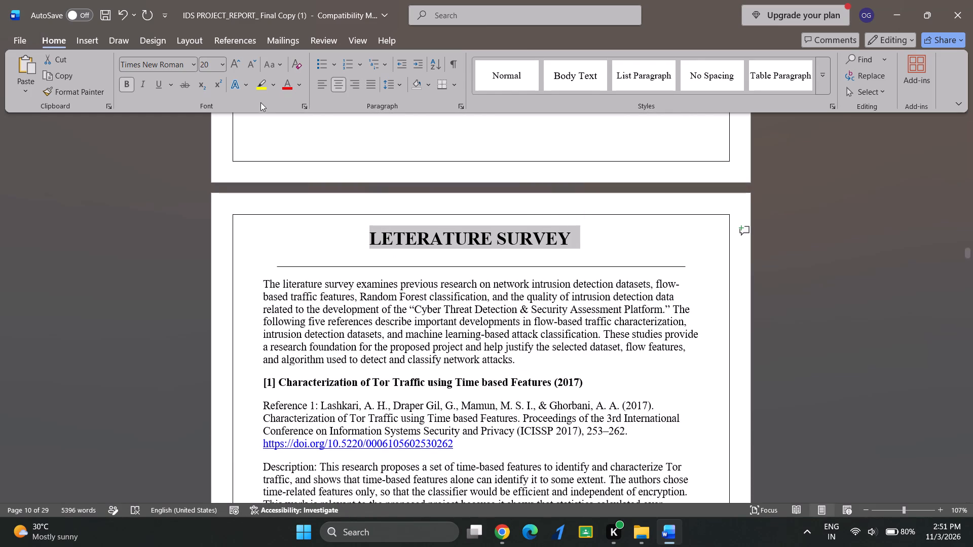
double_click(249, 62)
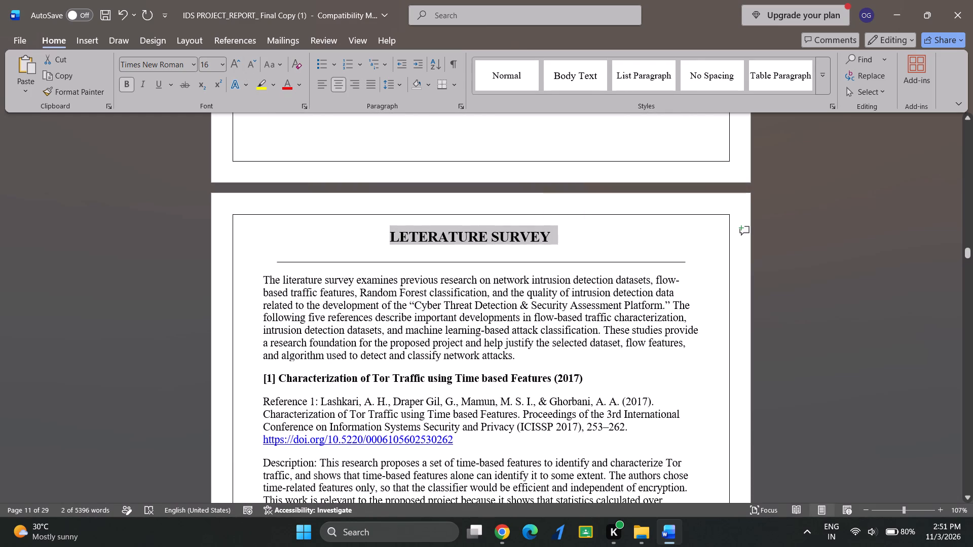
Delete the horizontal line and the empty line under the LETERATURE SURVEY heading.
double_click(466, 262)
key("BackSpace")
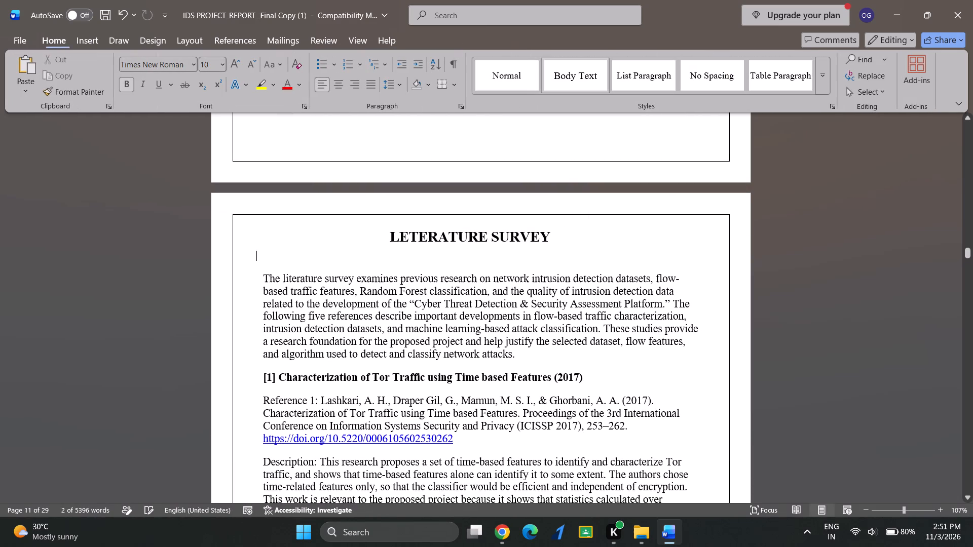
key("BackSpace")
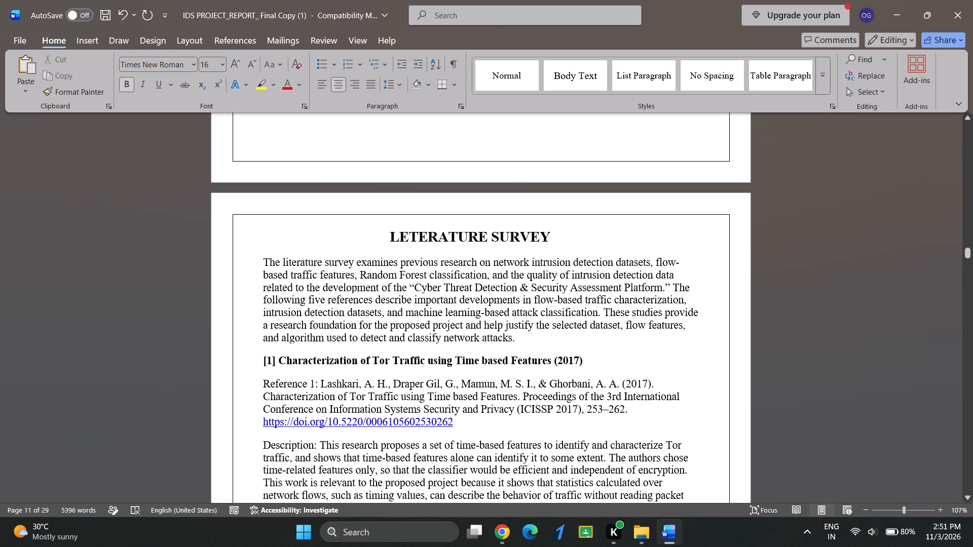
Justify all the literature survey text, from the introductory paragraph through the description and source line of reference 5.
left_click_drag(257, 259, 604, 523)
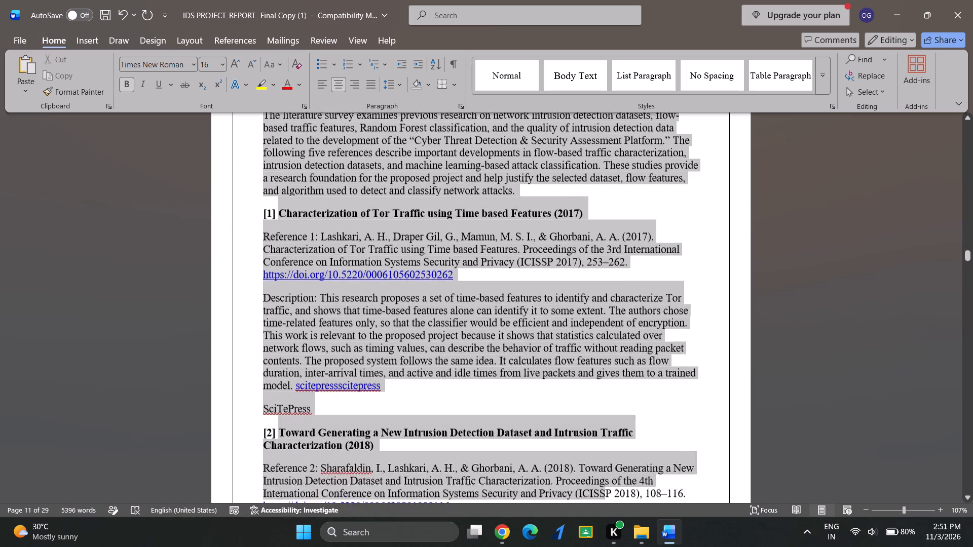
left_click_drag(604, 523, 600, 528)
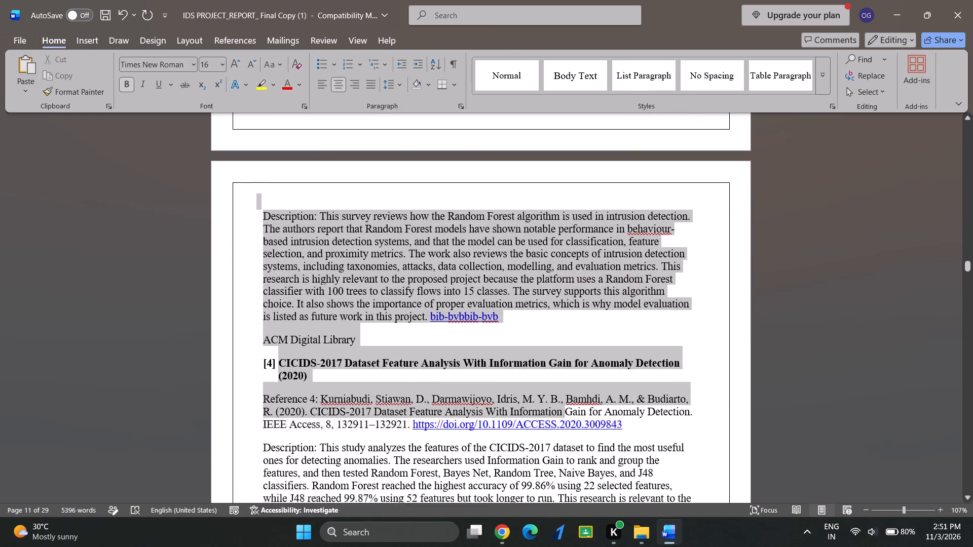
left_click_drag(600, 528, 562, 471)
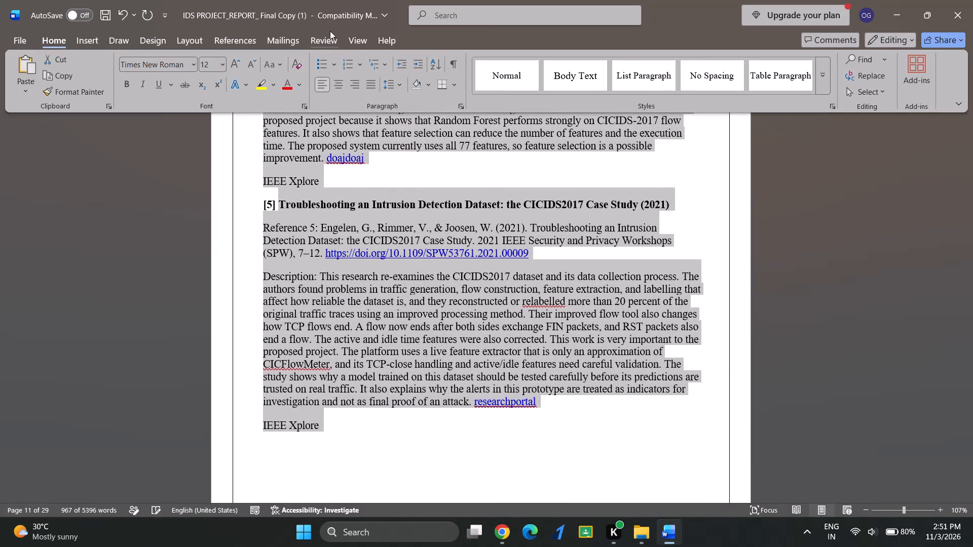
left_click(367, 86)
scroll(528, 269, "up", 1)
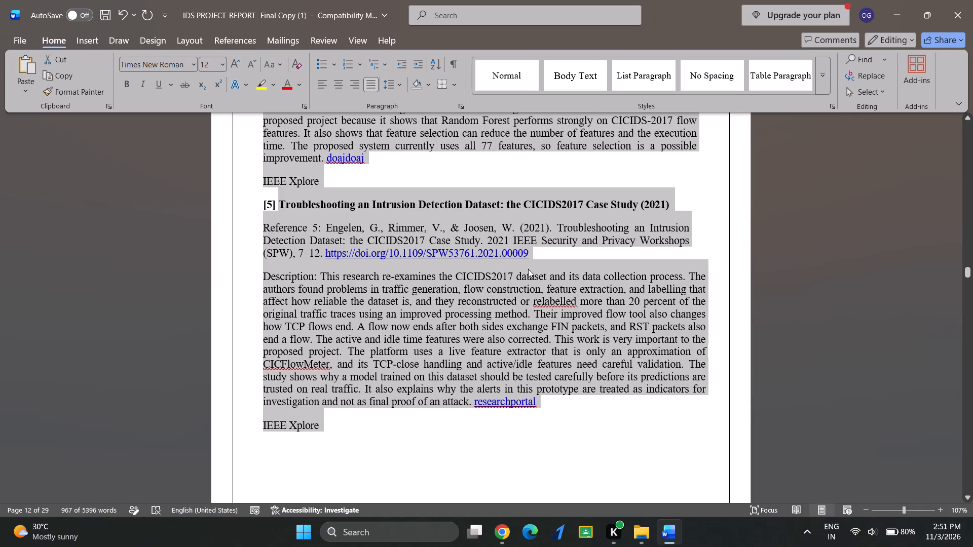
scroll(528, 269, "up", 7)
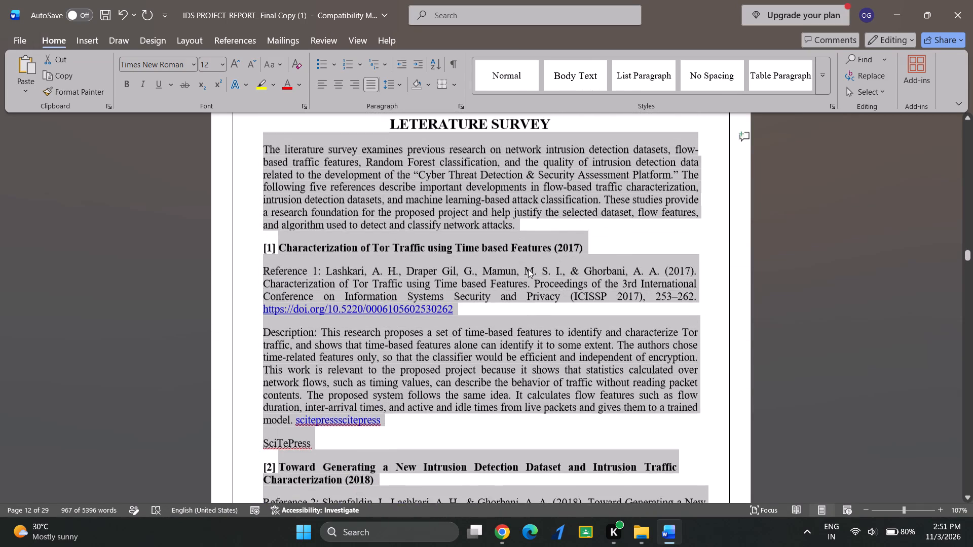
scroll(528, 269, "up", 1)
left_click(521, 223)
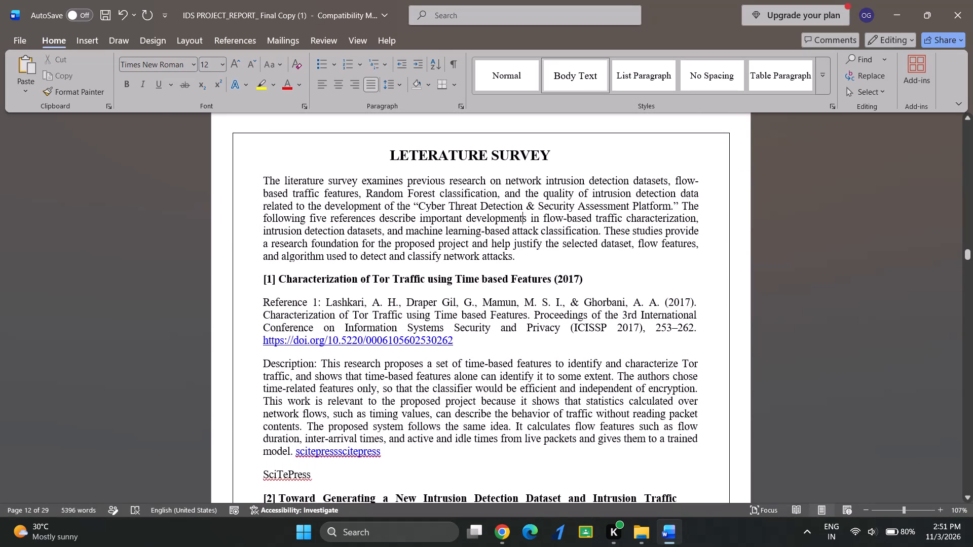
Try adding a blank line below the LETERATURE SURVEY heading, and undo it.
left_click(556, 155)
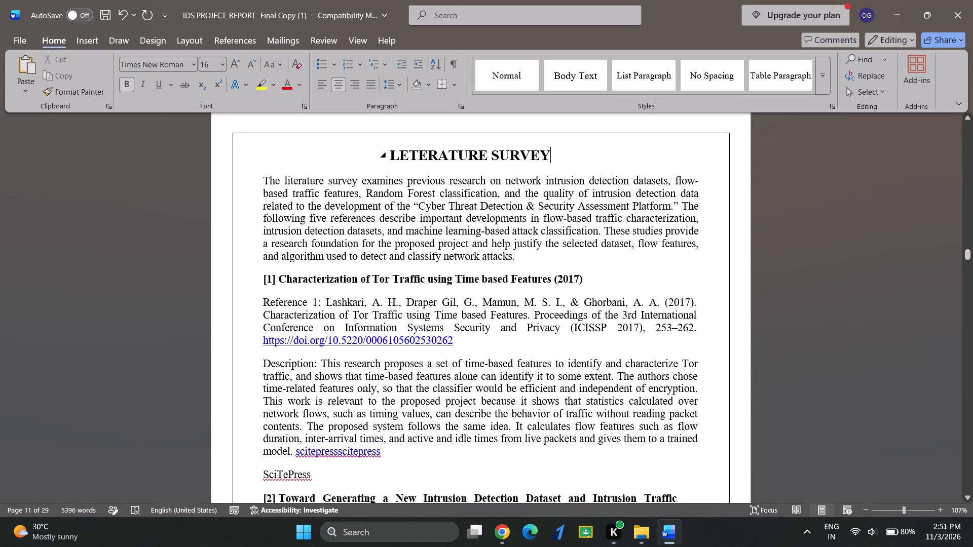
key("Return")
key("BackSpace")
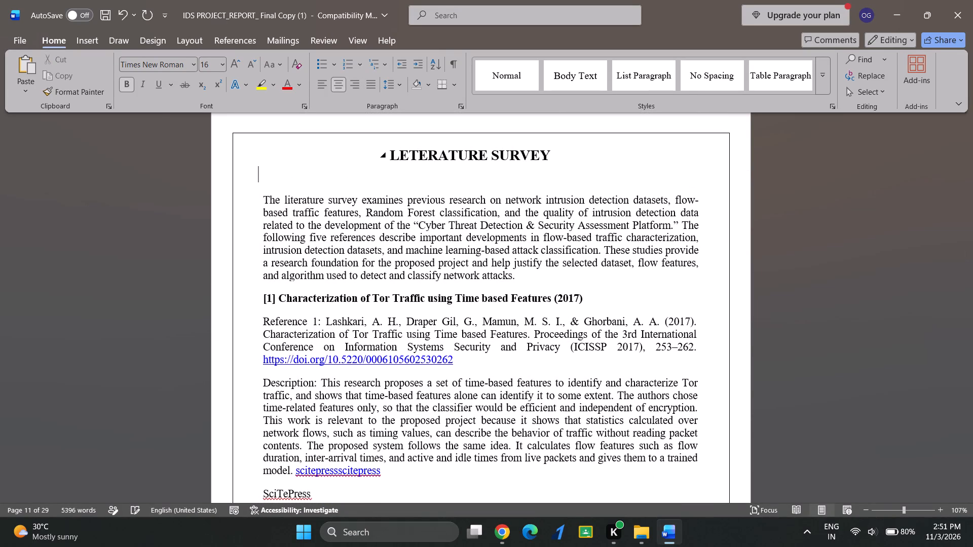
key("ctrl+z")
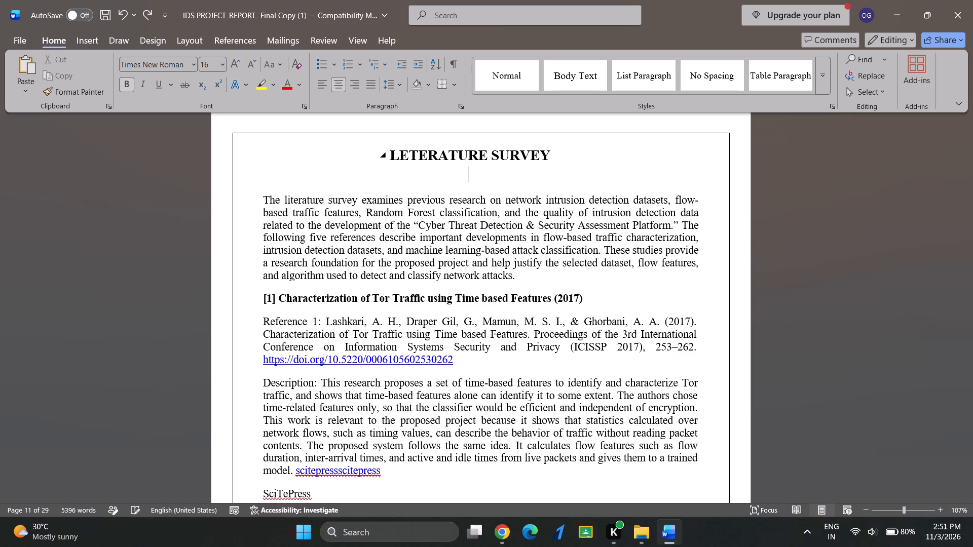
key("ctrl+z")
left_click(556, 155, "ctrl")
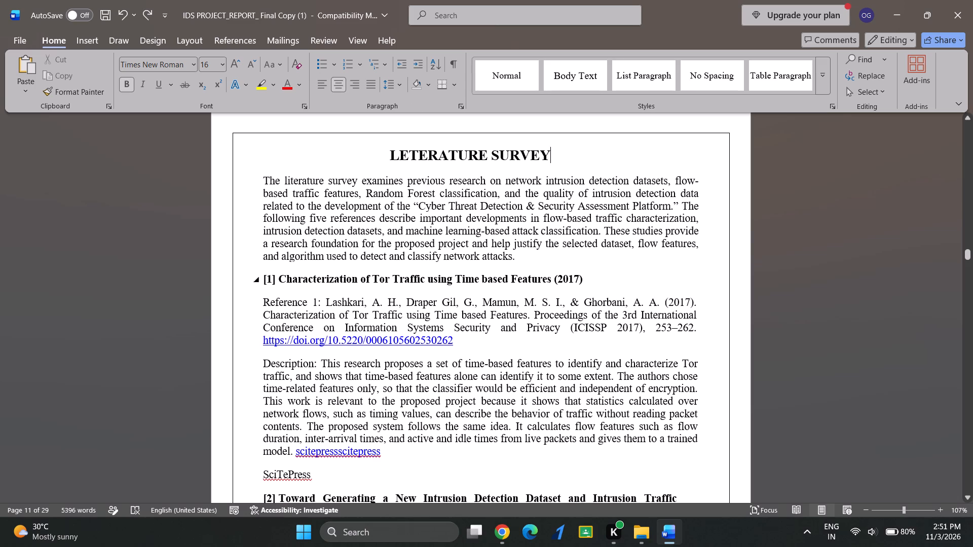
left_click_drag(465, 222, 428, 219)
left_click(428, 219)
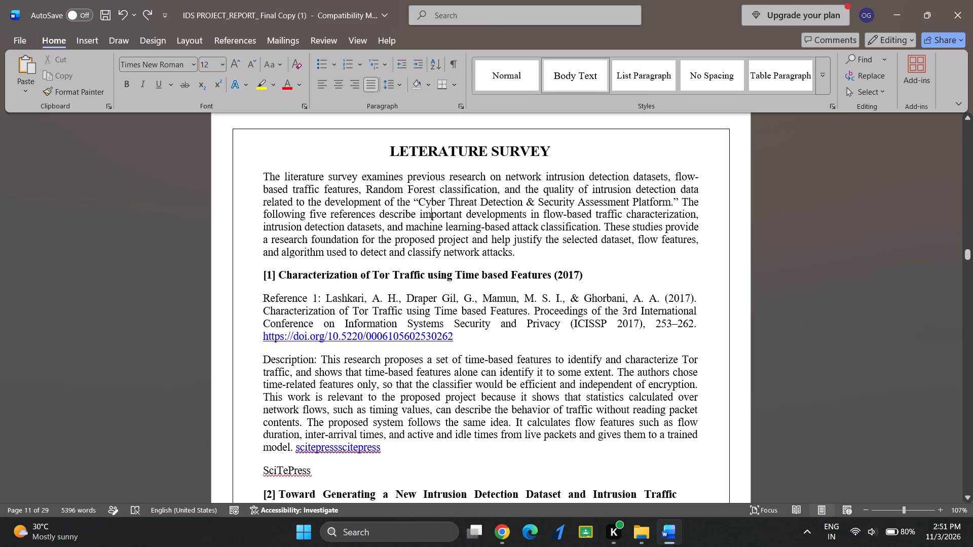
Correct the misspelled LETERATURE SURVEY heading to LITERATURE SURVEY.
left_click(412, 150)
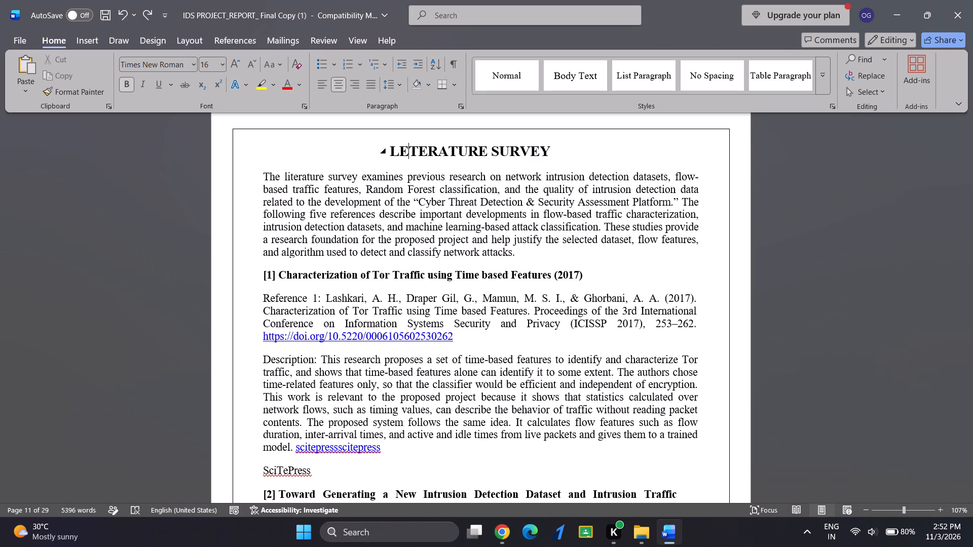
key("BackSpace")
key("i")
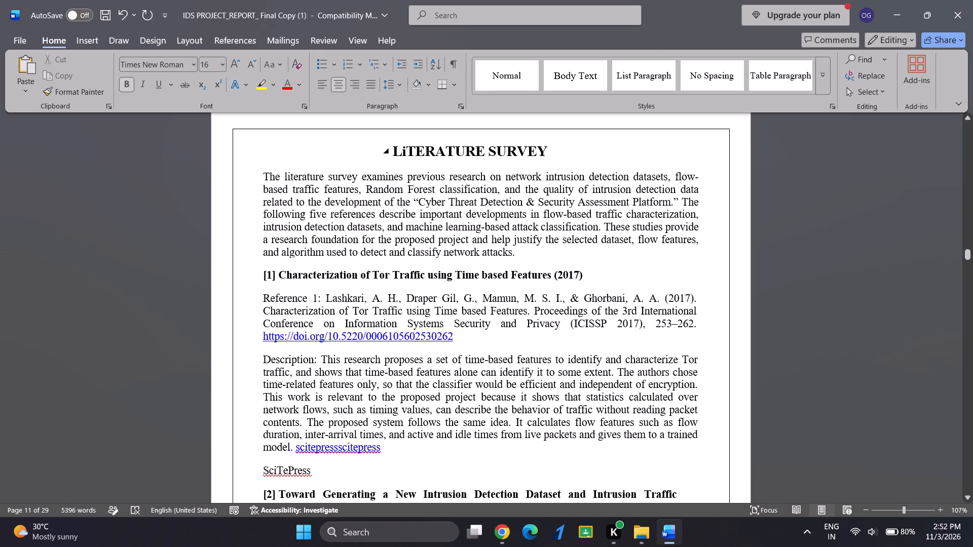
key("BackSpace")
key("shift+i")
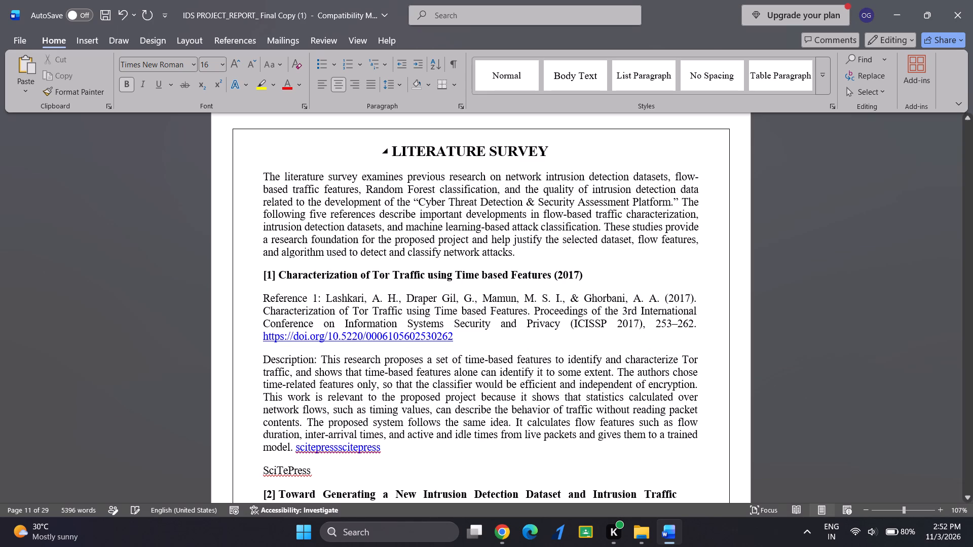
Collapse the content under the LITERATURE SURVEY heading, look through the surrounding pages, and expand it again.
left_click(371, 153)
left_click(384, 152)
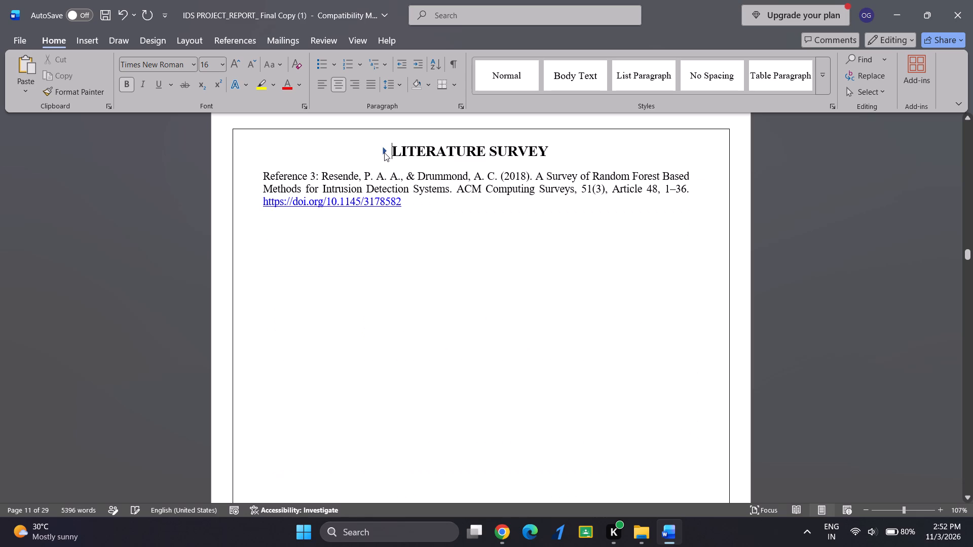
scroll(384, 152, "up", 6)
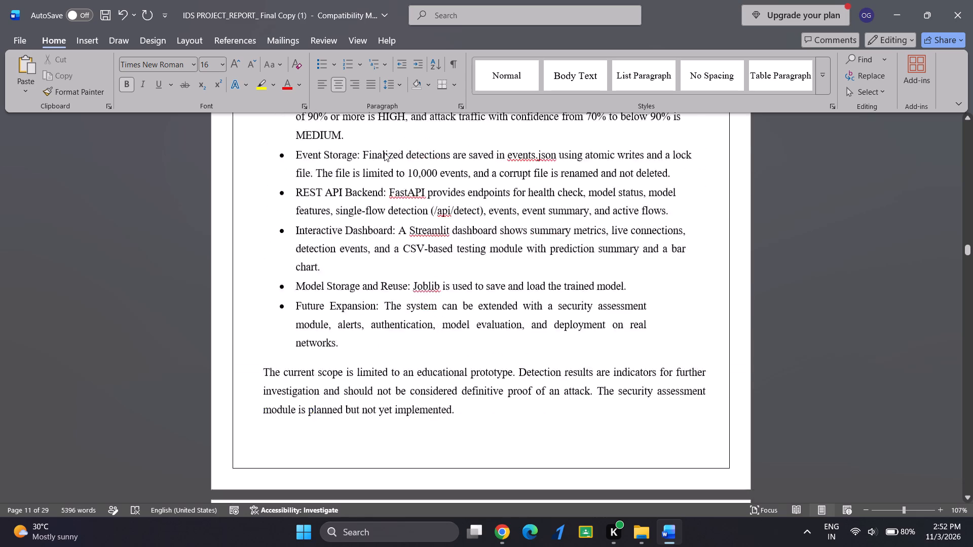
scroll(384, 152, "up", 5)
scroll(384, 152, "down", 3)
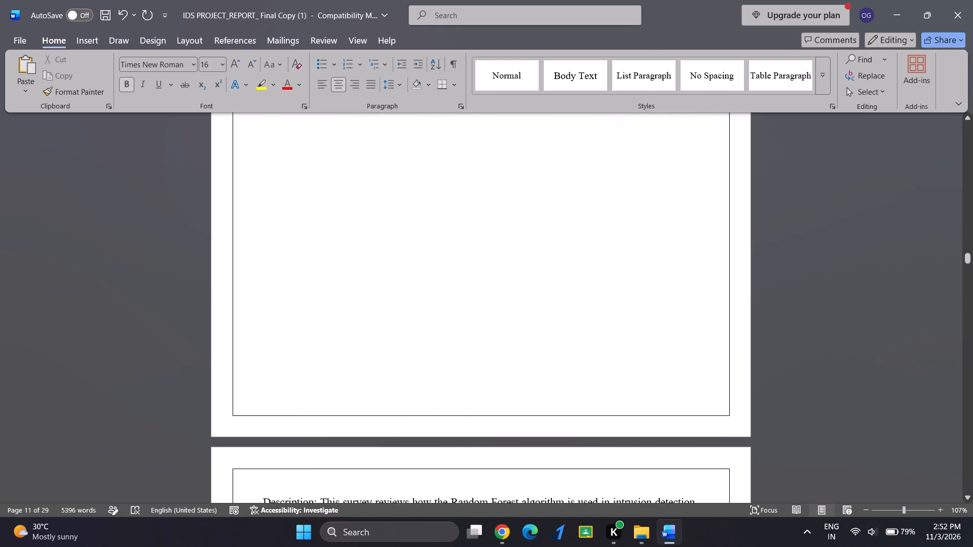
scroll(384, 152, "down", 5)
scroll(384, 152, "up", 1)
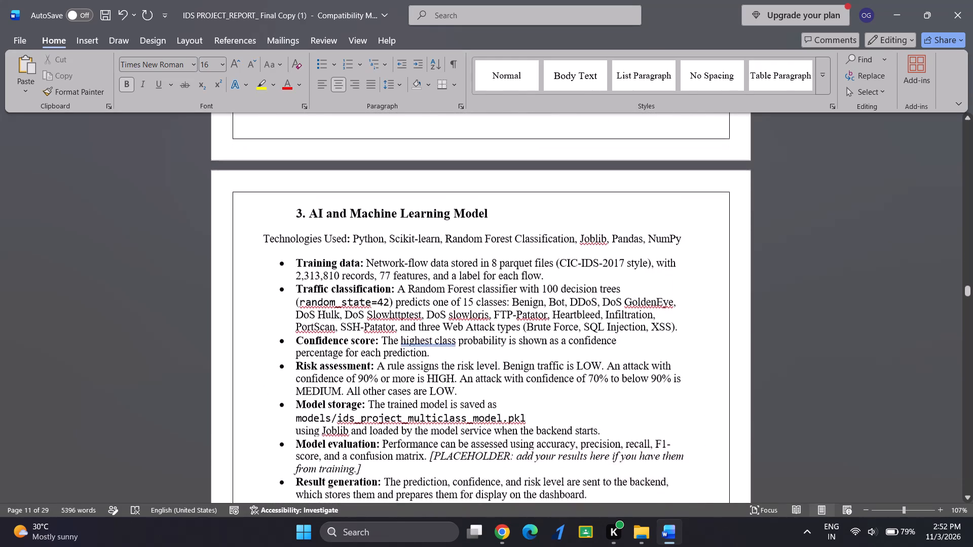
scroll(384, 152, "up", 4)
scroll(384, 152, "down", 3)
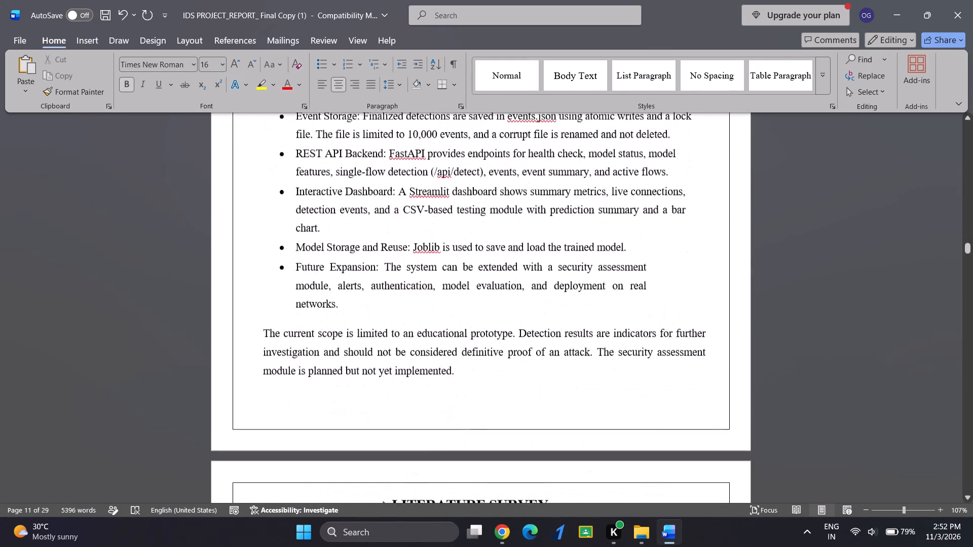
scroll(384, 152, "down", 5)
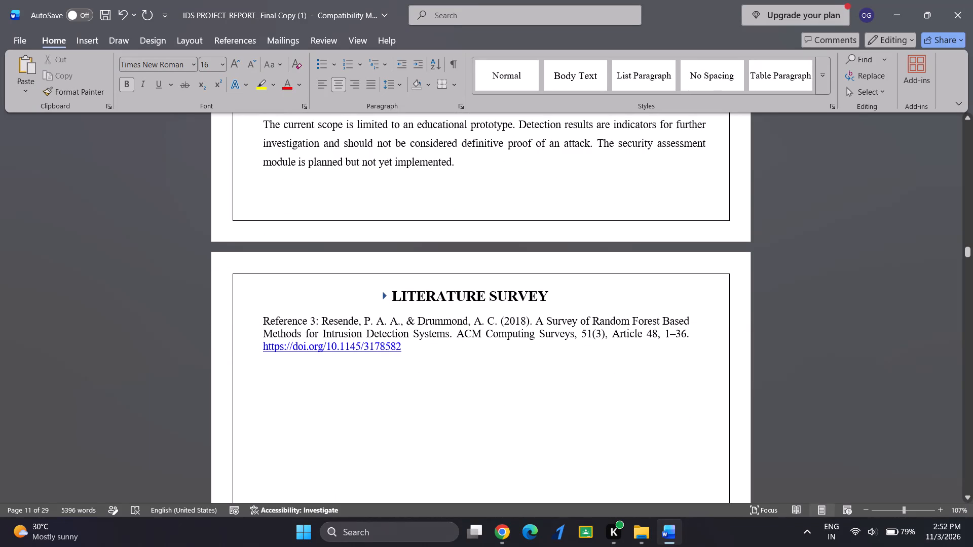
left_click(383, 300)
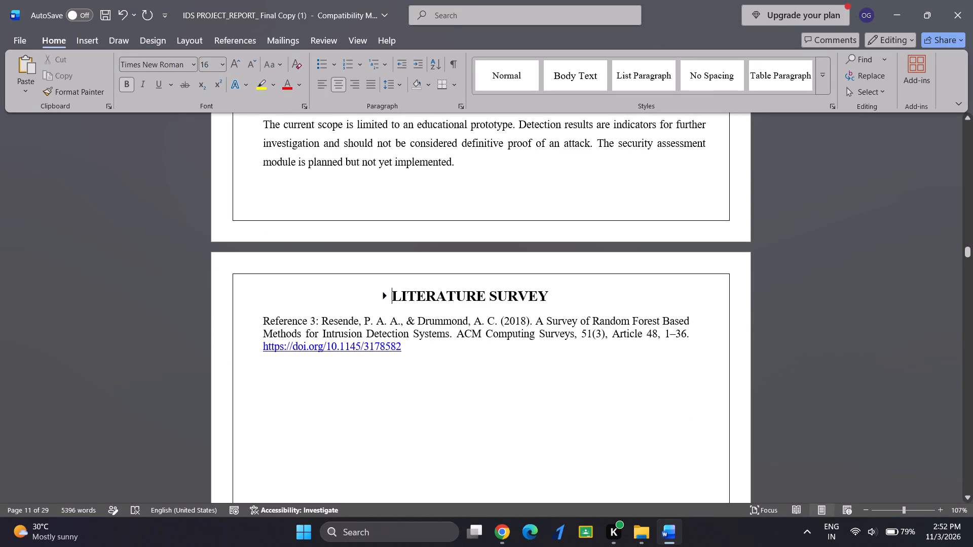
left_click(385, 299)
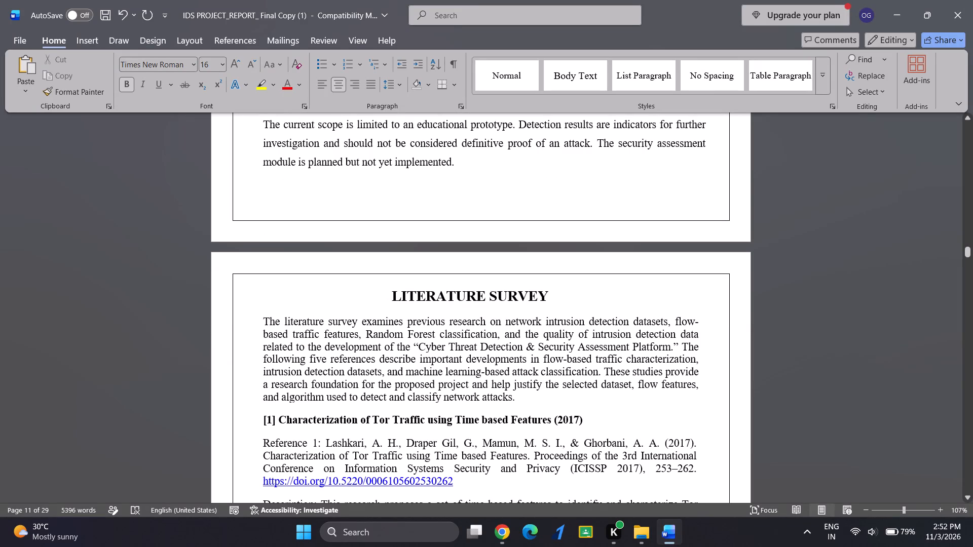
Add the prefix "CHAPTER 3 : " to the start of the LITERATURE SURVEY heading.
left_click(549, 296)
scroll(549, 304, "left", 1)
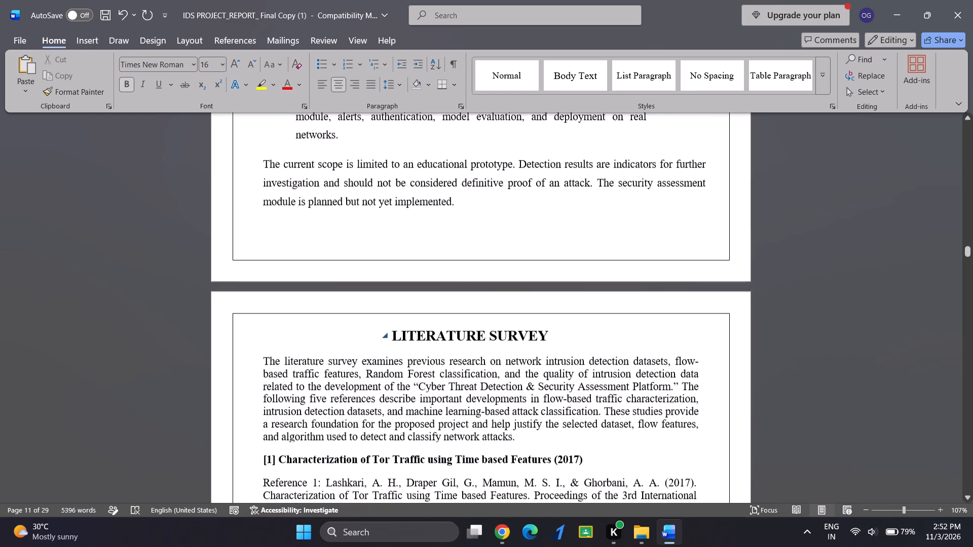
left_click(382, 333)
left_click(382, 333)
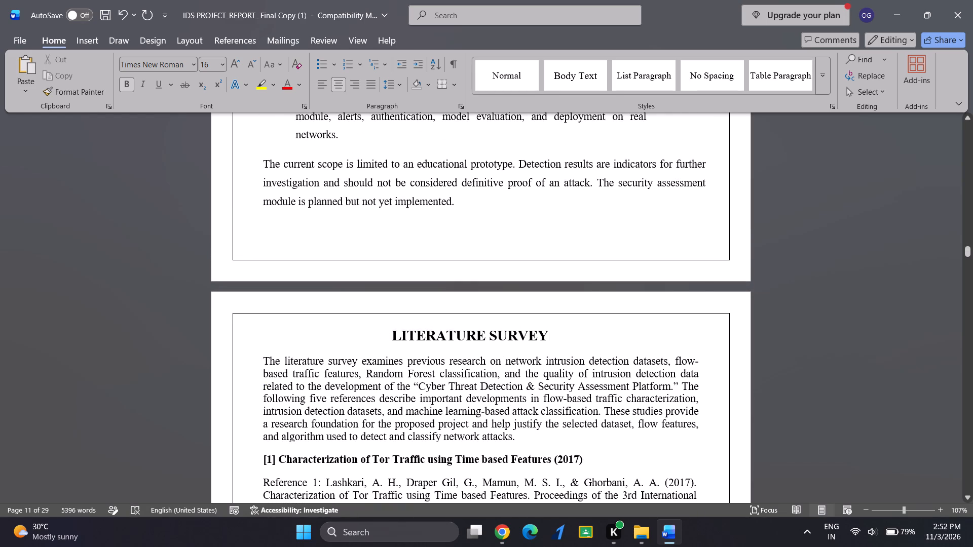
left_click(364, 335)
type("CHAP")
type("TER")
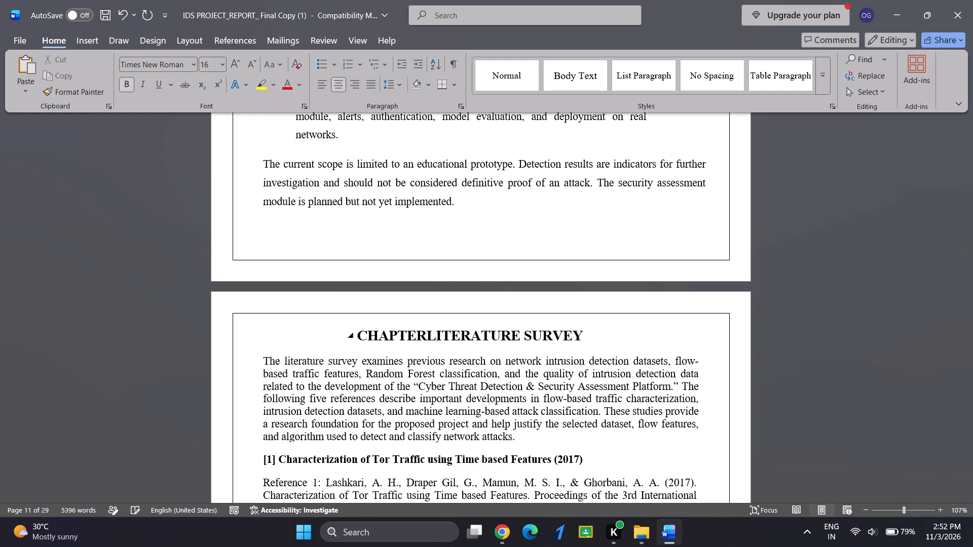
key("space")
type("3")
key("space")
type(":")
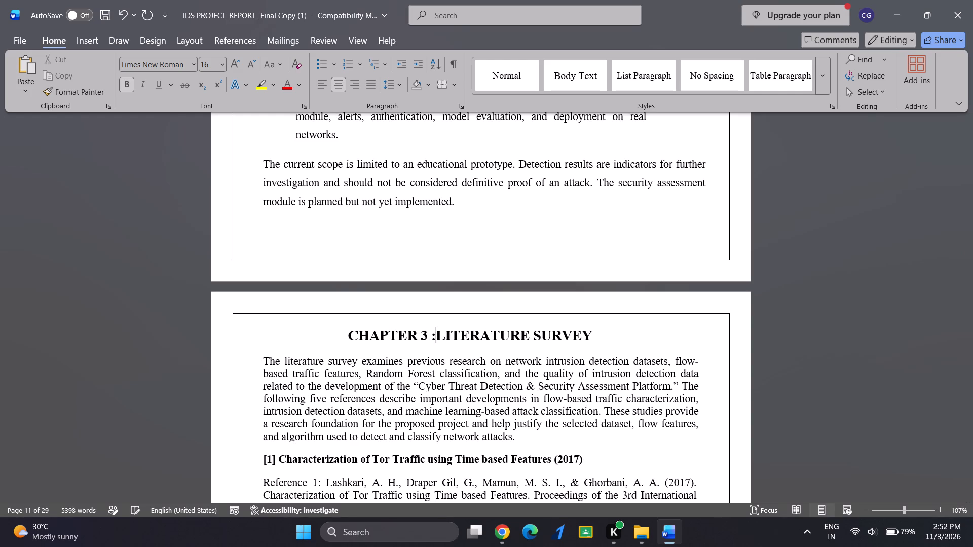
key("space")
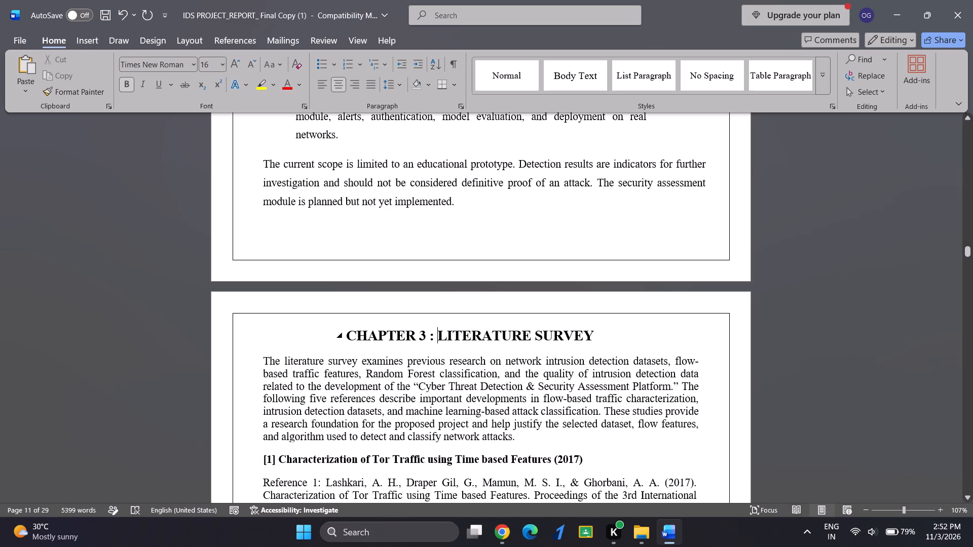
left_click(601, 336)
Delete the horizontal line under the SYSTEM ARCHITECTURE heading along with its empty paragraph.
scroll(506, 276, "down", 1)
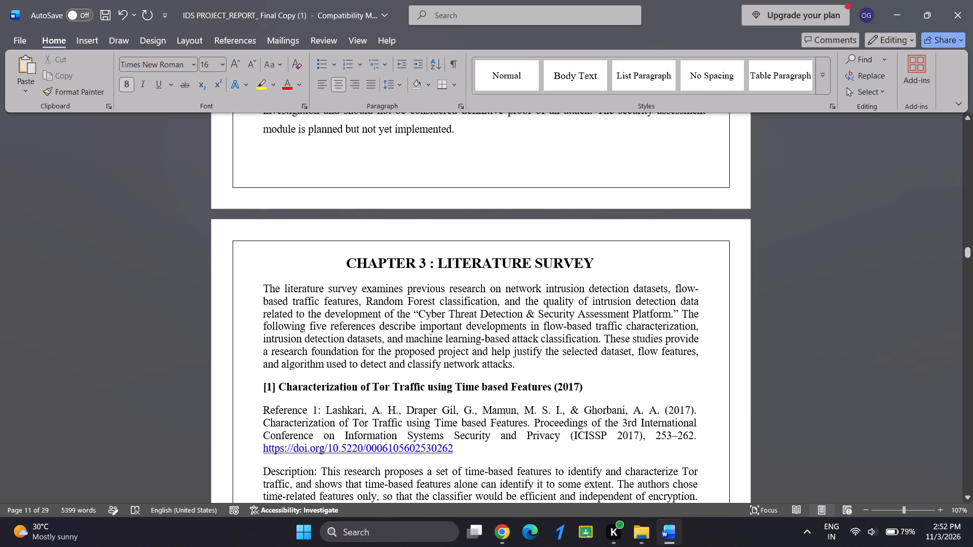
scroll(506, 276, "down", 10)
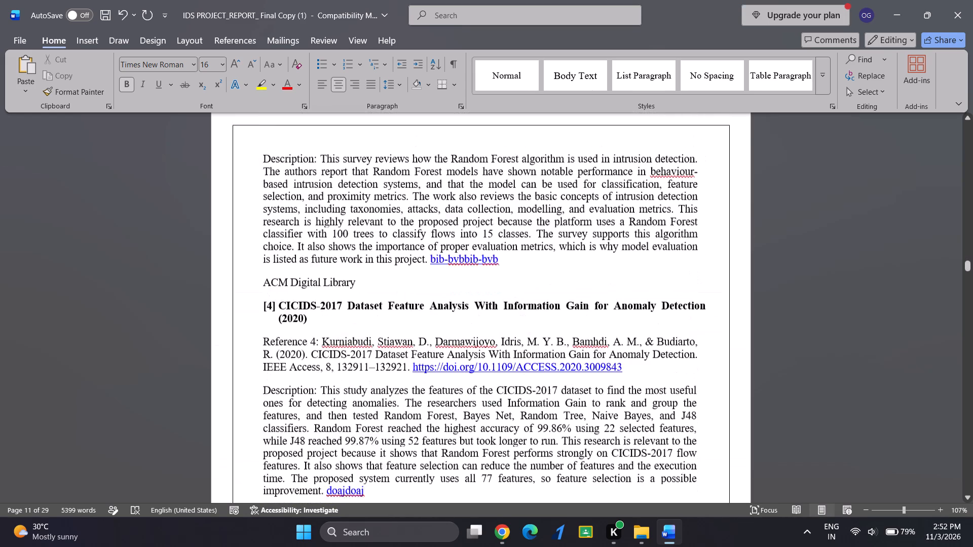
scroll(506, 276, "down", 8)
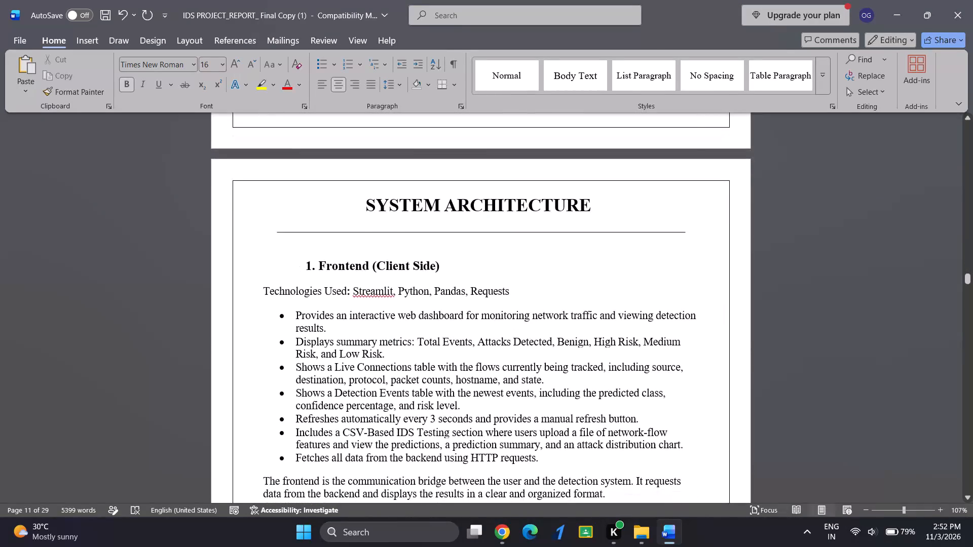
left_click(540, 233)
double_click(540, 233)
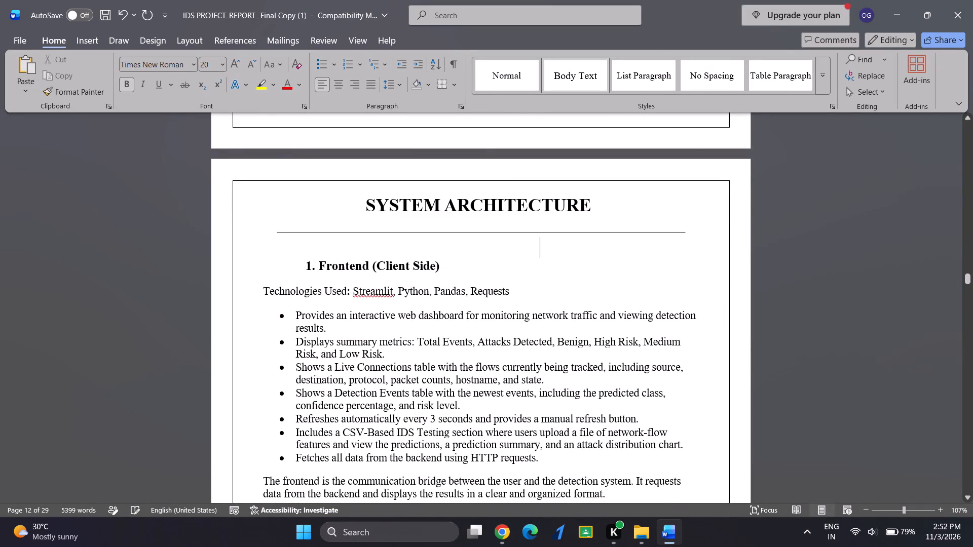
left_click(531, 228)
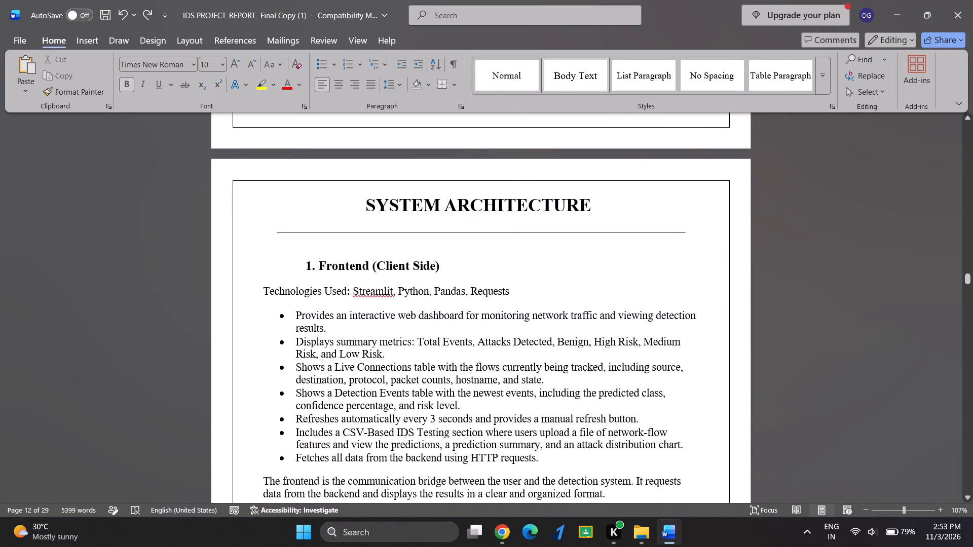
double_click(526, 232)
key("BackSpace")
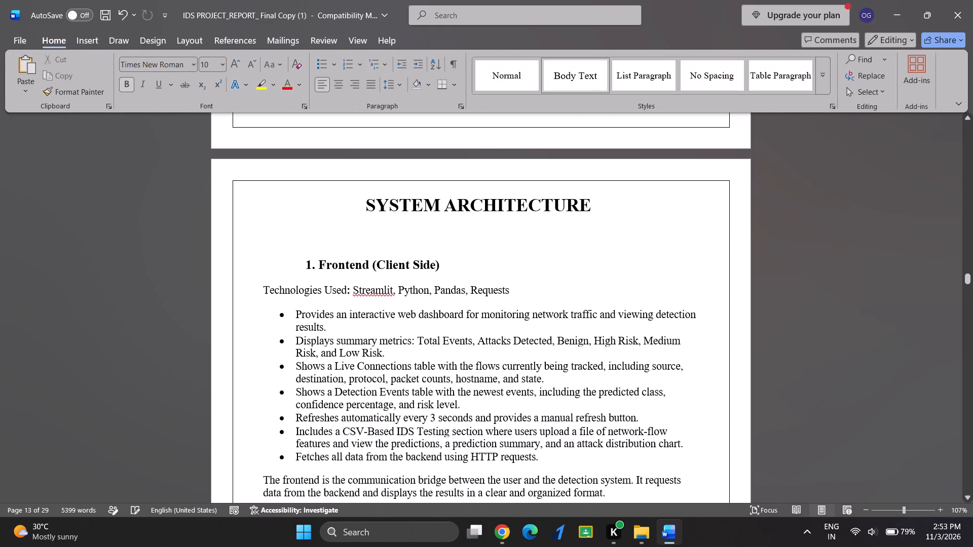
key("BackSpace")
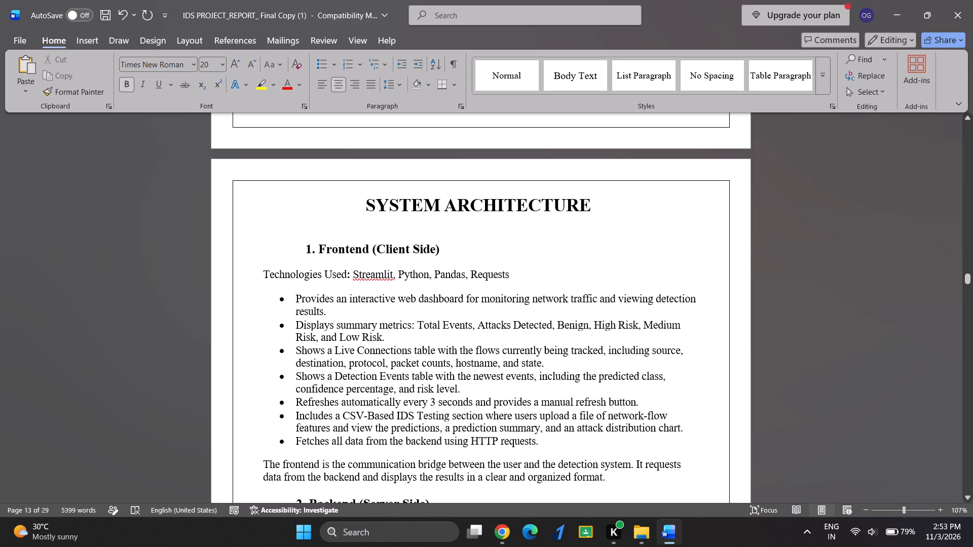
Try centring the System Architecture content from the Frontend heading through the threat detection diagram, undo it, and justify that content instead.
left_click_drag(280, 247, 428, 460)
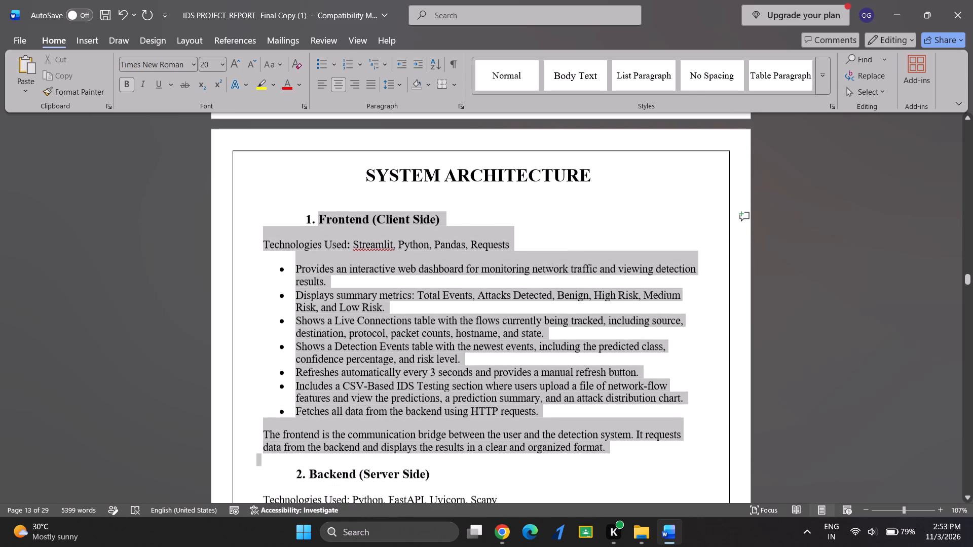
left_click_drag(428, 460, 448, 520)
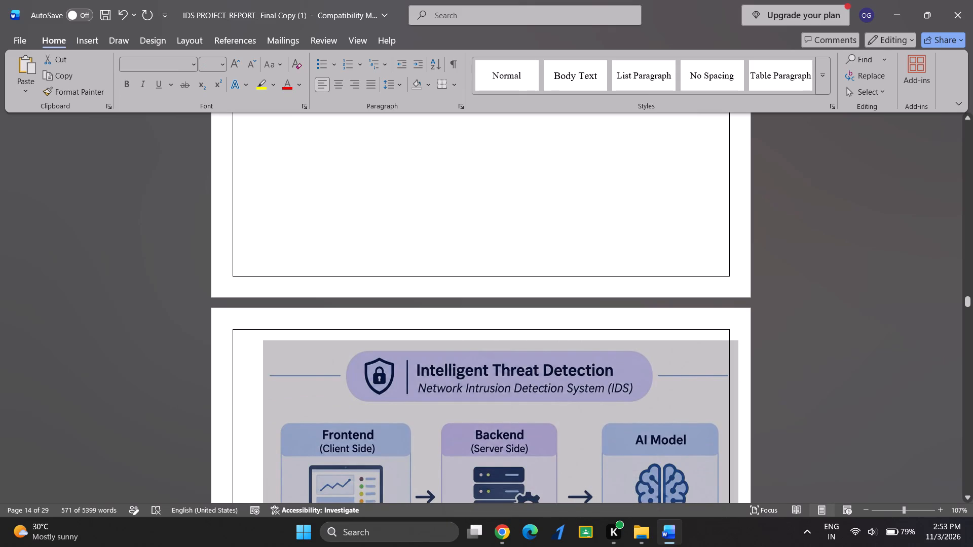
left_click(343, 86)
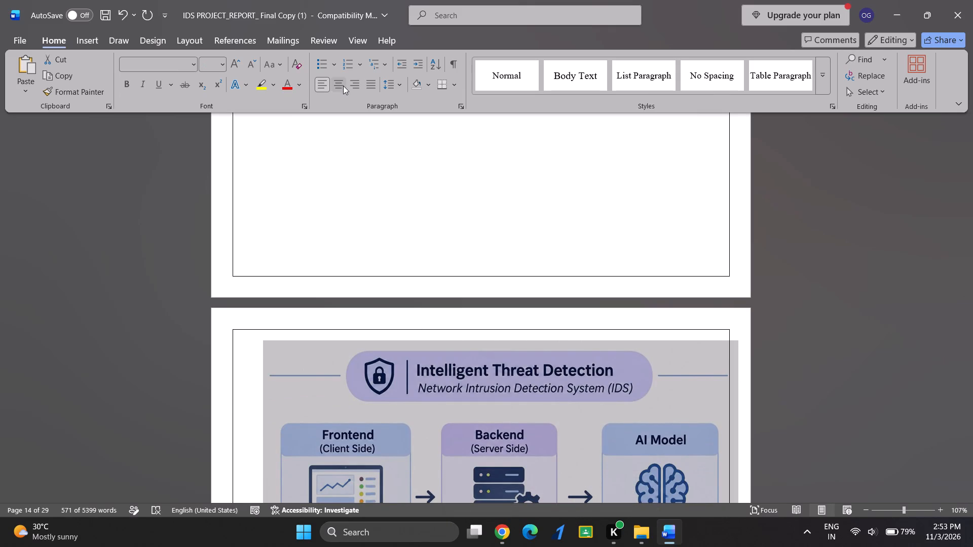
scroll(340, 155, "up", 7)
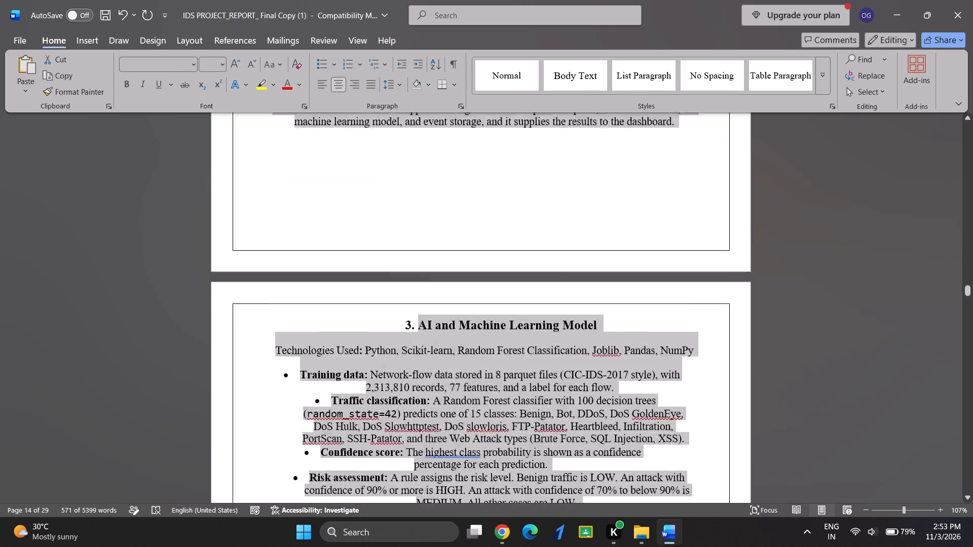
scroll(340, 155, "up", 7)
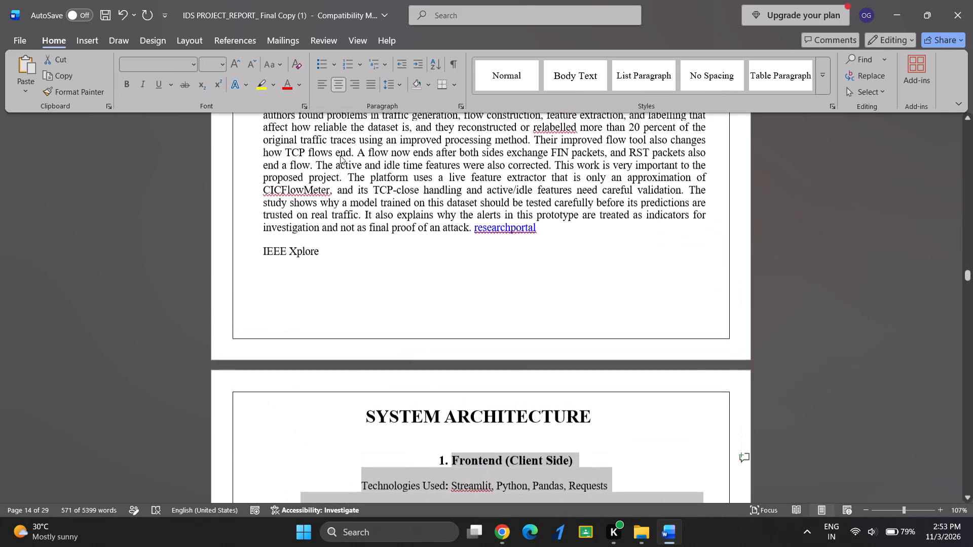
scroll(340, 155, "up", 2)
scroll(340, 155, "down", 3)
left_click(323, 192)
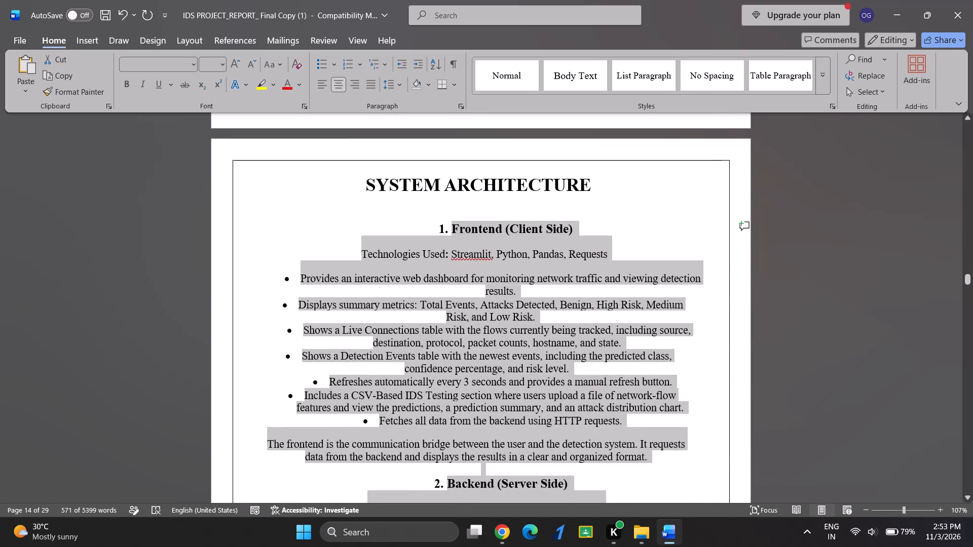
left_click_drag(291, 100, 390, 99)
key("ctrl+z")
left_click(369, 81)
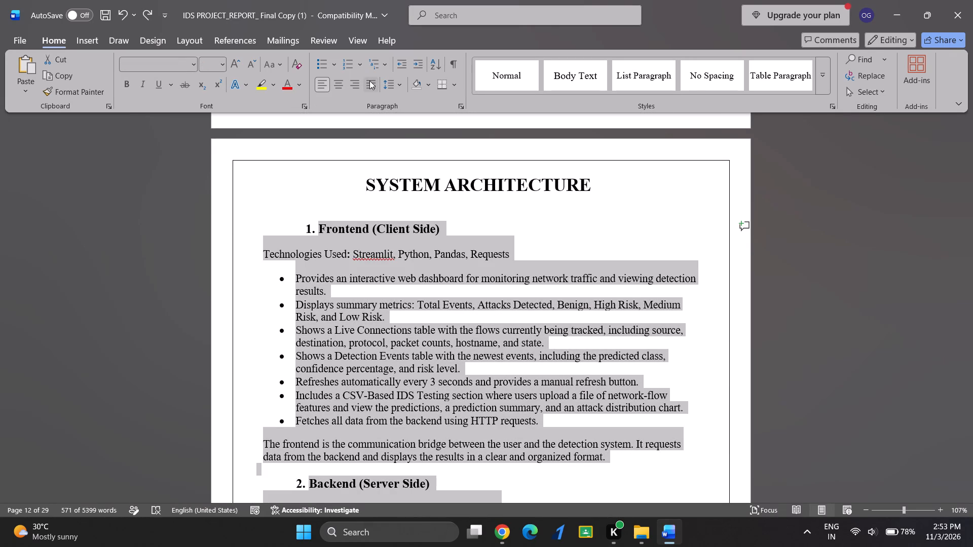
Set the Intelligent Threat Detection diagram's text wrapping to Tight and move it inside the page border, near the top of its page.
scroll(445, 279, "down", 5)
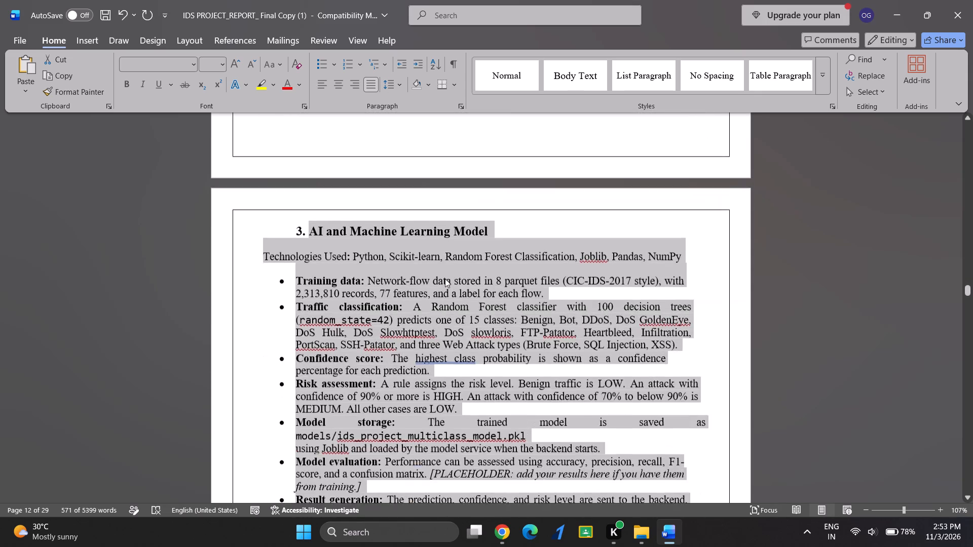
scroll(445, 279, "down", 8)
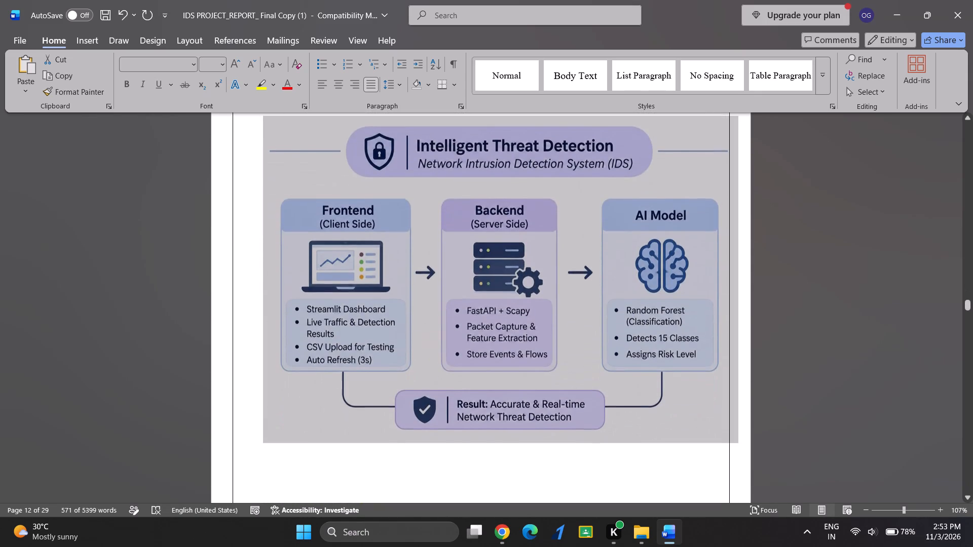
left_click(463, 374)
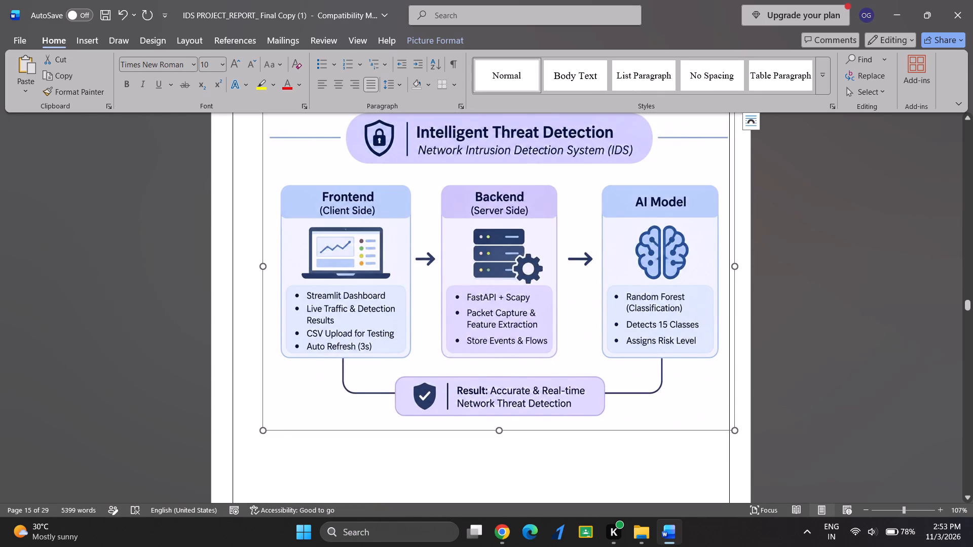
left_click_drag(447, 361, 419, 361)
left_click(463, 336)
right_click(492, 296)
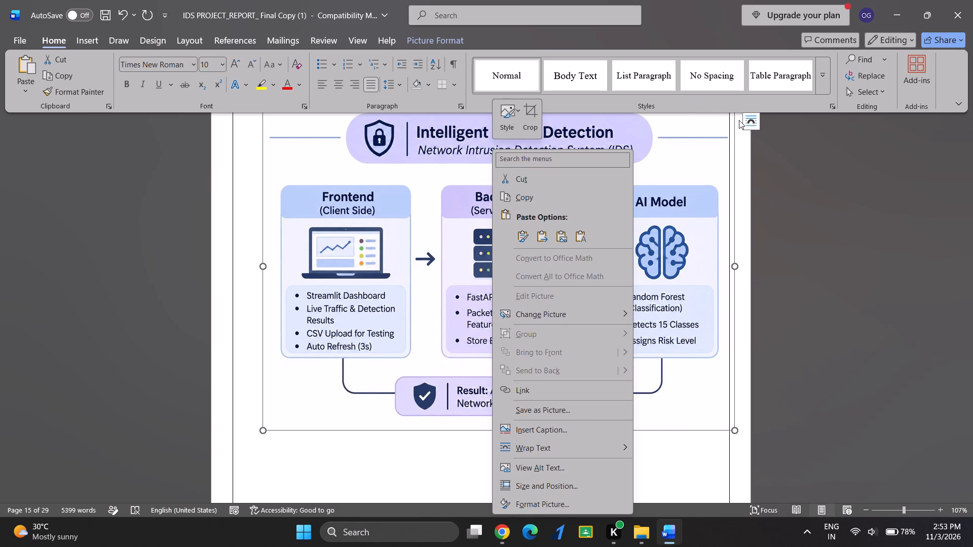
left_click(739, 120)
left_click(752, 122)
left_click(816, 218)
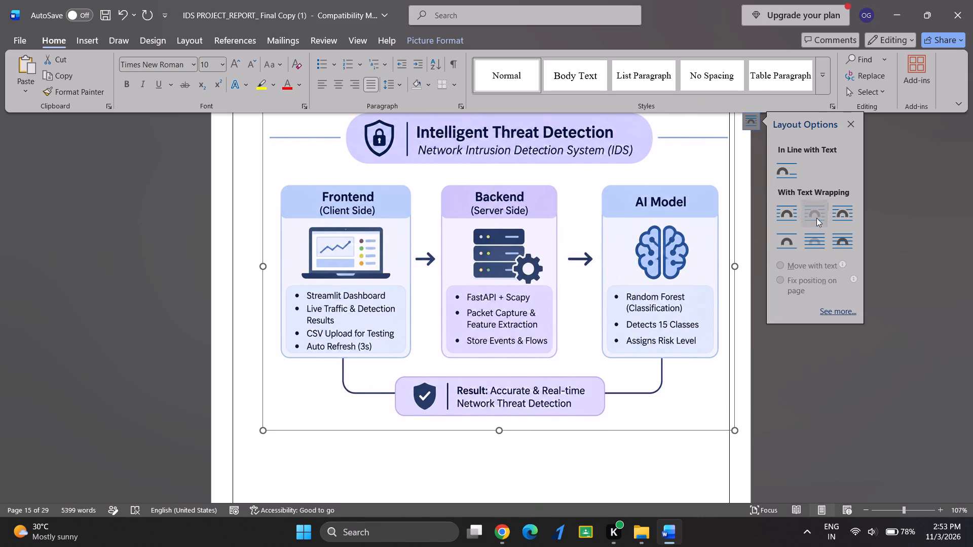
left_click_drag(576, 215, 565, 218)
scroll(823, 315, "down", 1)
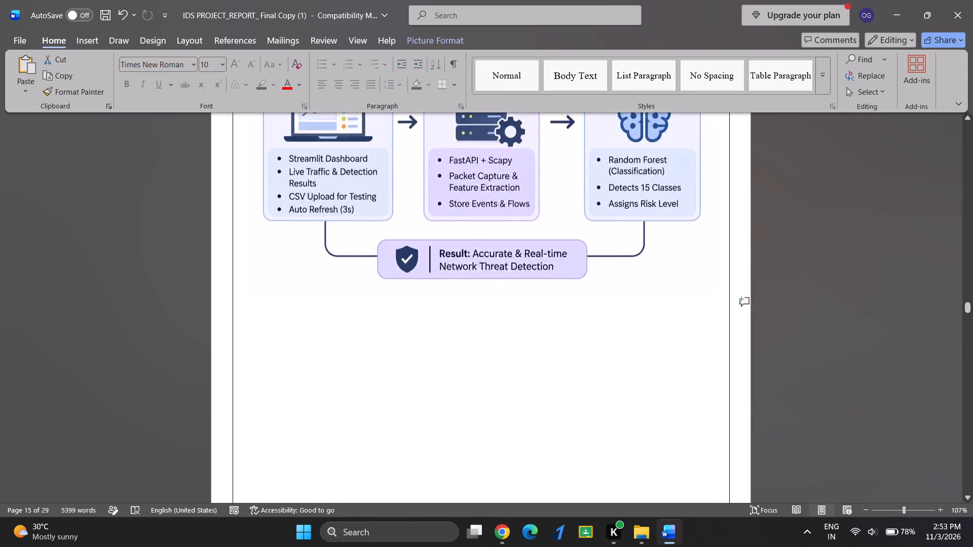
scroll(823, 315, "up", 1)
left_click_drag(579, 215, 579, 251)
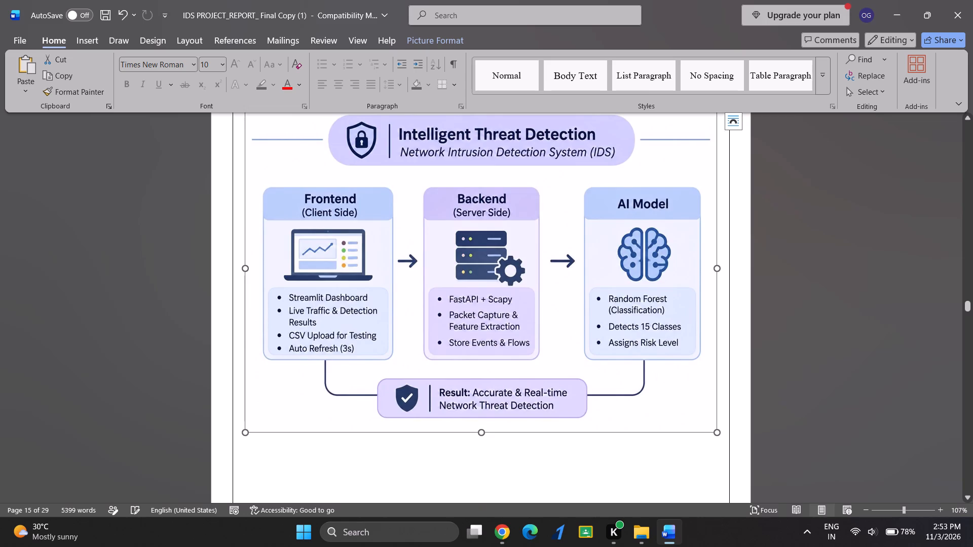
scroll(853, 220, "up", 2)
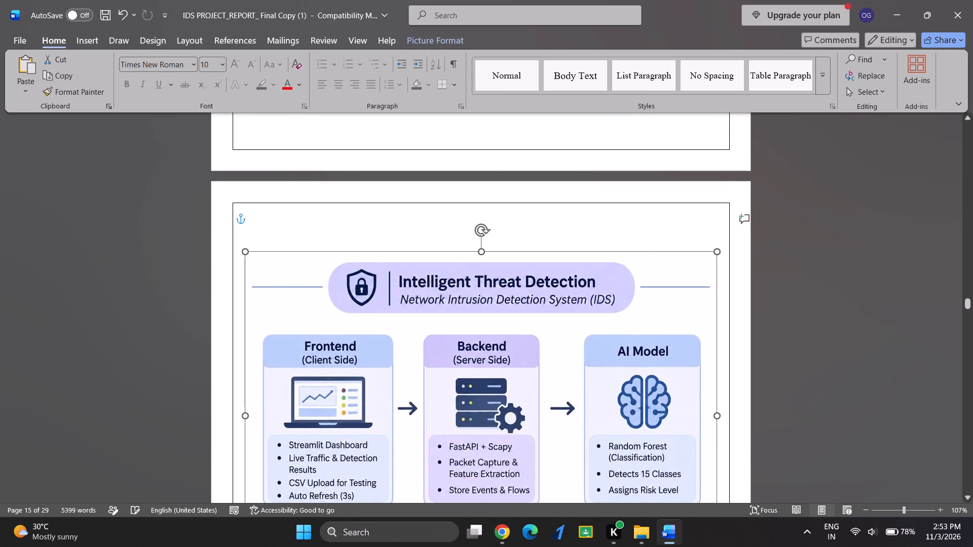
left_click_drag(656, 322, 651, 304)
Reduce the METHODOLOGY heading's font size to 16.
scroll(854, 294, "down", 3)
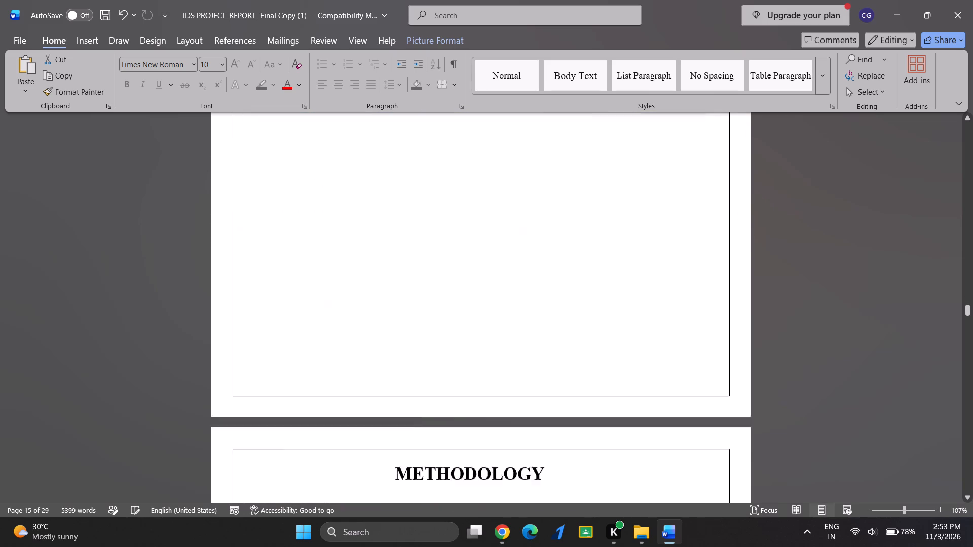
scroll(854, 294, "down", 3)
left_click_drag(562, 259, 385, 275)
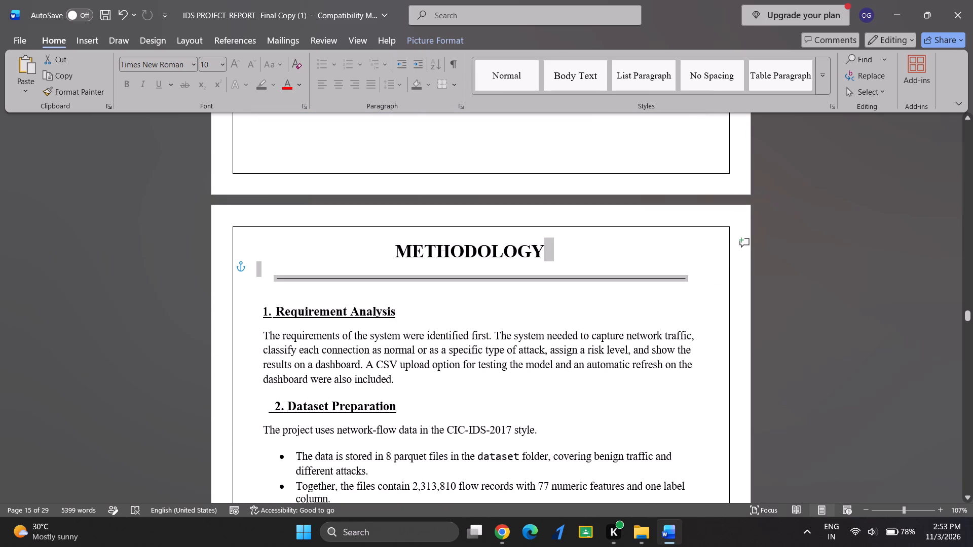
left_click_drag(385, 275, 367, 238)
double_click(248, 63)
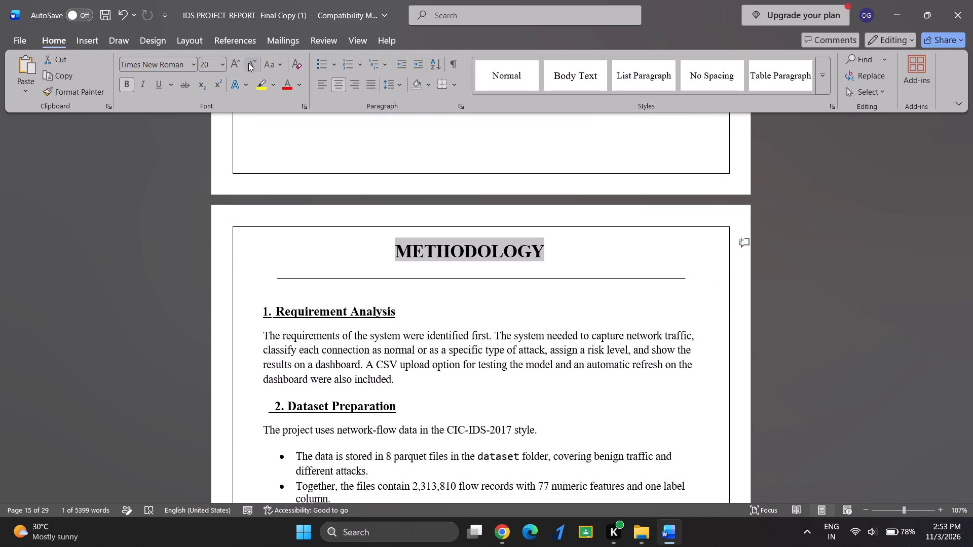
Delete the horizontal line under the METHODOLOGY heading along with its empty paragraph.
double_click(392, 276)
double_click(395, 275)
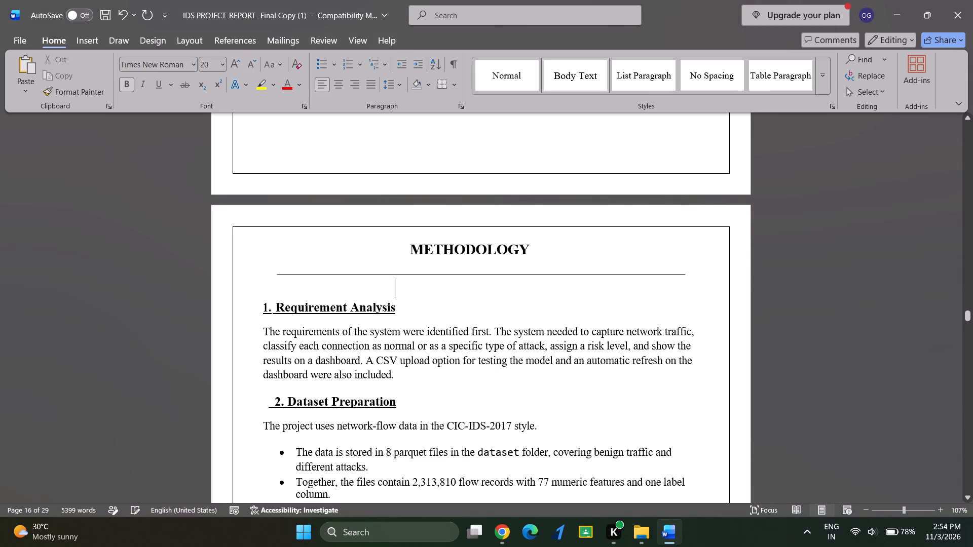
double_click(399, 274)
key("BackSpace")
key("BackSpace")
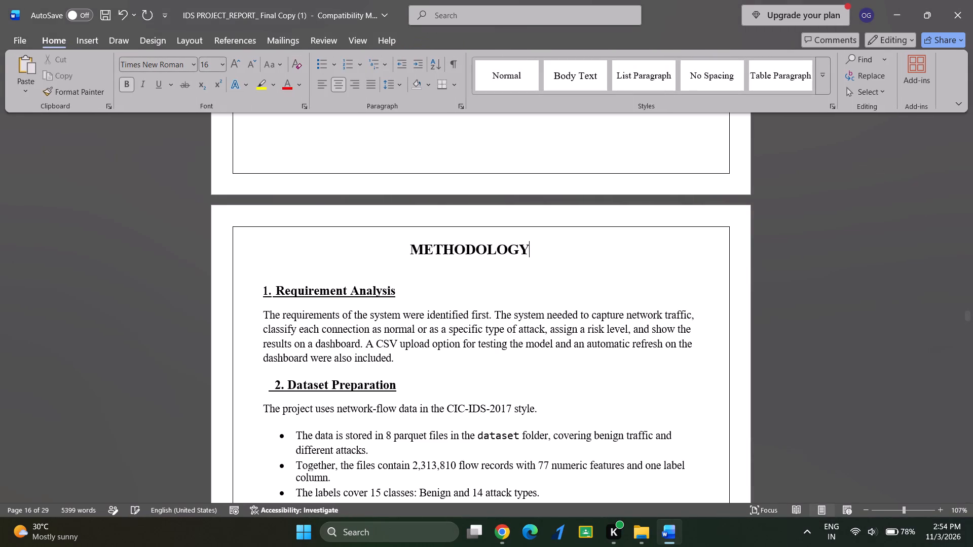
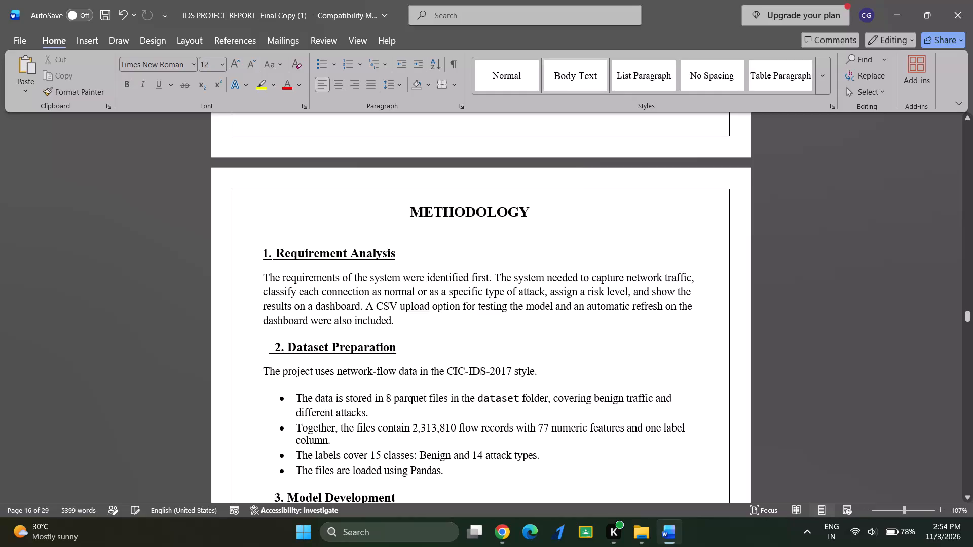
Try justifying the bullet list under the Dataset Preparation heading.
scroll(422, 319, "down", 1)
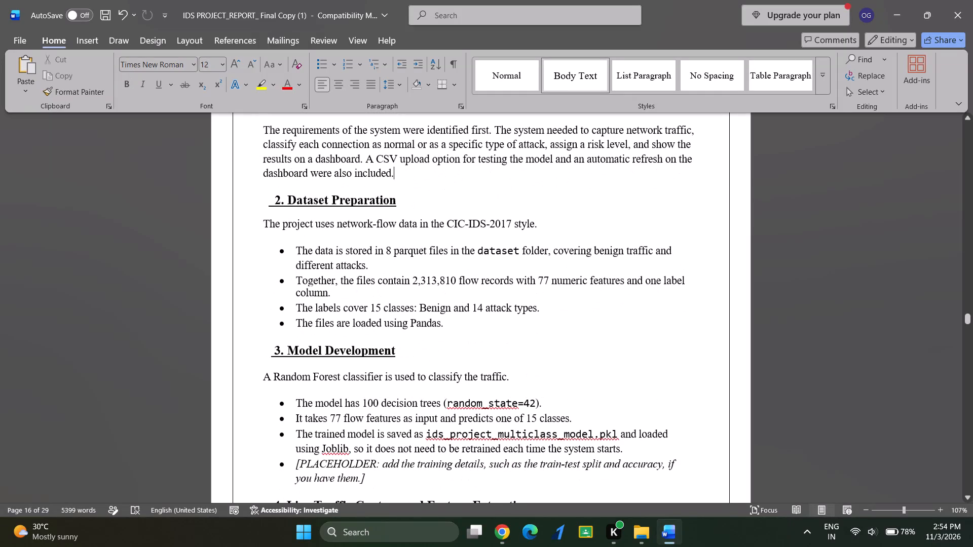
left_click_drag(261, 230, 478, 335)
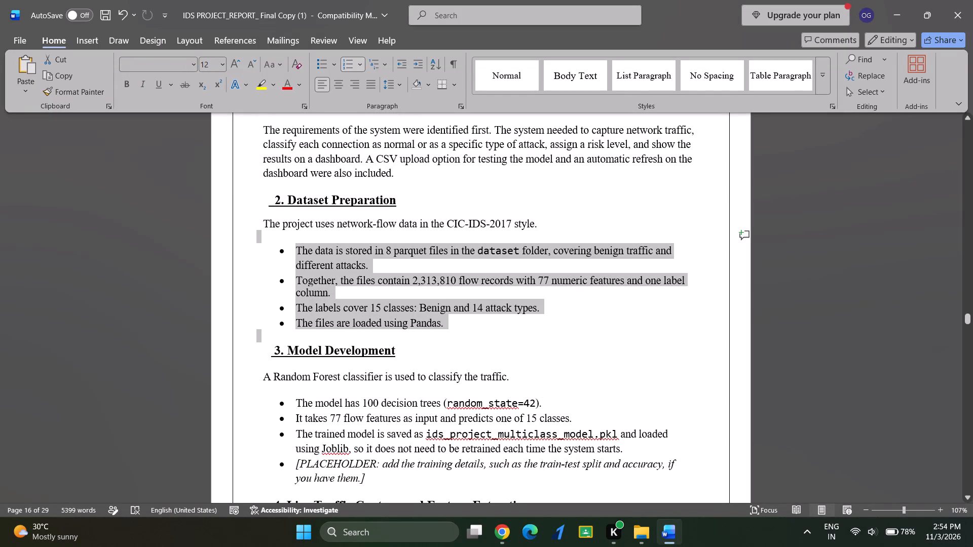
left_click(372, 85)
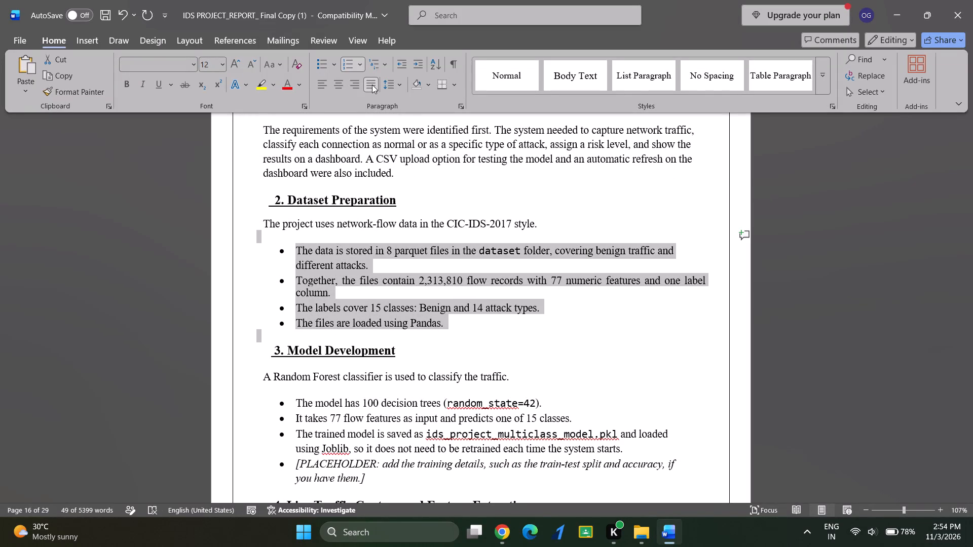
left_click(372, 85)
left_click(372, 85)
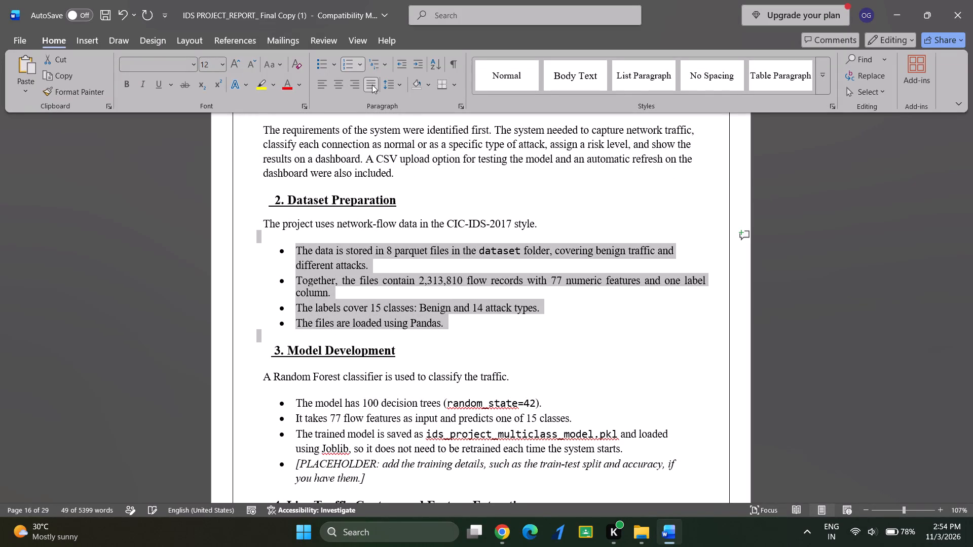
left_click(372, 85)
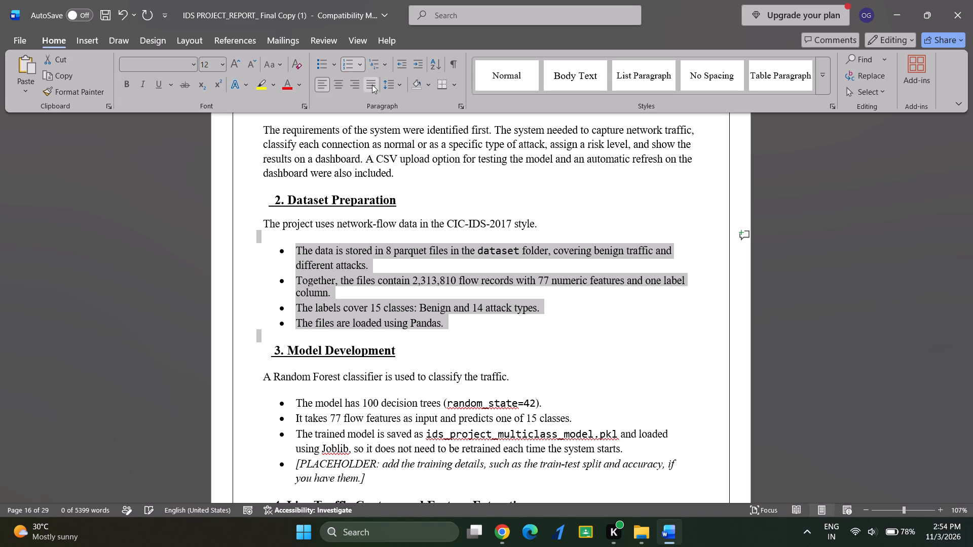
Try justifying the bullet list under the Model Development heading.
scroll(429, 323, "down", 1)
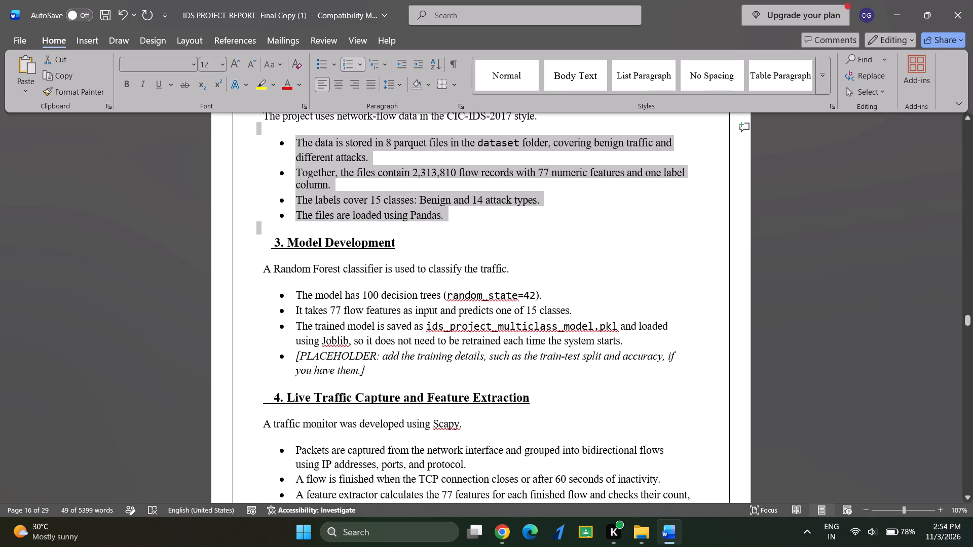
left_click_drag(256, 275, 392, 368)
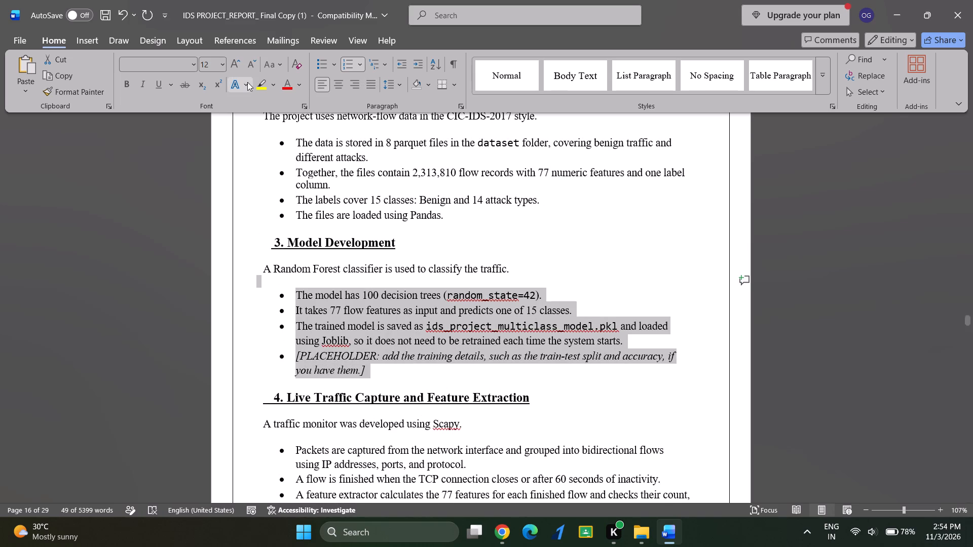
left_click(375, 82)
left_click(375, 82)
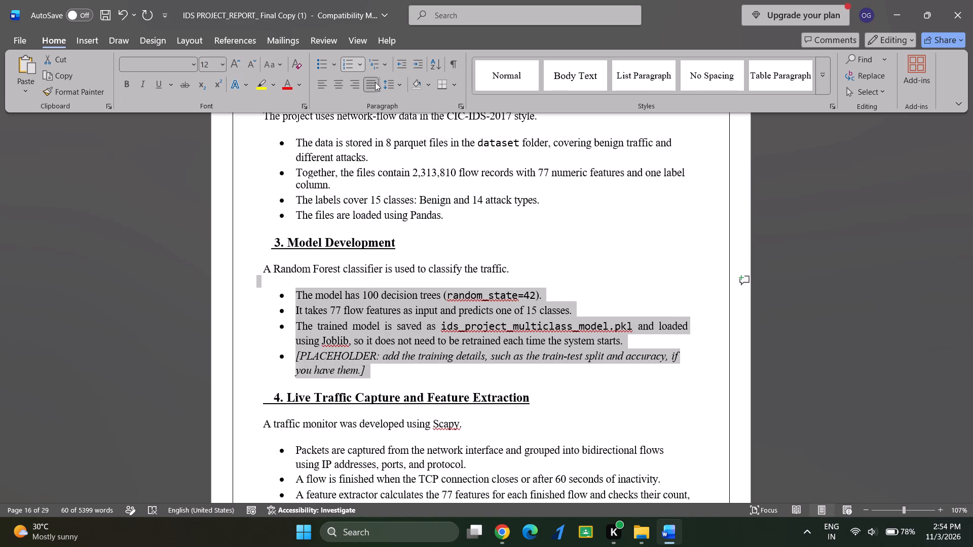
Justify all the Methodology section text, from the Requirement Analysis heading through the last Testing bullet.
scroll(467, 263, "up", 3)
left_click_drag(257, 198, 322, 238)
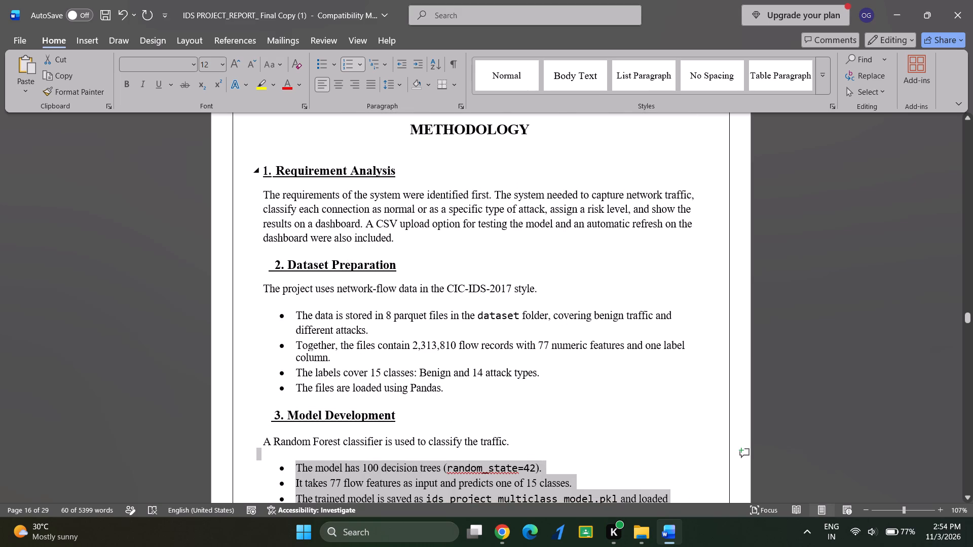
left_click_drag(322, 238, 612, 546)
scroll(563, 447, "up", 1)
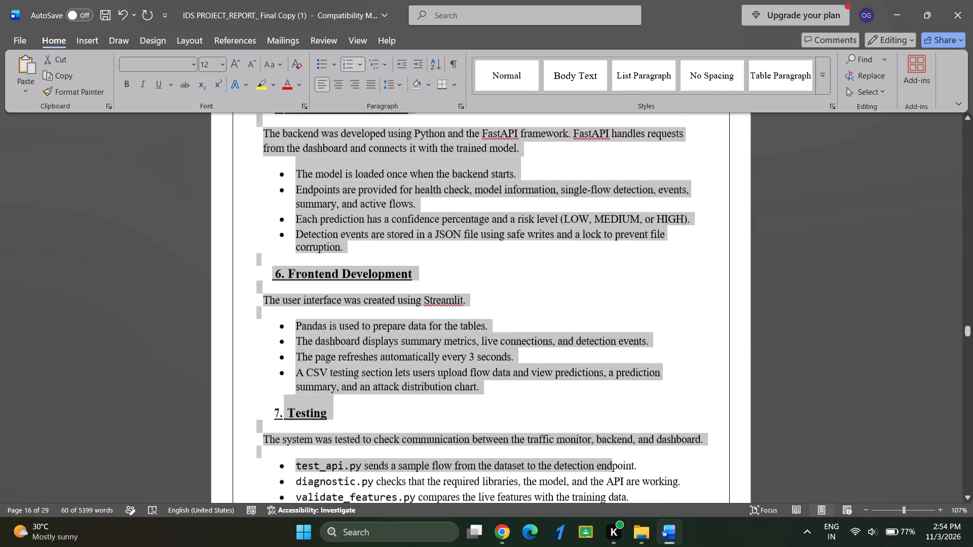
left_click_drag(612, 546, 541, 152)
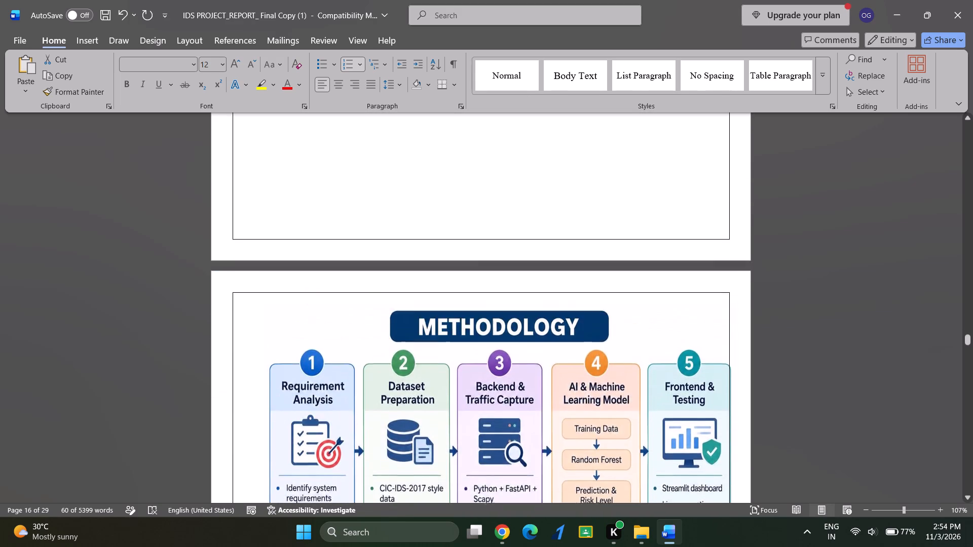
left_click_drag(541, 152, 550, 183)
scroll(550, 183, "up", 2)
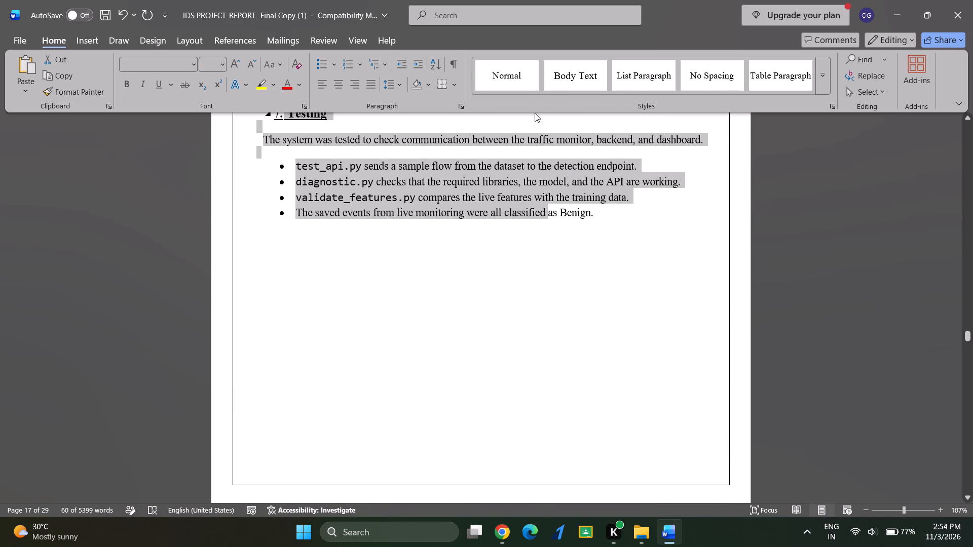
left_click_drag(614, 219, 307, 121)
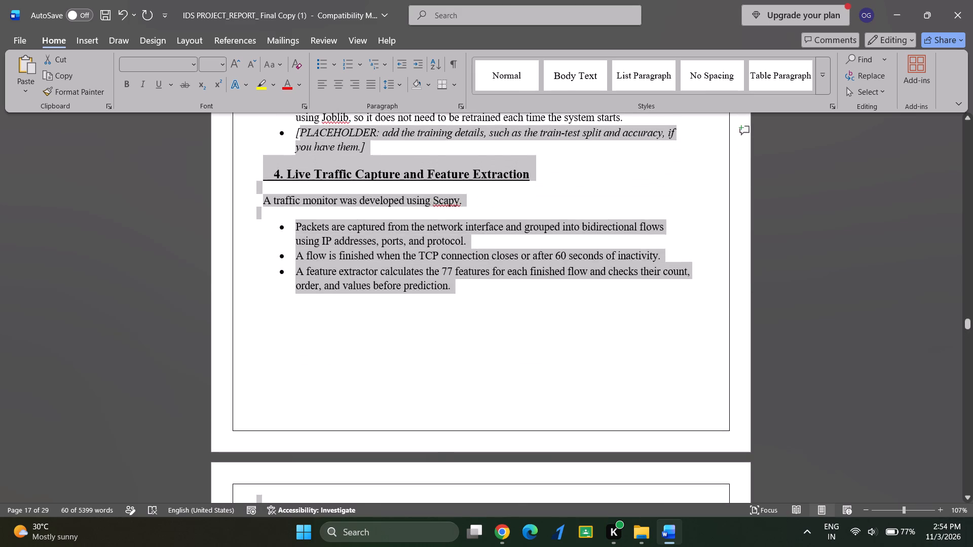
left_click_drag(307, 121, 291, 159)
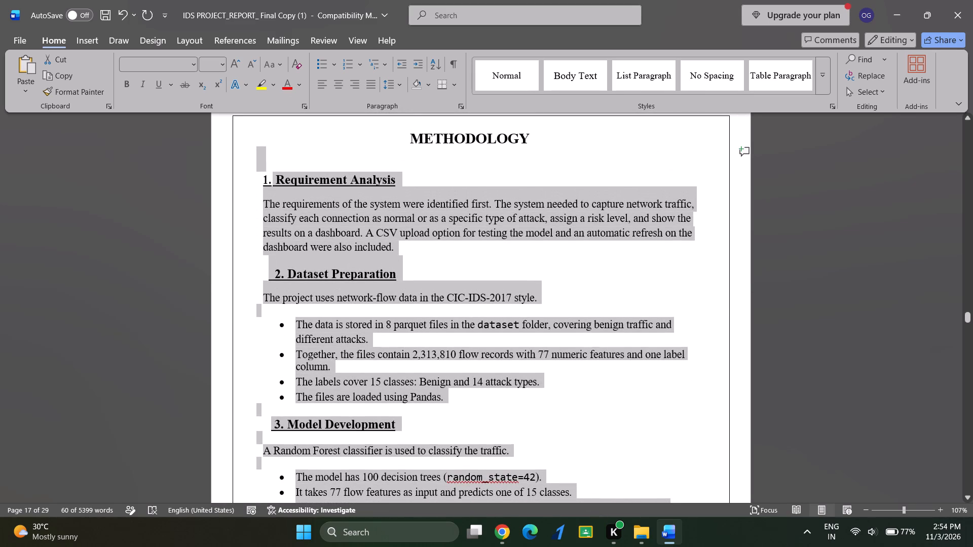
left_click_drag(291, 159, 286, 165)
left_click(373, 88)
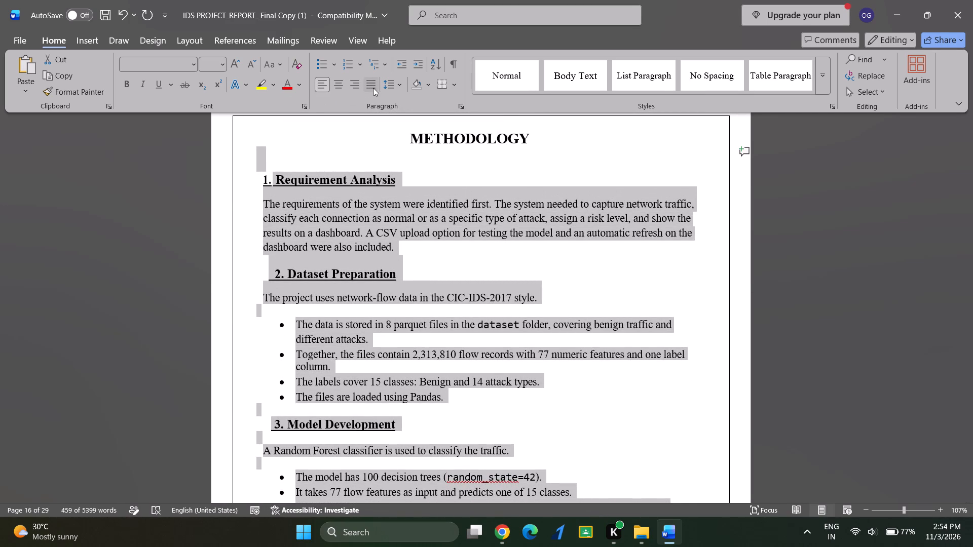
Set the text wrapping of the METHODOLOGY diagram picture to Tight.
scroll(494, 251, "down", 4)
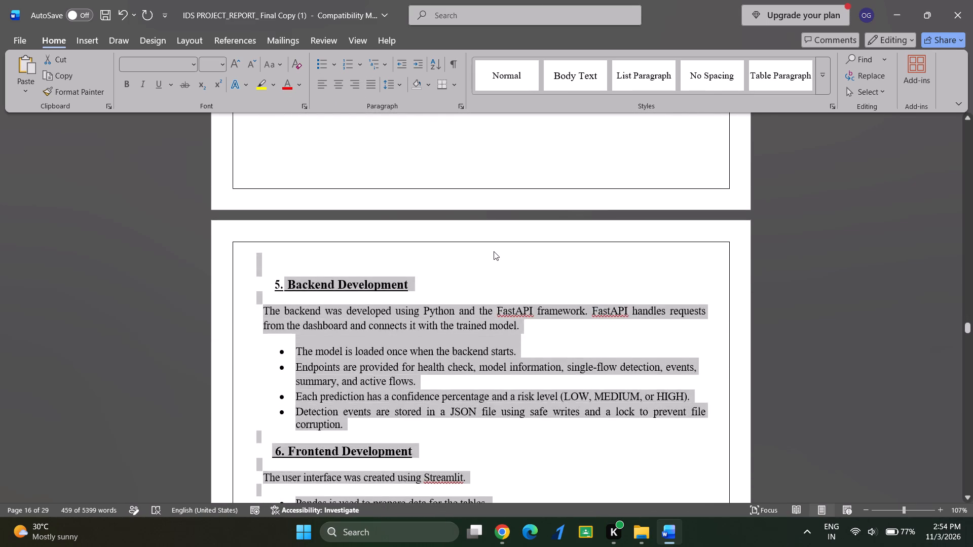
scroll(494, 251, "down", 4)
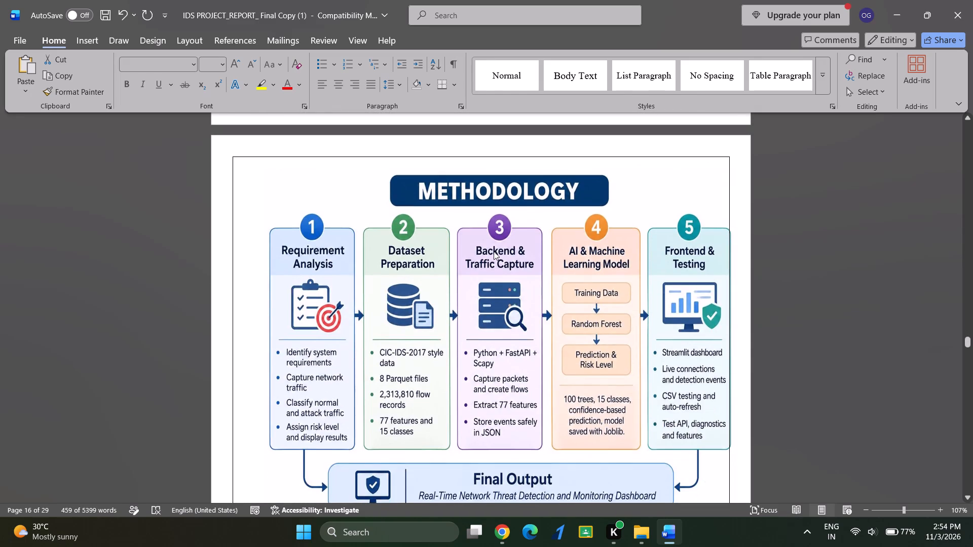
scroll(494, 251, "down", 1)
left_click(510, 267)
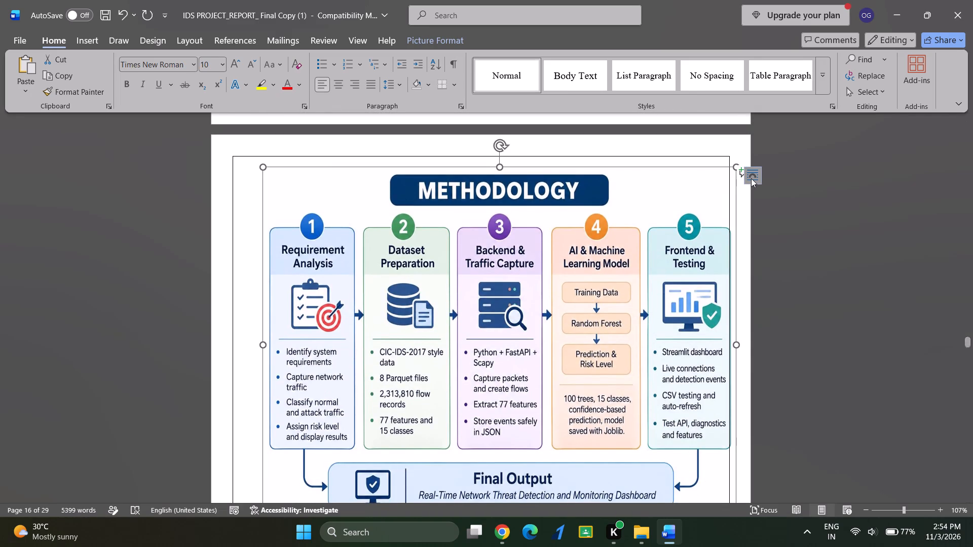
left_click(751, 178)
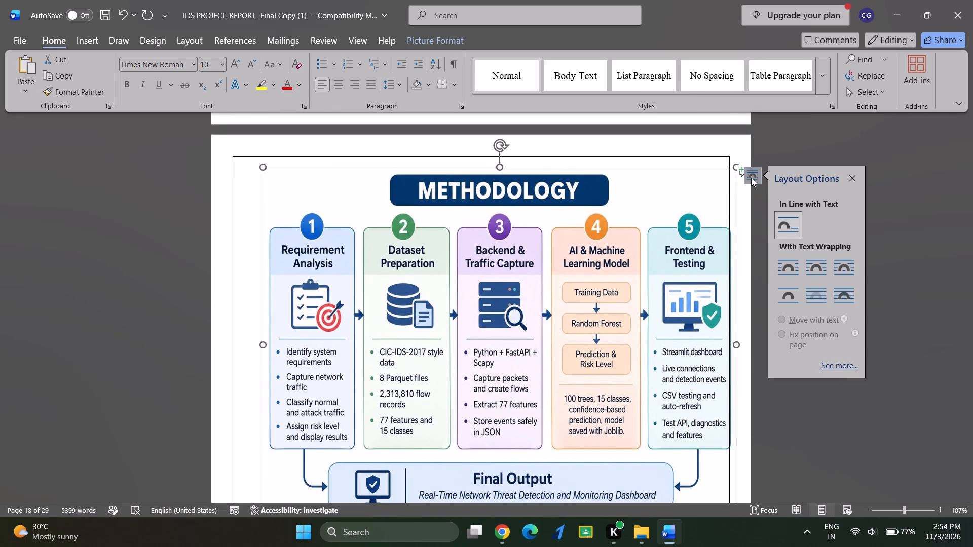
left_click(822, 268)
Move the METHODOLOGY diagram slightly down and centre it horizontally on the page, inside the page border.
left_click_drag(581, 311, 560, 317)
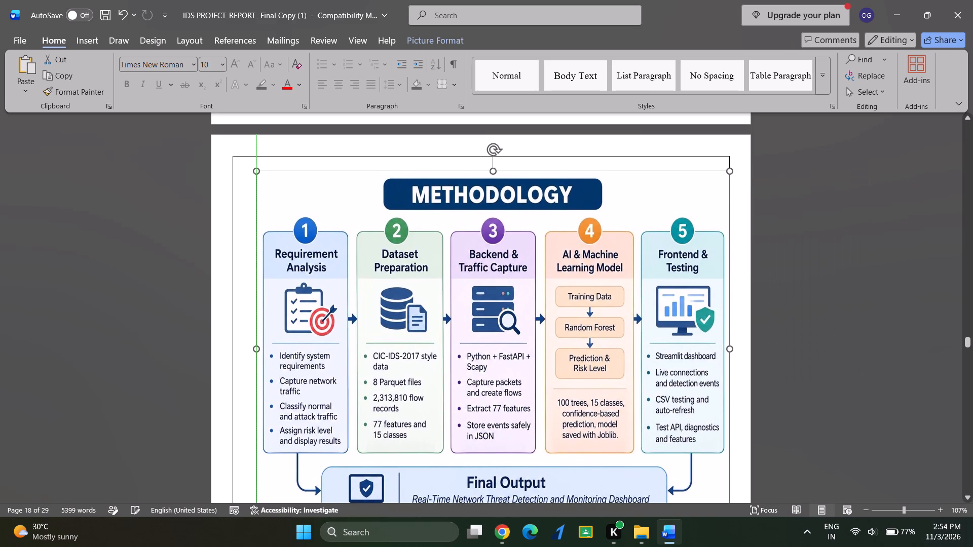
left_click_drag(560, 317, 565, 331)
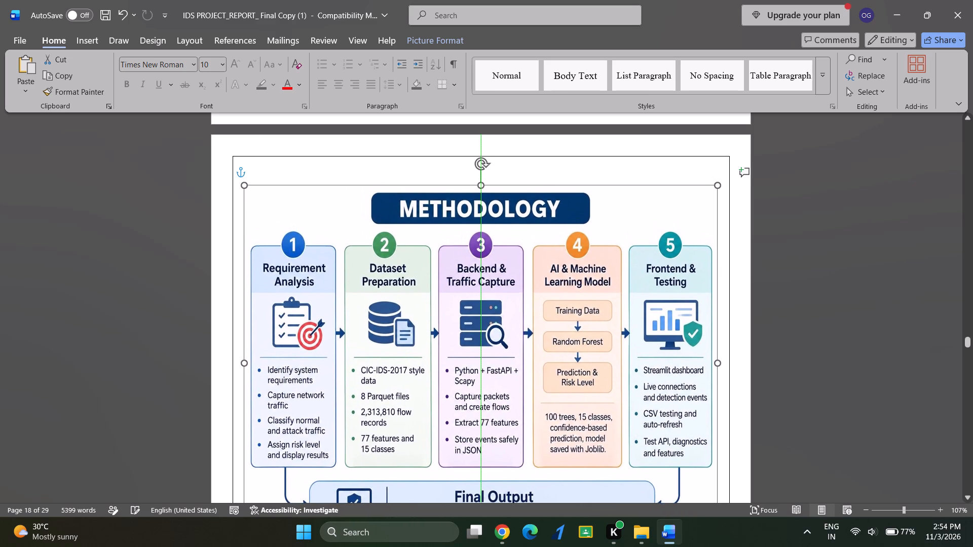
left_click_drag(565, 331, 567, 338)
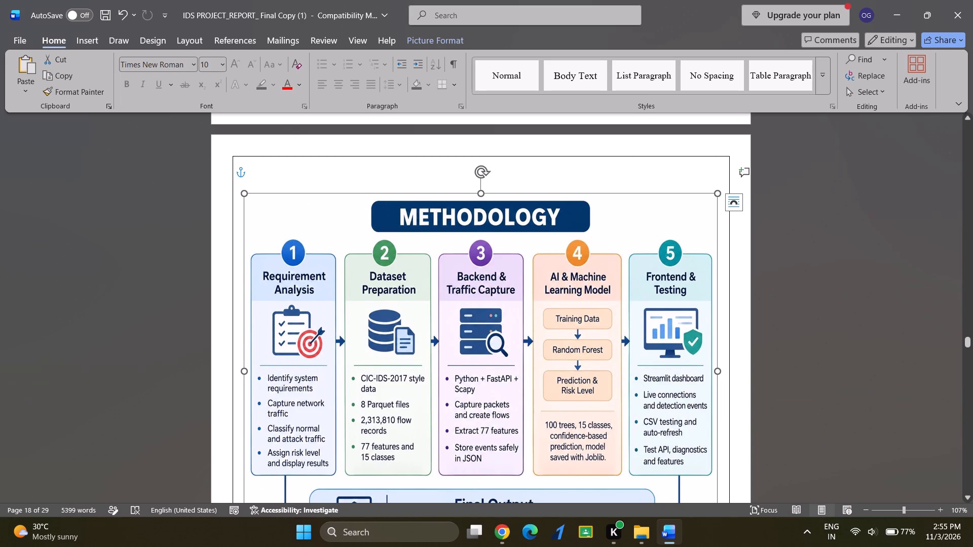
left_click(881, 289)
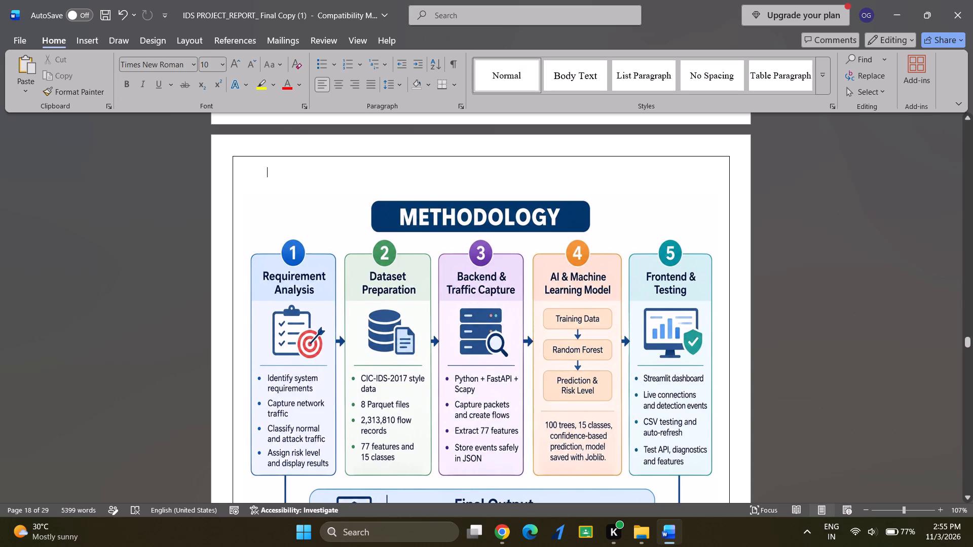
Reduce the SYSTEM FLOW heading's font size to 16.
scroll(881, 289, "down", 1)
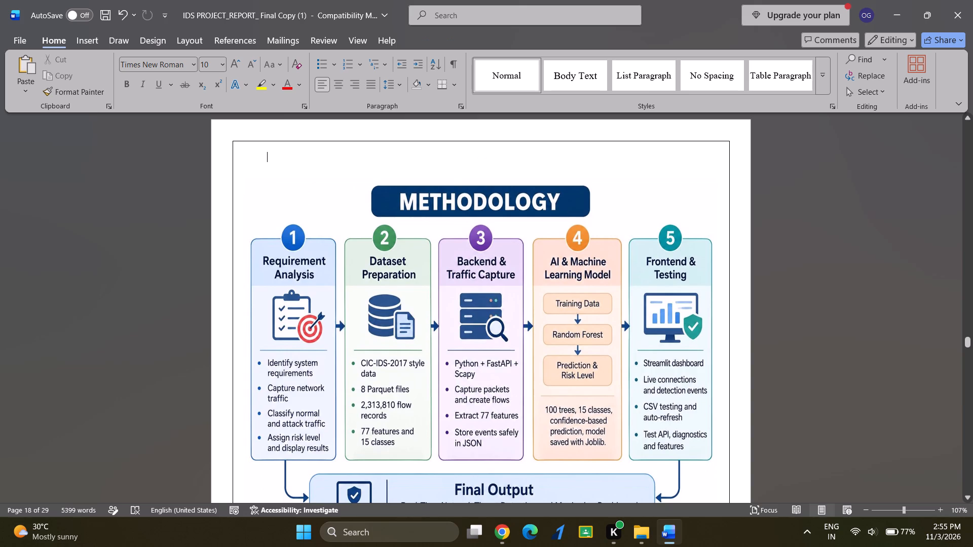
scroll(881, 289, "down", 2)
scroll(881, 289, "up", 1)
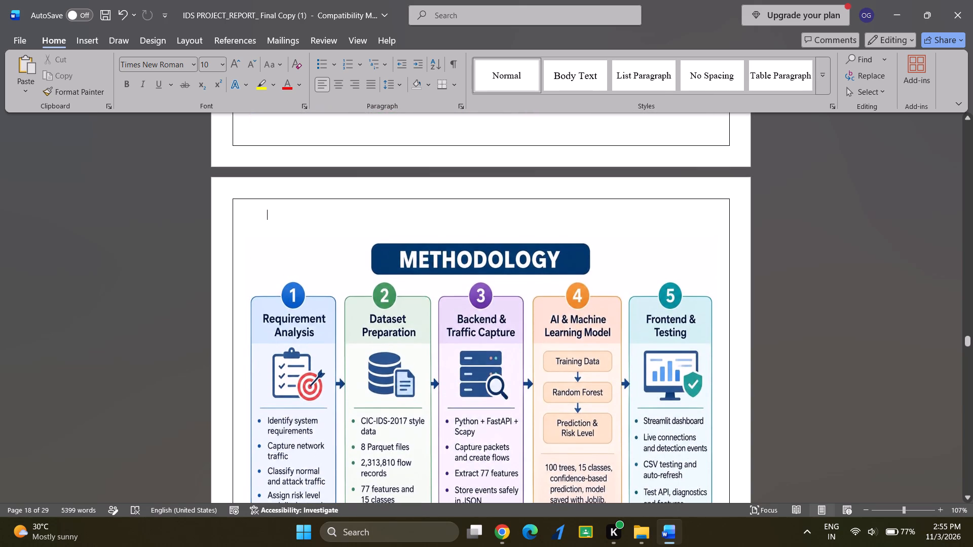
scroll(891, 304, "down", 20)
scroll(811, 296, "down", 2)
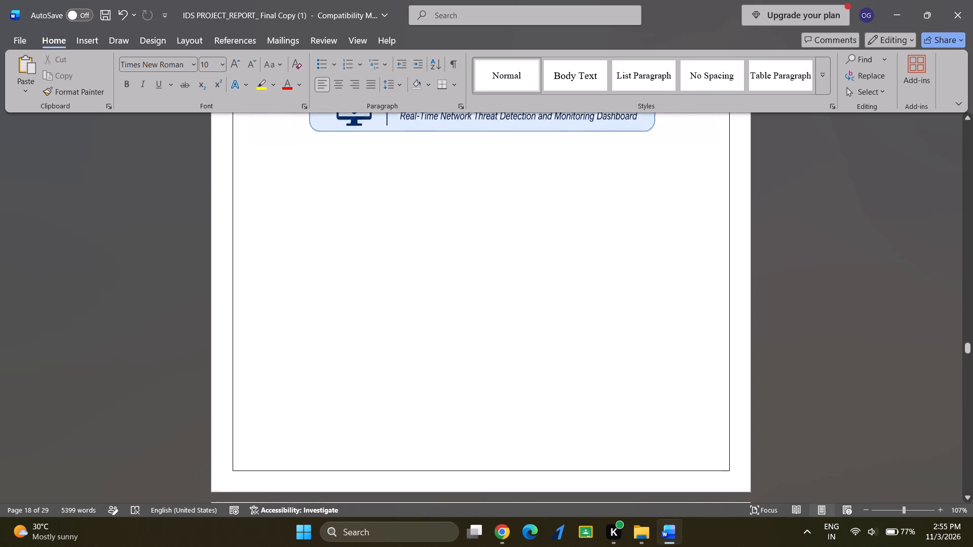
scroll(811, 296, "down", 1)
scroll(811, 296, "up", 5)
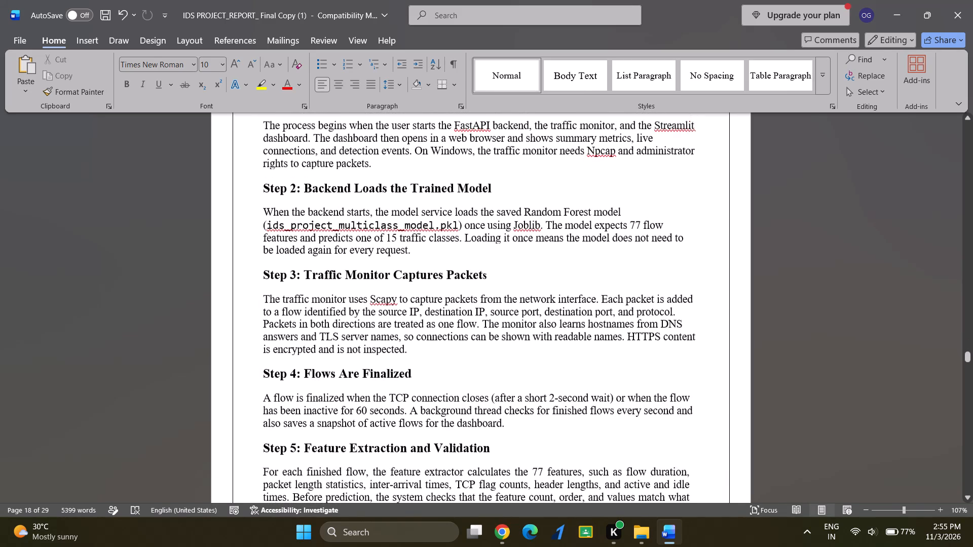
scroll(811, 296, "up", 1)
scroll(473, 221, "up", 1)
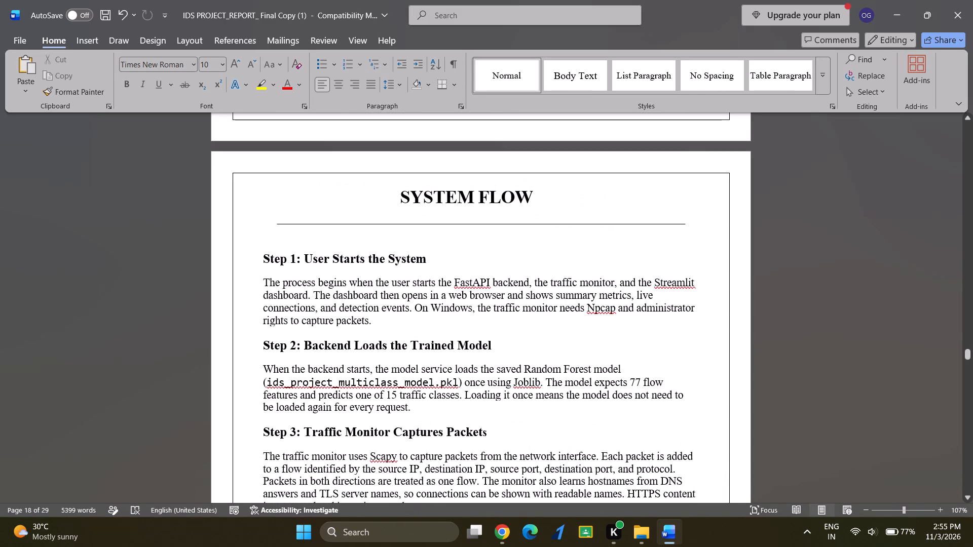
double_click(434, 195)
triple_click(434, 195)
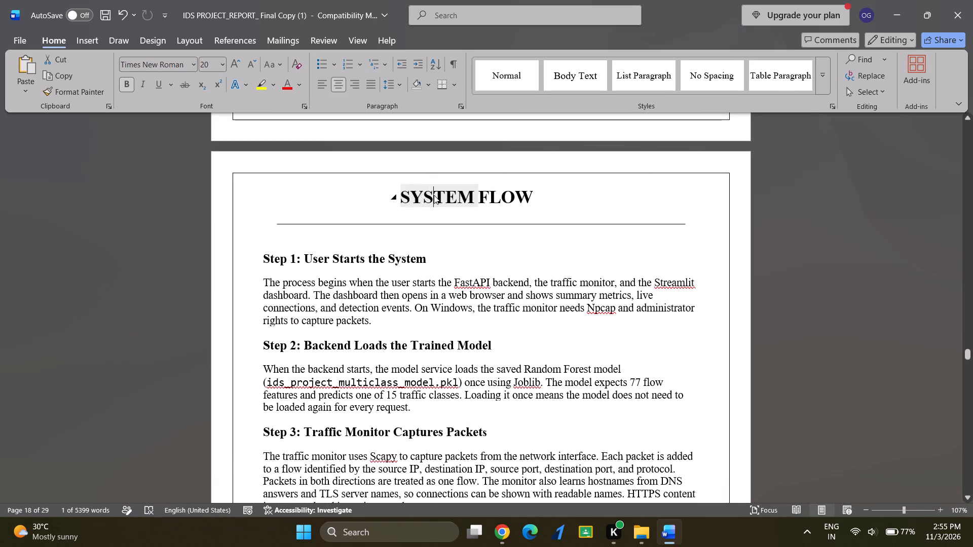
left_click(252, 59)
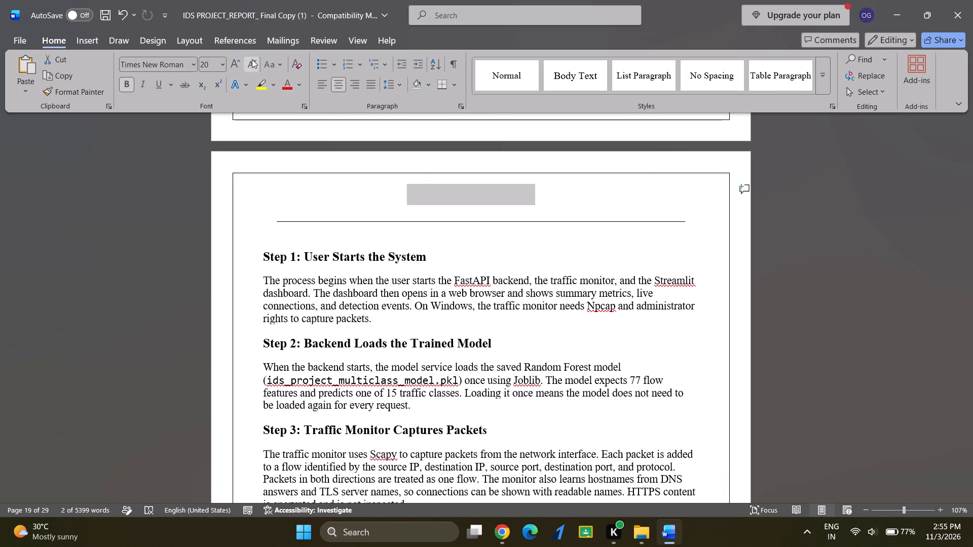
left_click(252, 59)
Delete the horizontal line and the empty space between the SYSTEM FLOW heading and the Step 1 heading.
left_click(364, 221)
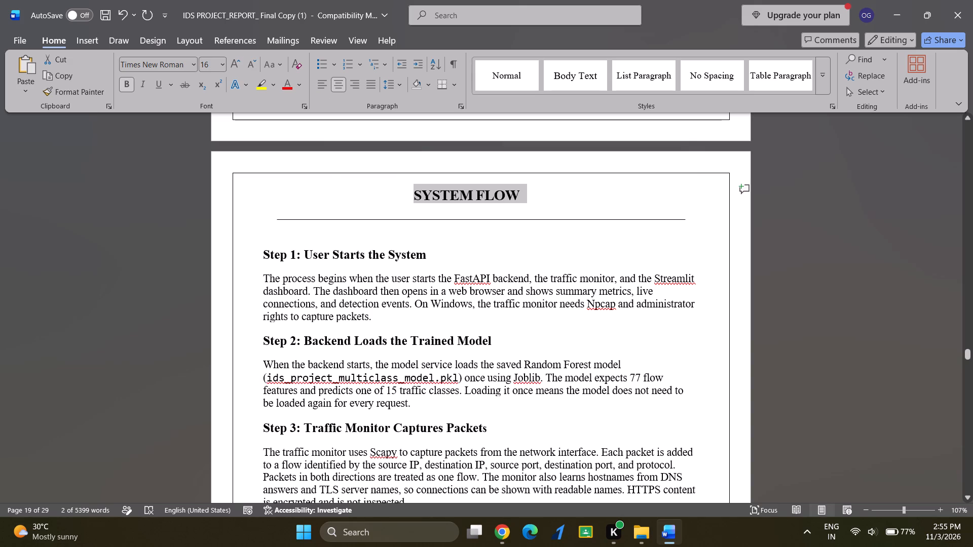
left_click(364, 221)
double_click(378, 216)
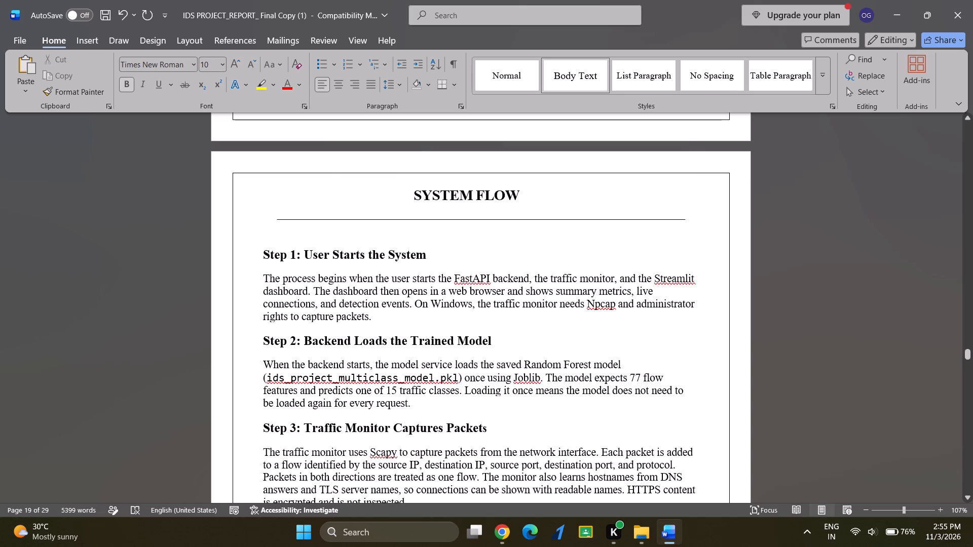
triple_click(371, 217)
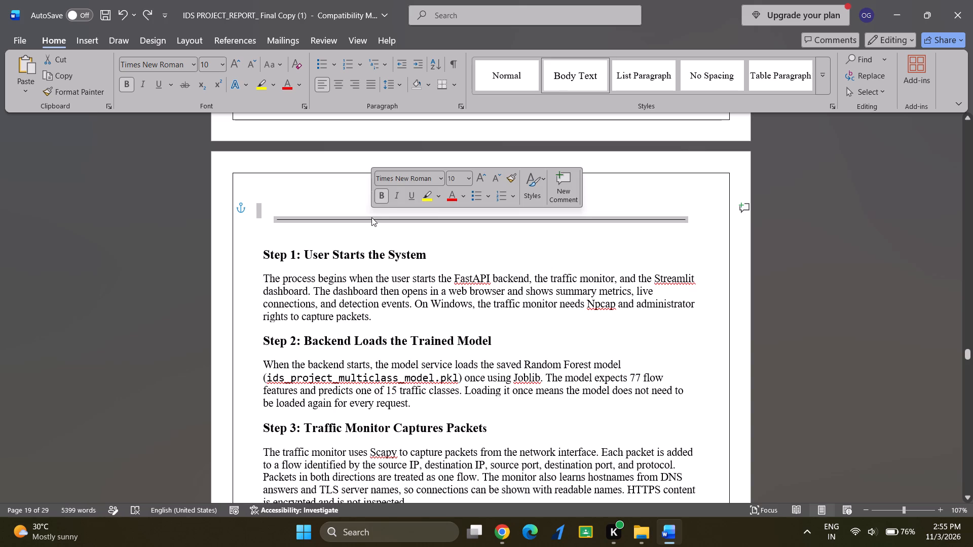
key("BackSpace")
key("BackSpace")
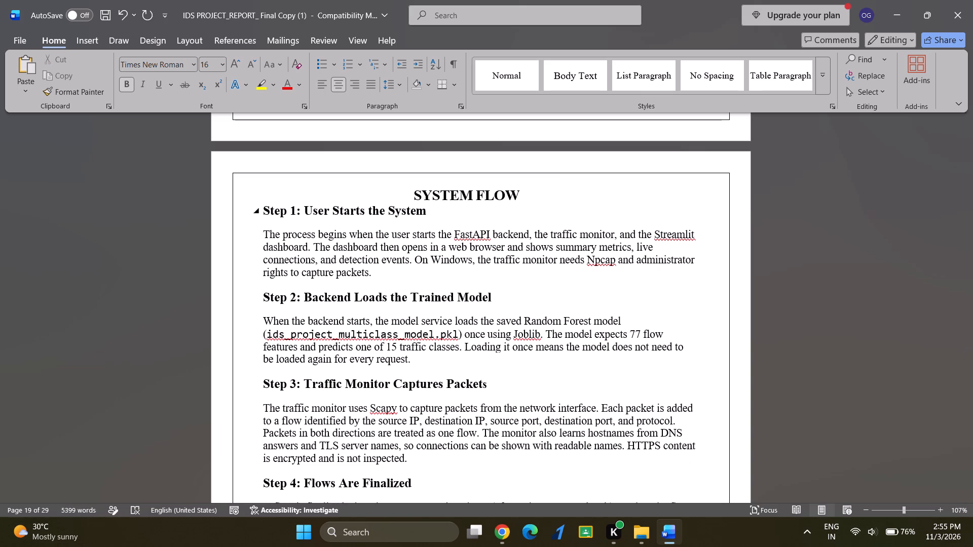
Insert a blank line between the SYSTEM FLOW heading and the Step 1 heading.
key("Return")
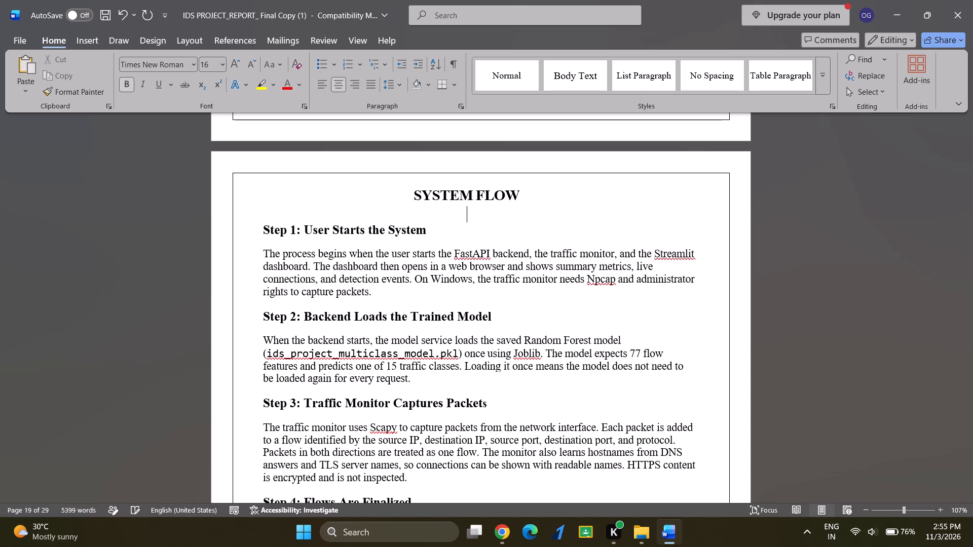
left_click(457, 198)
Justify the SYSTEM FLOW section's text from the Step 1 heading through the end of Step 9.
scroll(557, 191, "down", 1)
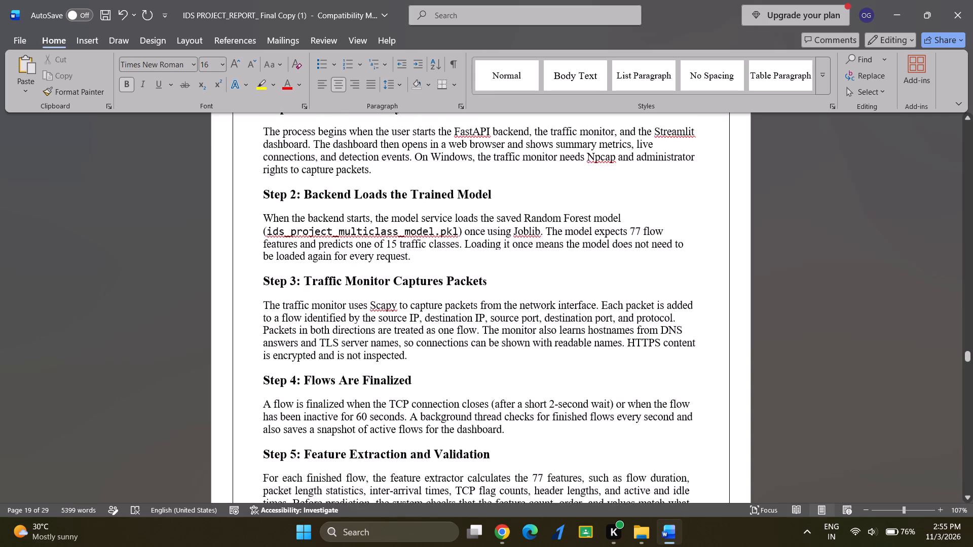
scroll(557, 191, "down", 3)
scroll(588, 197, "up", 4)
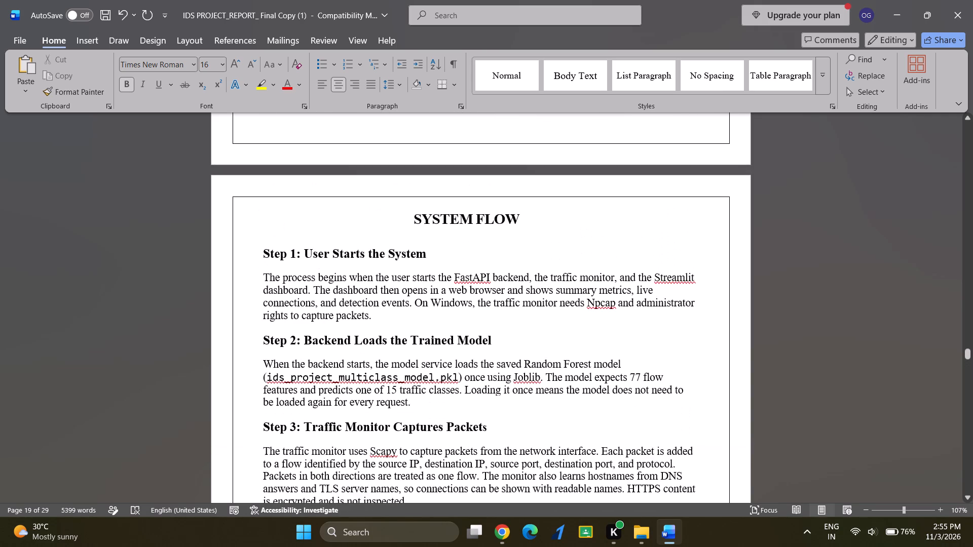
scroll(588, 197, "up", 1)
left_click_drag(255, 256, 688, 520)
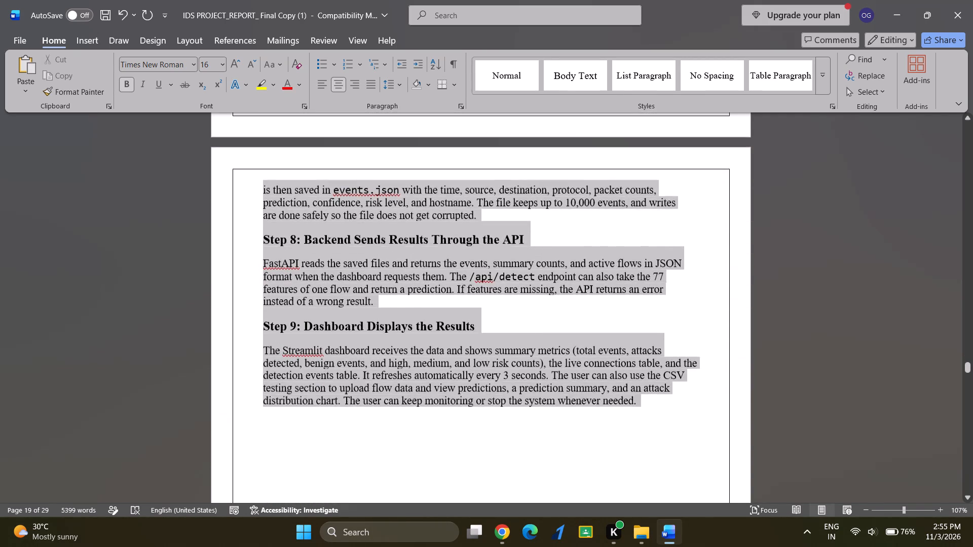
left_click_drag(688, 520, 646, 369)
left_click(364, 92)
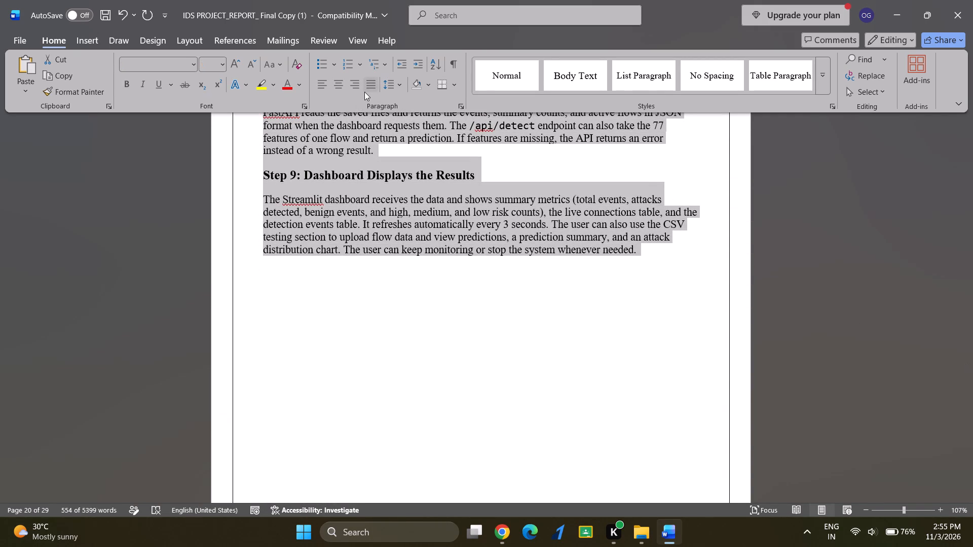
scroll(481, 280, "up", 6)
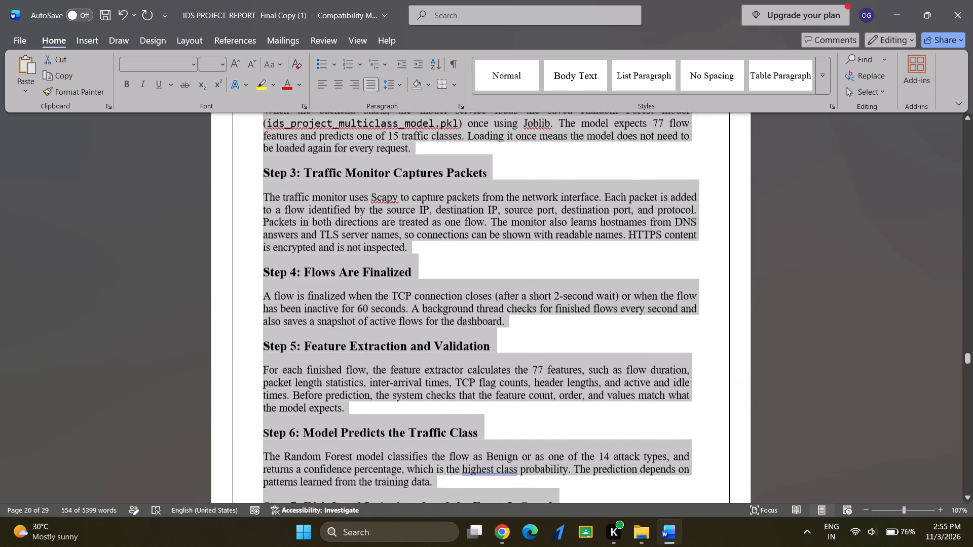
scroll(481, 280, "up", 4)
scroll(481, 280, "down", 3)
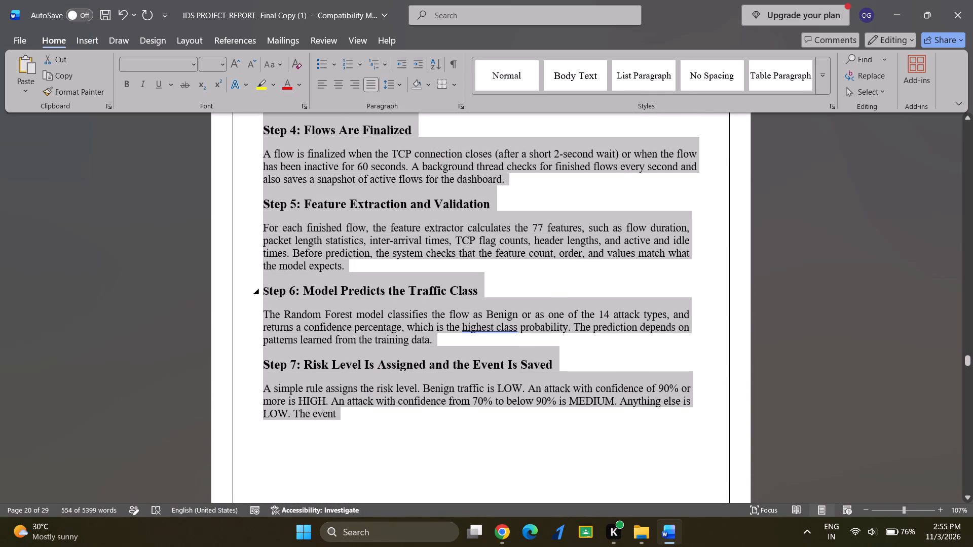
scroll(481, 280, "down", 3)
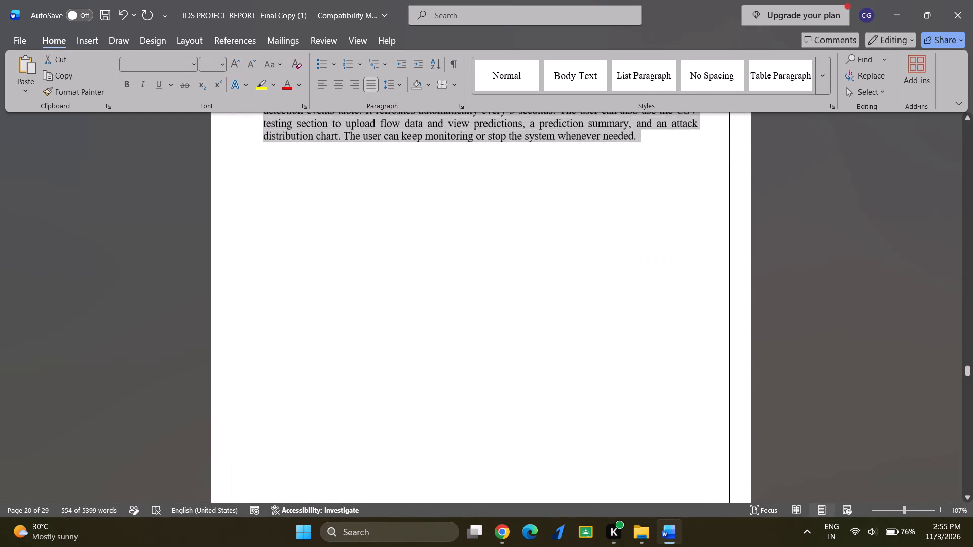
Change the System Flow diagram picture from in line with text to a text-wrapping layout.
scroll(481, 280, "down", 5)
left_click(481, 280)
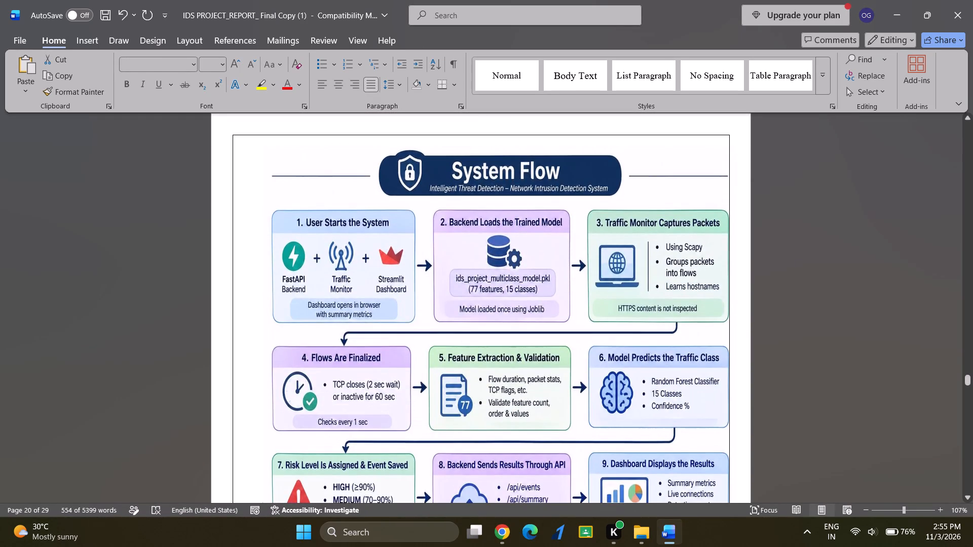
left_click_drag(766, 149, 761, 157)
left_click(761, 157)
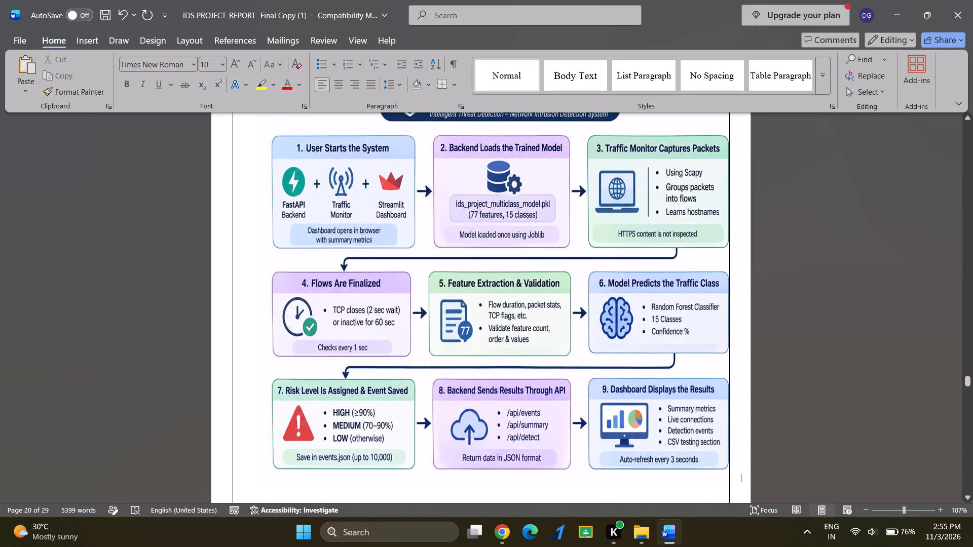
left_click(700, 177)
left_click(753, 125)
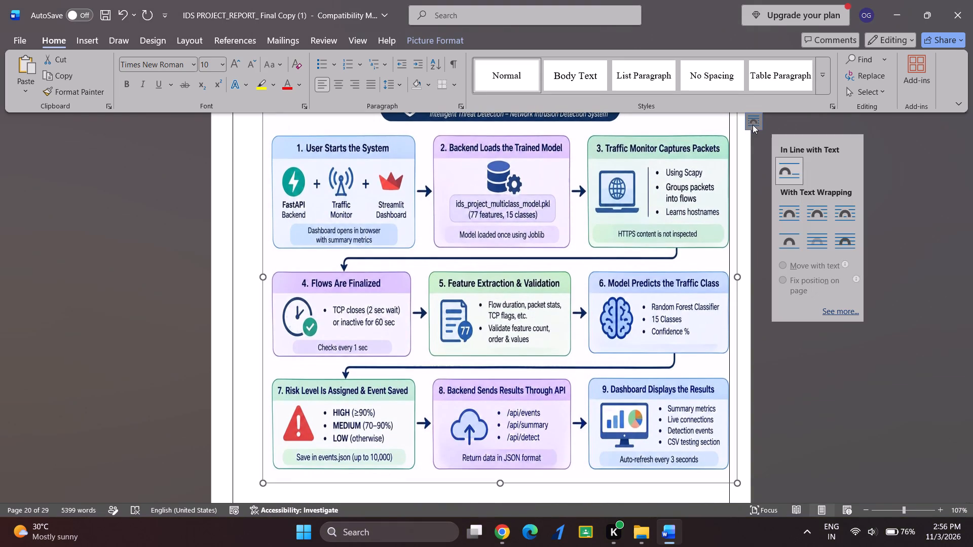
left_click(804, 214)
Move the System Flow diagram so it is centred horizontally on the page, inside the page border.
left_click_drag(577, 262, 550, 268)
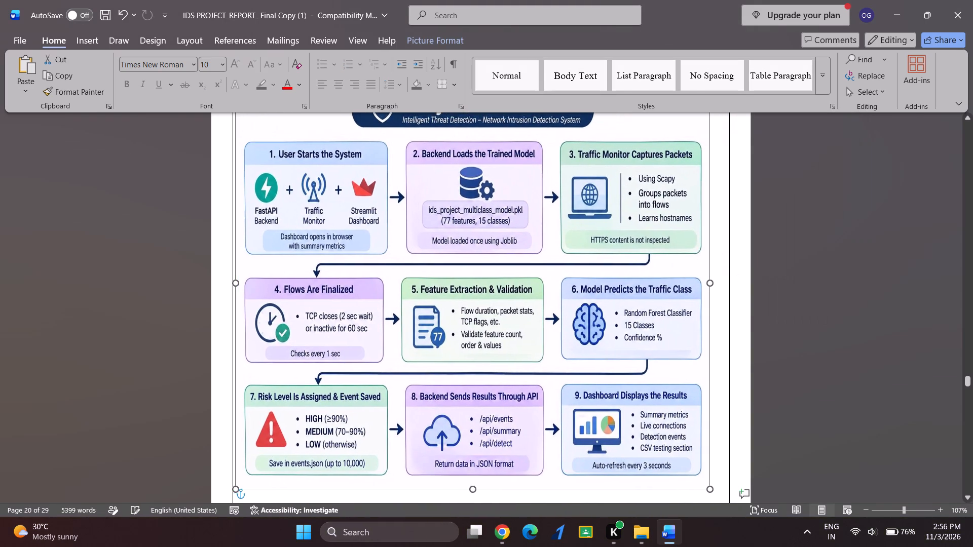
left_click_drag(550, 268, 568, 270)
scroll(776, 240, "up", 2)
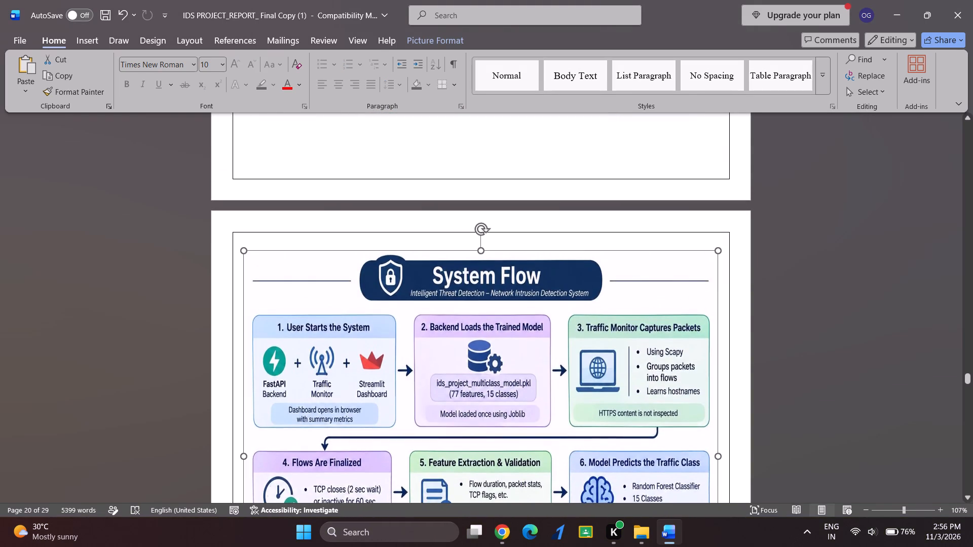
Delete the horizontal line beneath the DAIGRAMS heading.
scroll(804, 257, "down", 7)
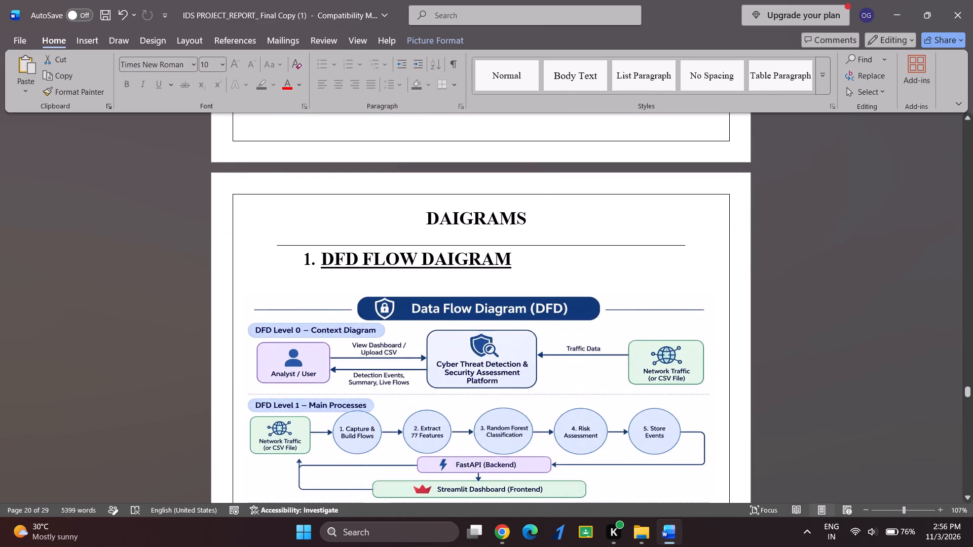
double_click(619, 245)
key("Delete")
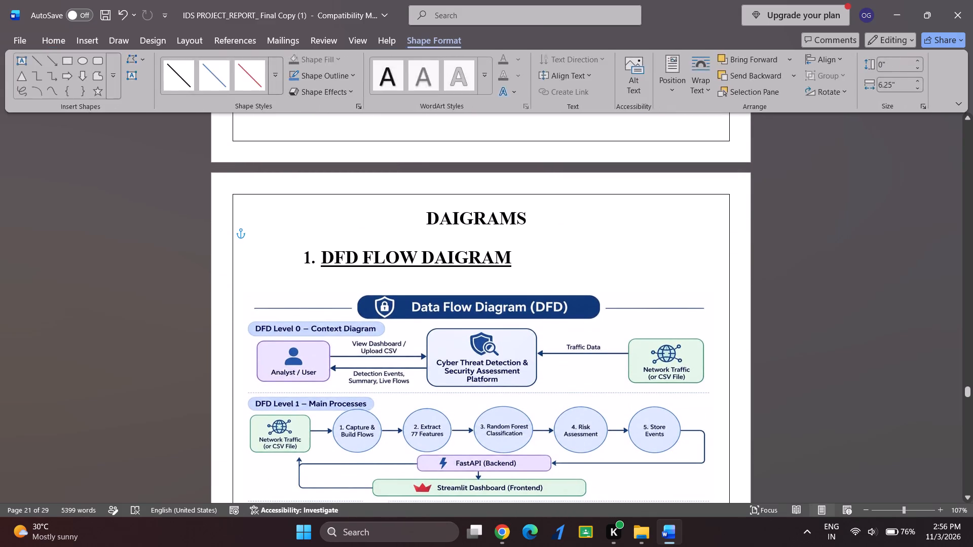
Reduce the DAIGRAMS heading's font size to 16.
left_click_drag(567, 221, 449, 229)
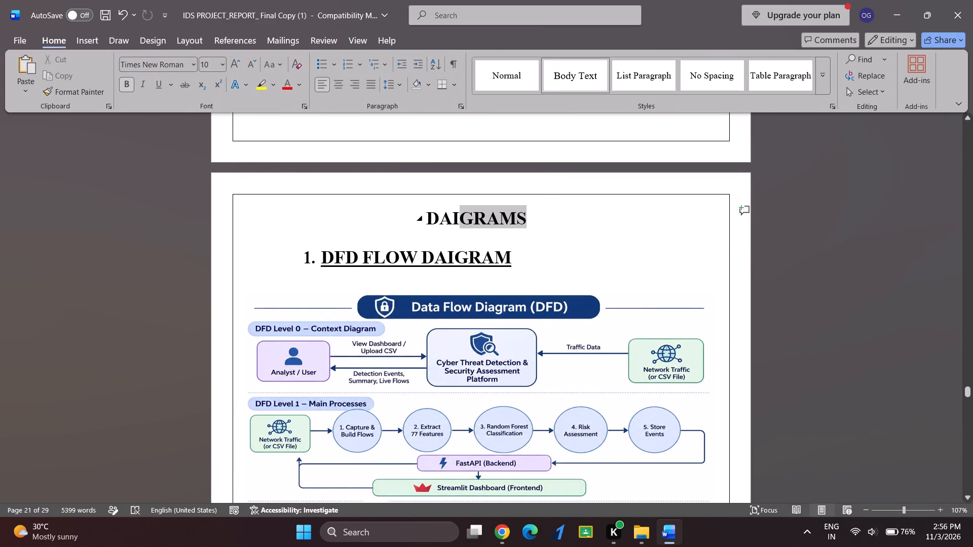
left_click_drag(449, 229, 429, 226)
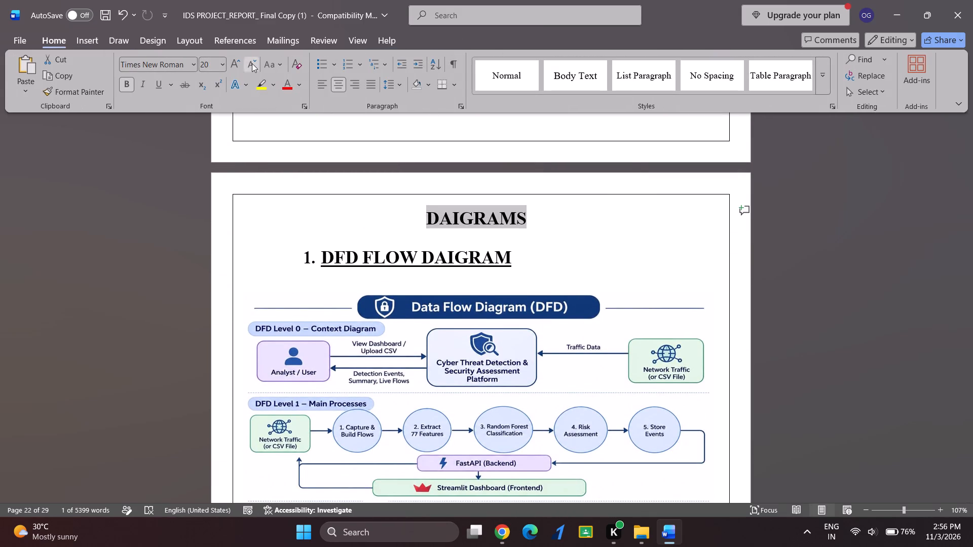
double_click(252, 63)
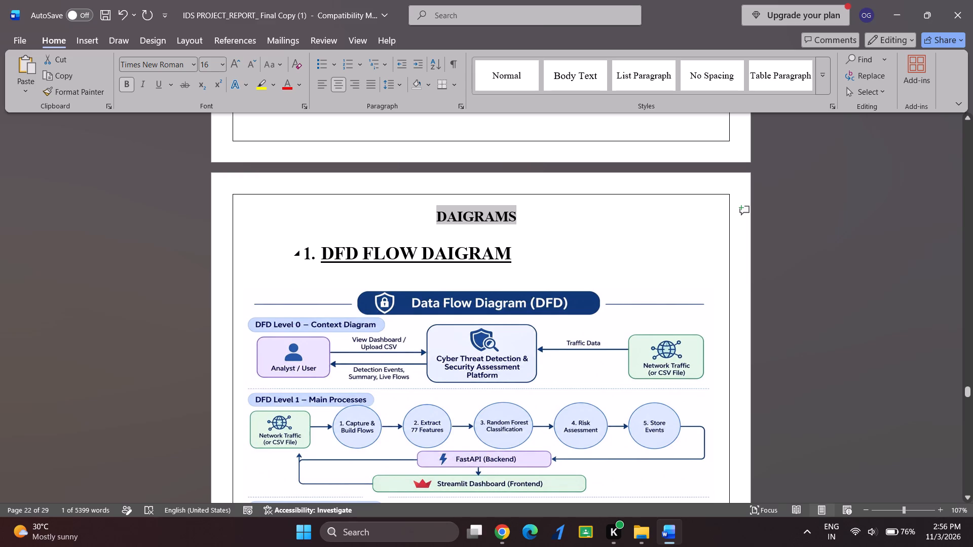
Reduce the DFD FLOW DAIGRAM heading's font size to one step below 16.
left_click(516, 254)
left_click_drag(540, 262, 368, 259)
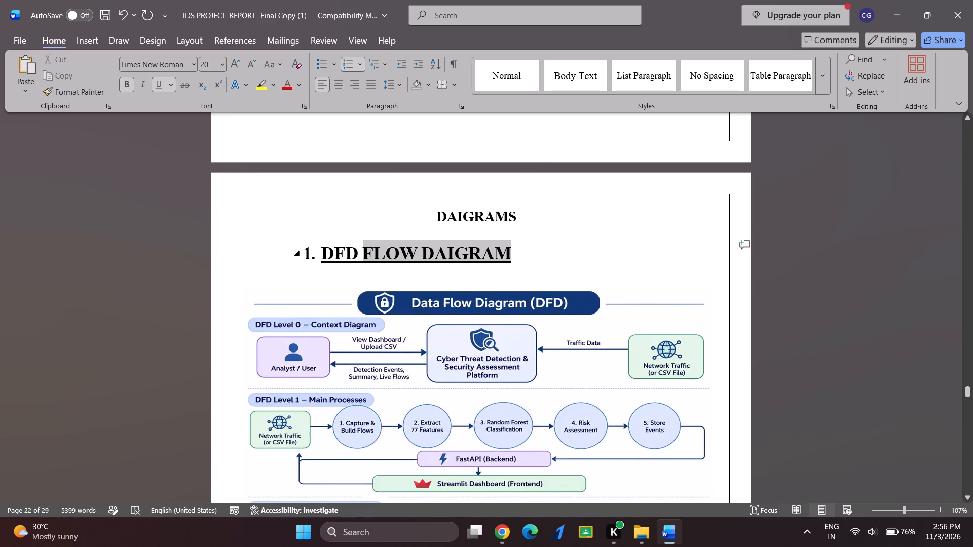
left_click_drag(368, 259, 322, 257)
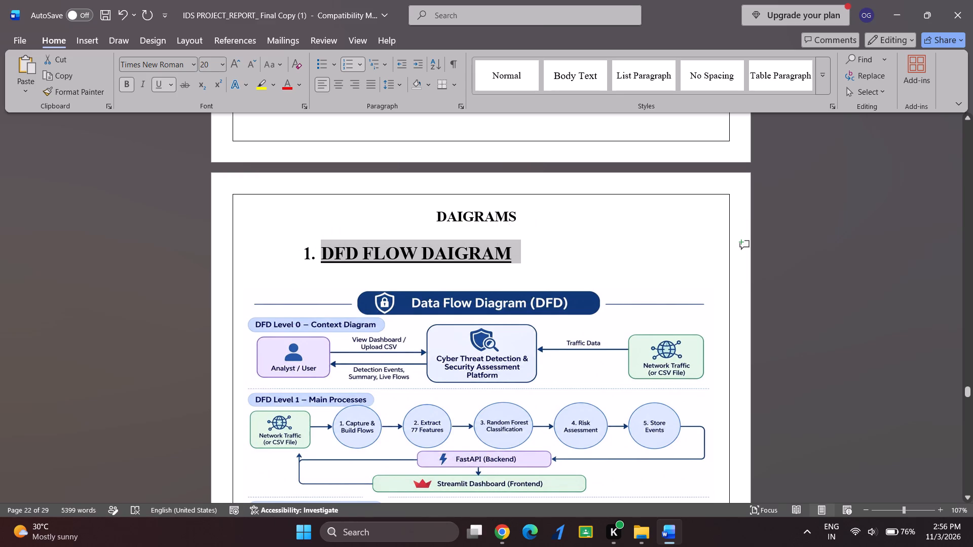
double_click(249, 69)
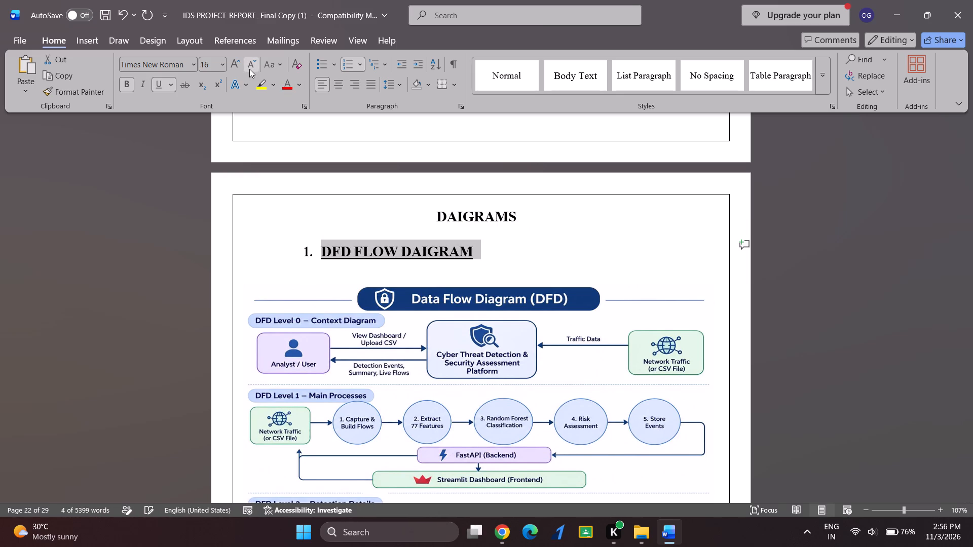
left_click(372, 238)
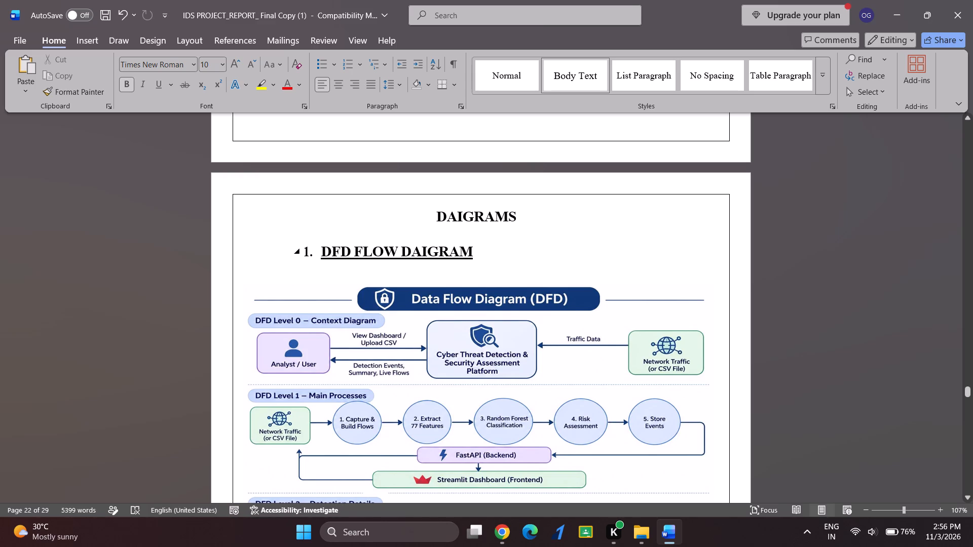
left_click(330, 248)
left_click_drag(475, 248, 233, 247)
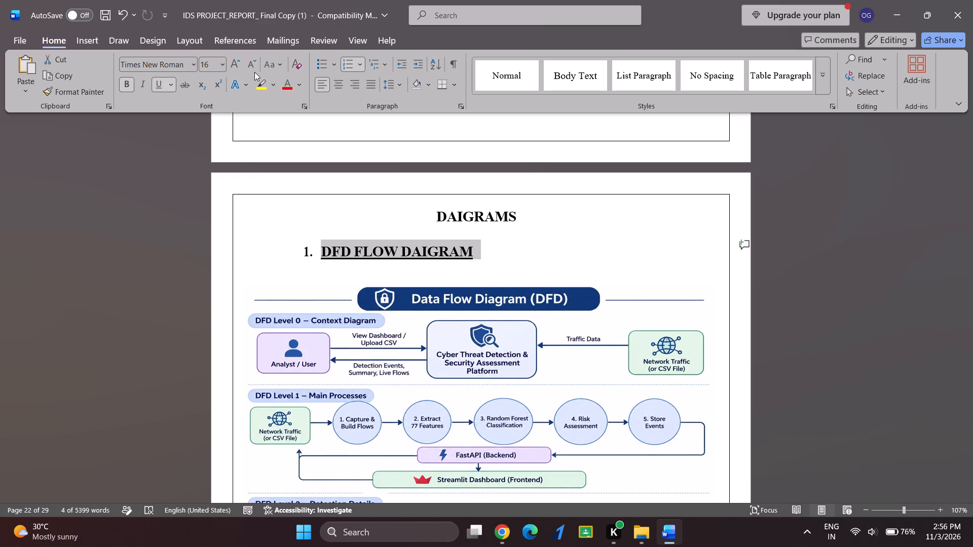
left_click(248, 62)
double_click(500, 266)
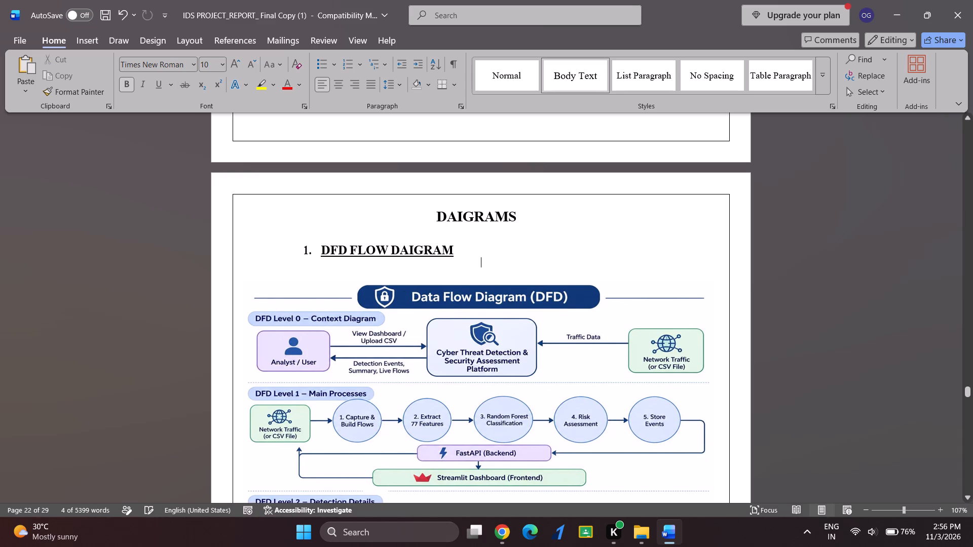
Justify the DFD Level 0, Level 1 and Level 2 headings and descriptions below the data flow diagram.
left_click(519, 322)
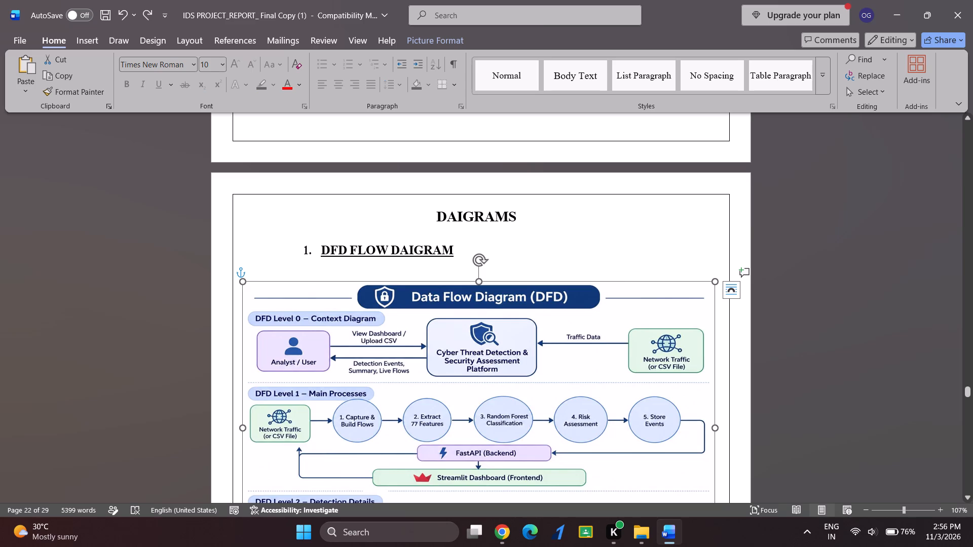
scroll(783, 335, "down", 2)
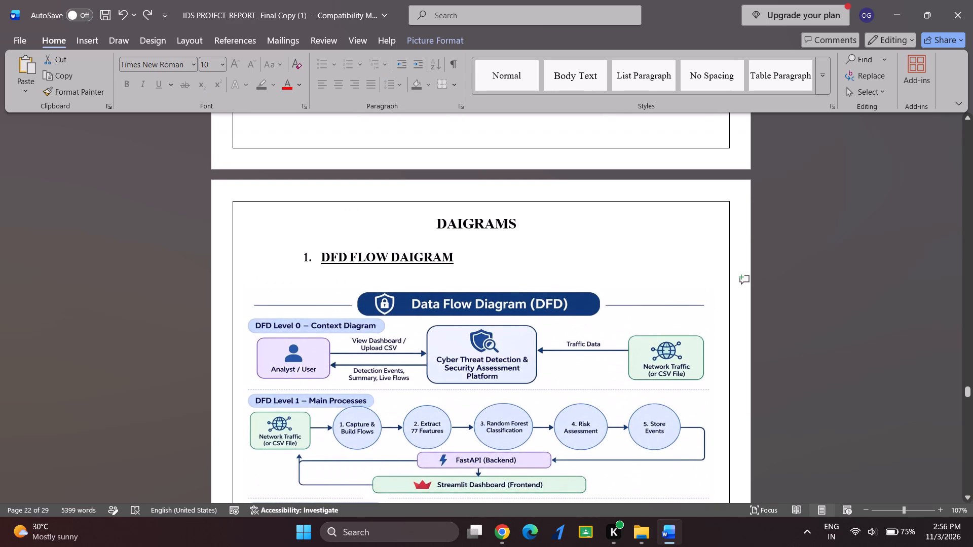
scroll(783, 335, "down", 2)
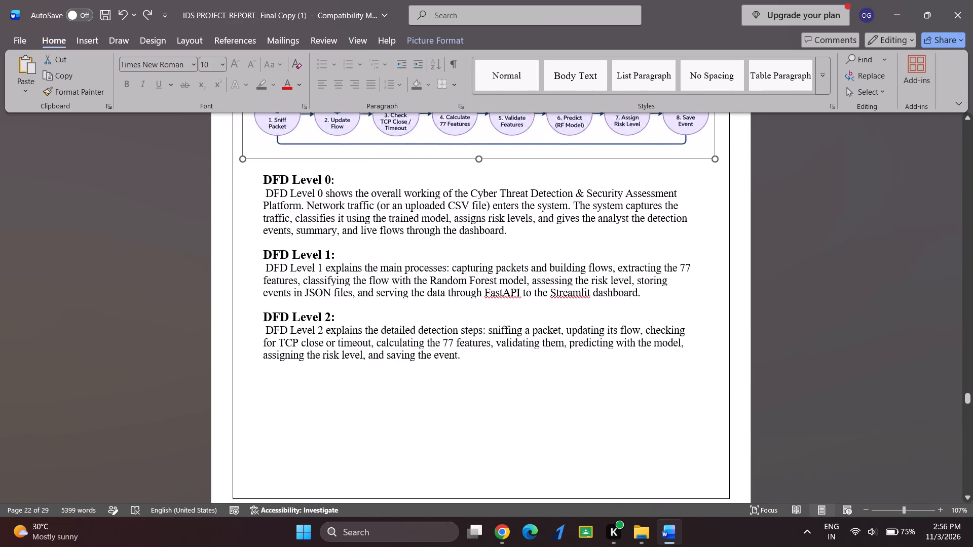
left_click(626, 291)
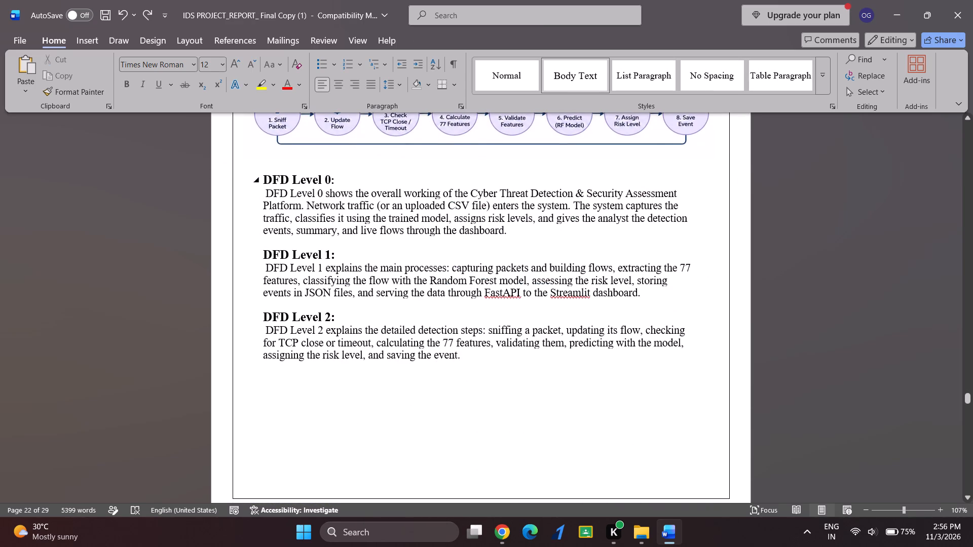
left_click_drag(265, 178, 499, 363)
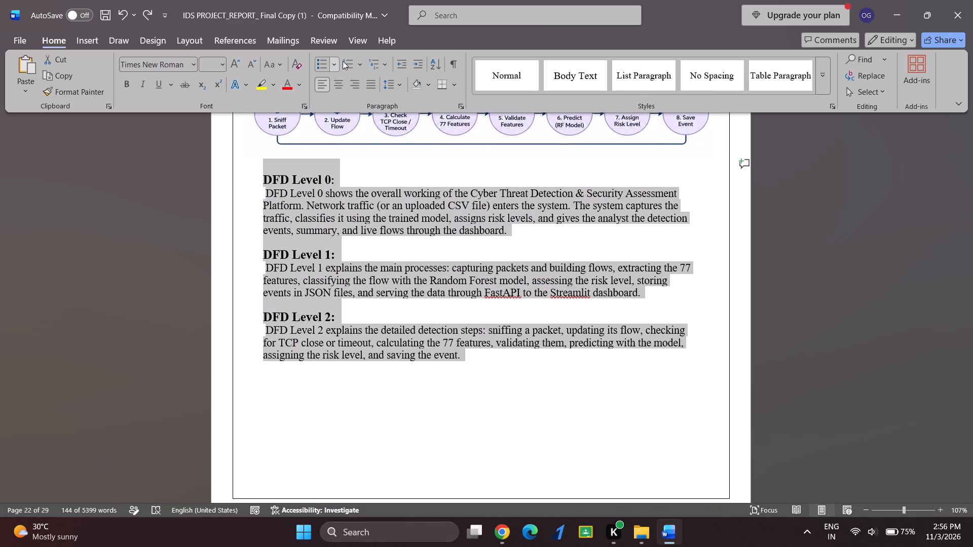
left_click(378, 87)
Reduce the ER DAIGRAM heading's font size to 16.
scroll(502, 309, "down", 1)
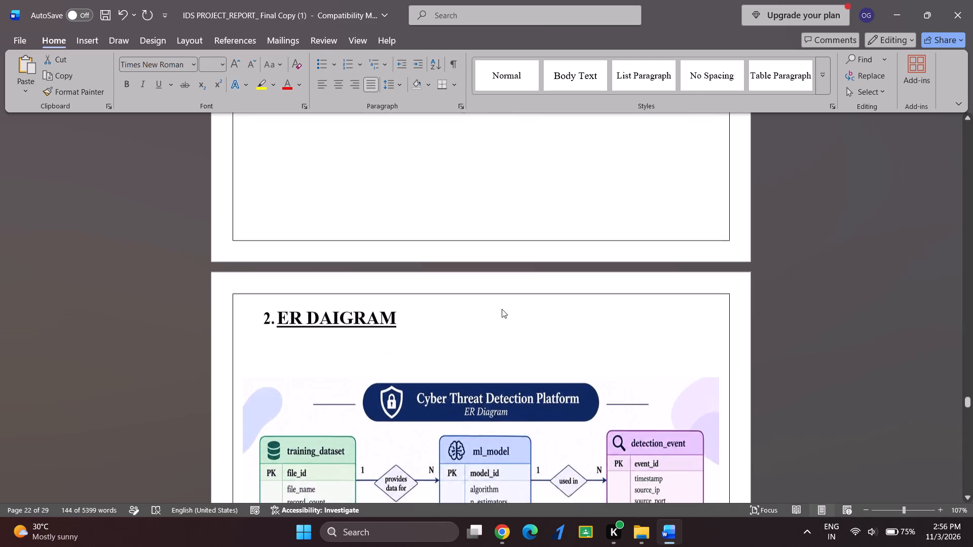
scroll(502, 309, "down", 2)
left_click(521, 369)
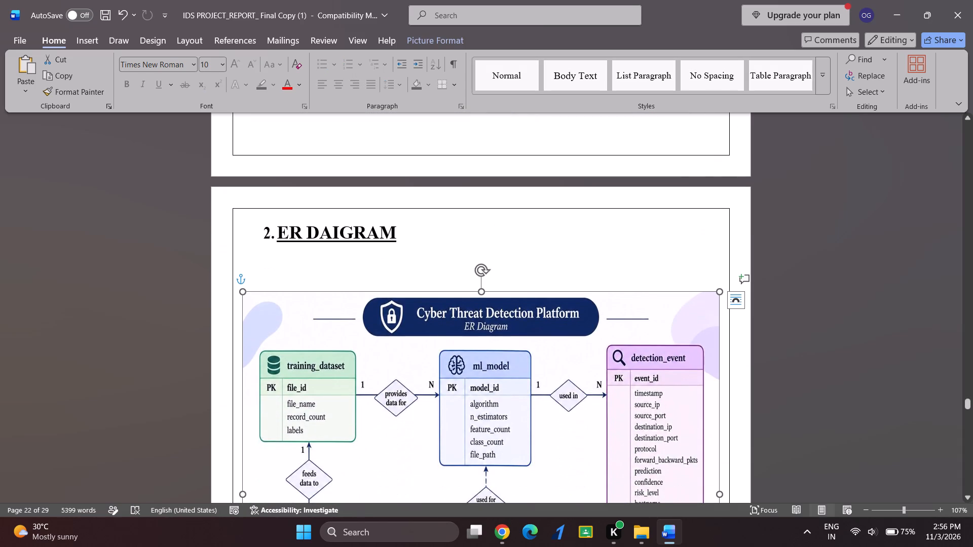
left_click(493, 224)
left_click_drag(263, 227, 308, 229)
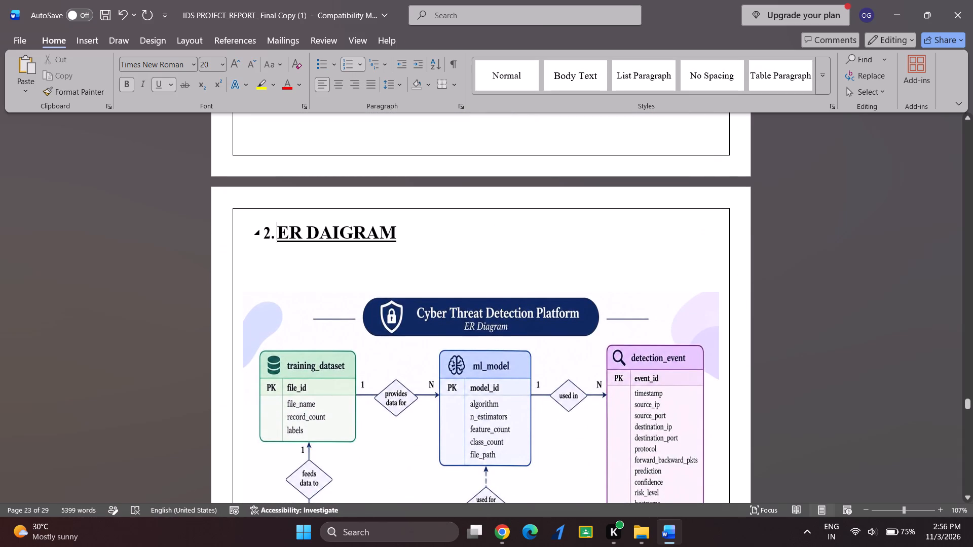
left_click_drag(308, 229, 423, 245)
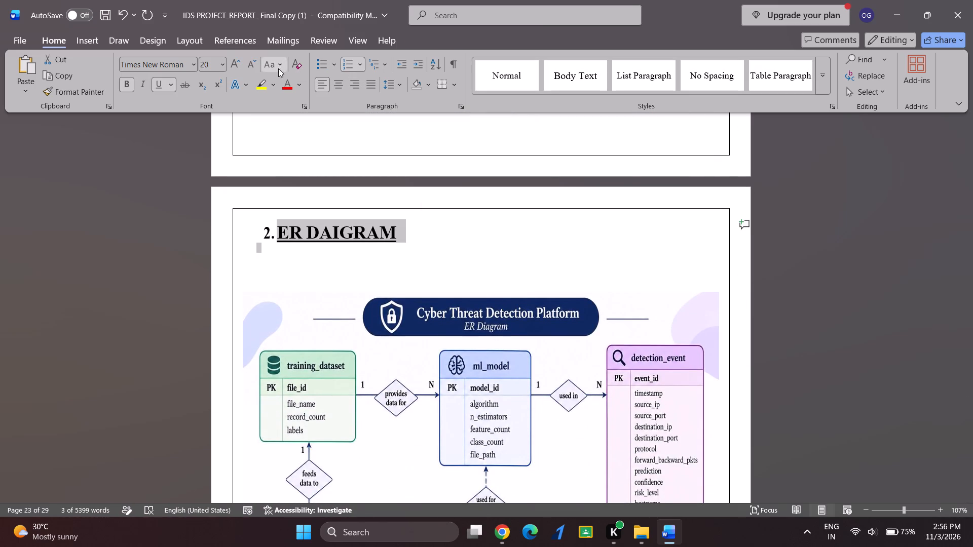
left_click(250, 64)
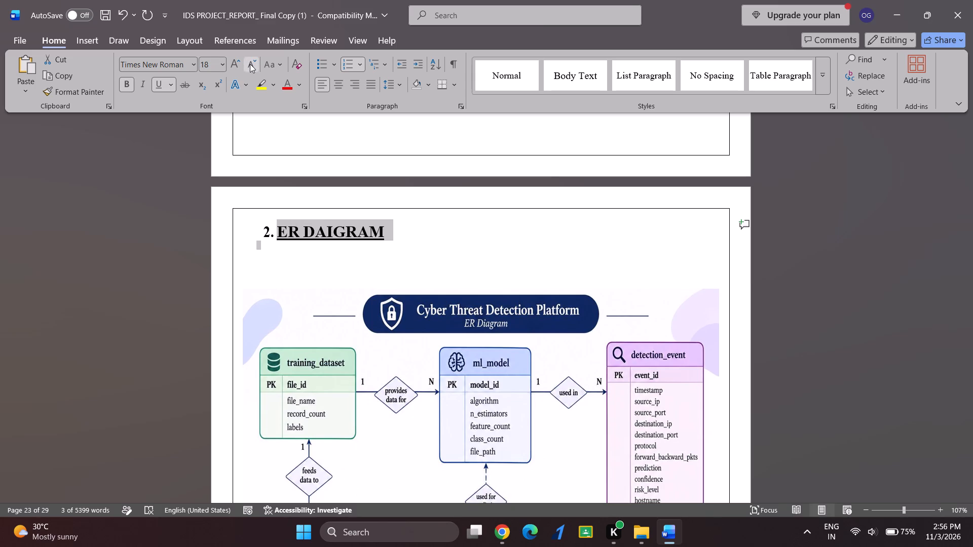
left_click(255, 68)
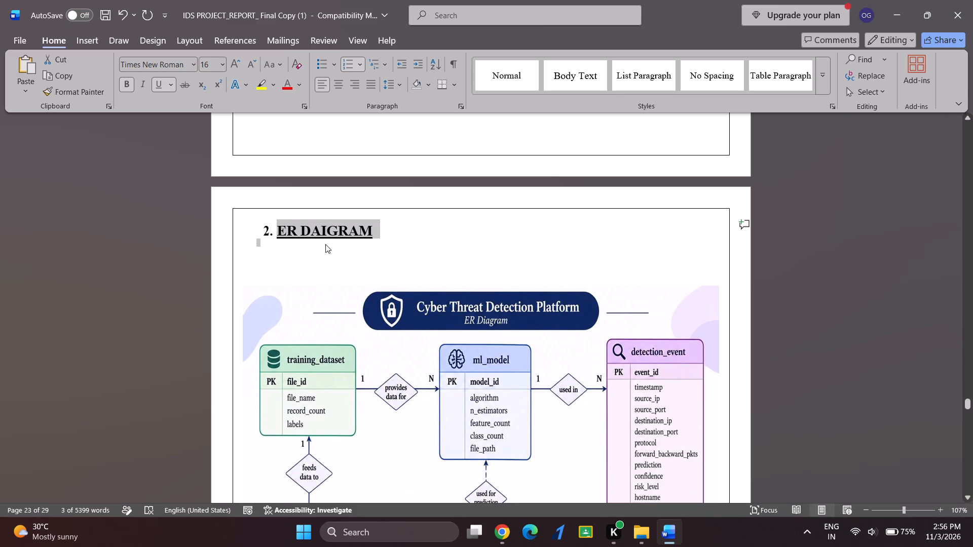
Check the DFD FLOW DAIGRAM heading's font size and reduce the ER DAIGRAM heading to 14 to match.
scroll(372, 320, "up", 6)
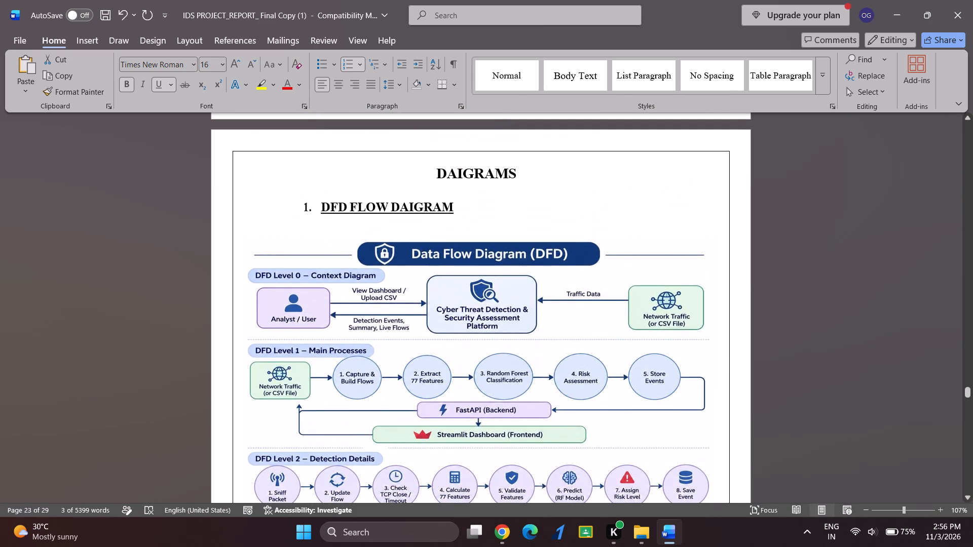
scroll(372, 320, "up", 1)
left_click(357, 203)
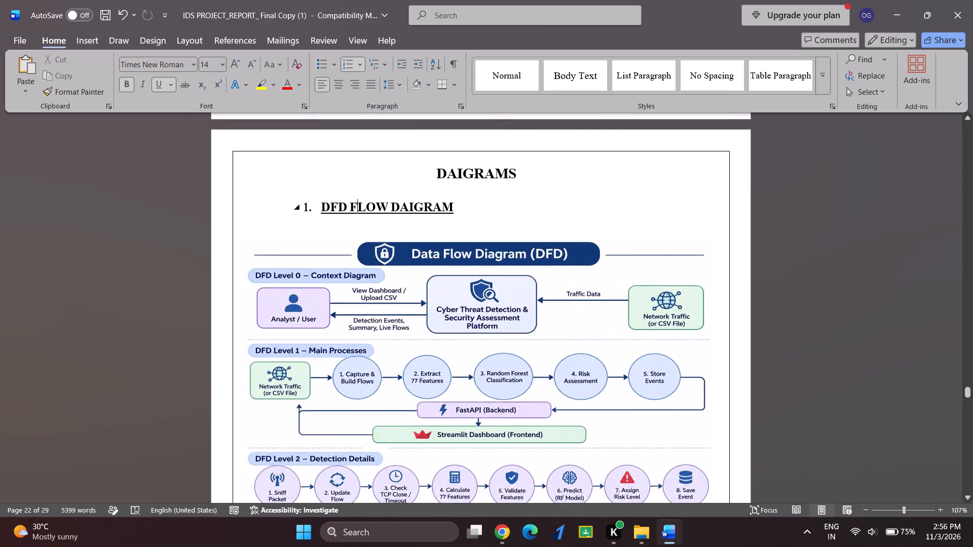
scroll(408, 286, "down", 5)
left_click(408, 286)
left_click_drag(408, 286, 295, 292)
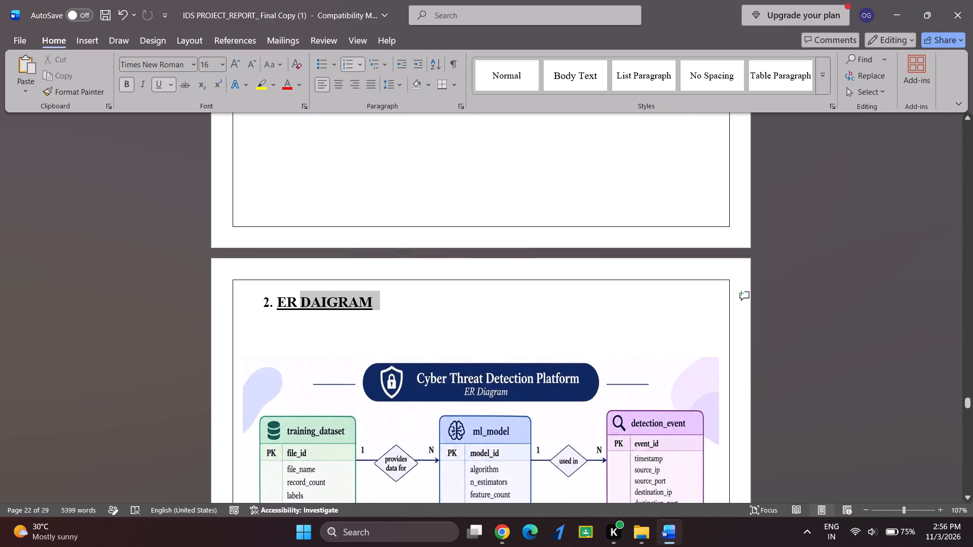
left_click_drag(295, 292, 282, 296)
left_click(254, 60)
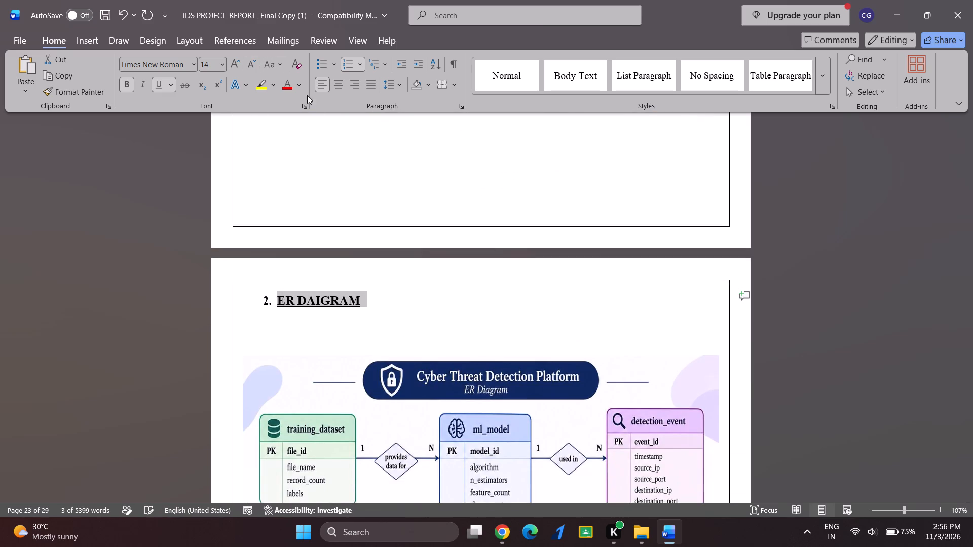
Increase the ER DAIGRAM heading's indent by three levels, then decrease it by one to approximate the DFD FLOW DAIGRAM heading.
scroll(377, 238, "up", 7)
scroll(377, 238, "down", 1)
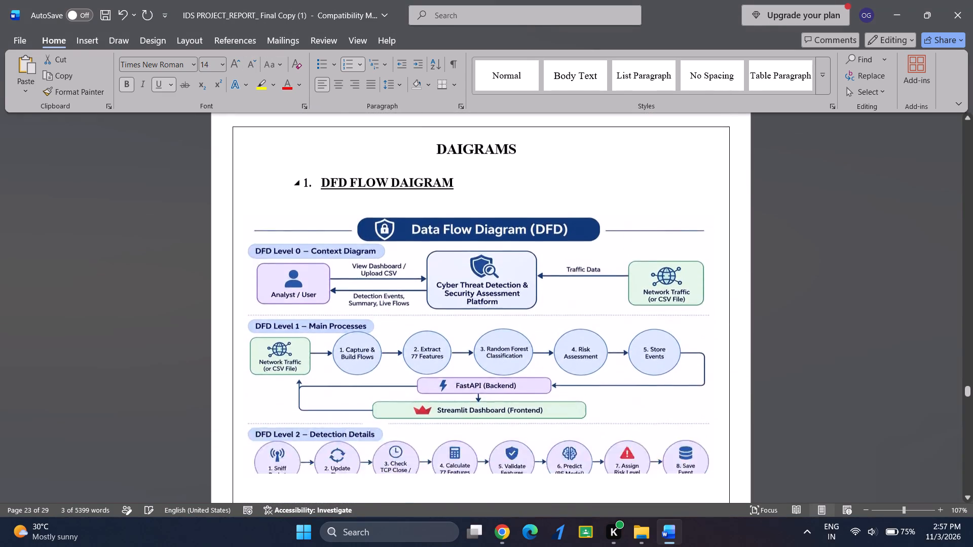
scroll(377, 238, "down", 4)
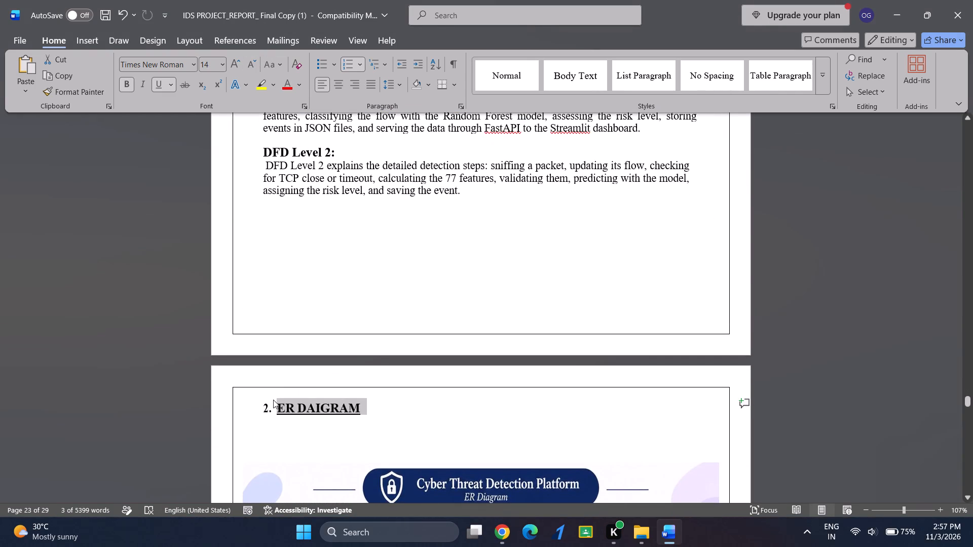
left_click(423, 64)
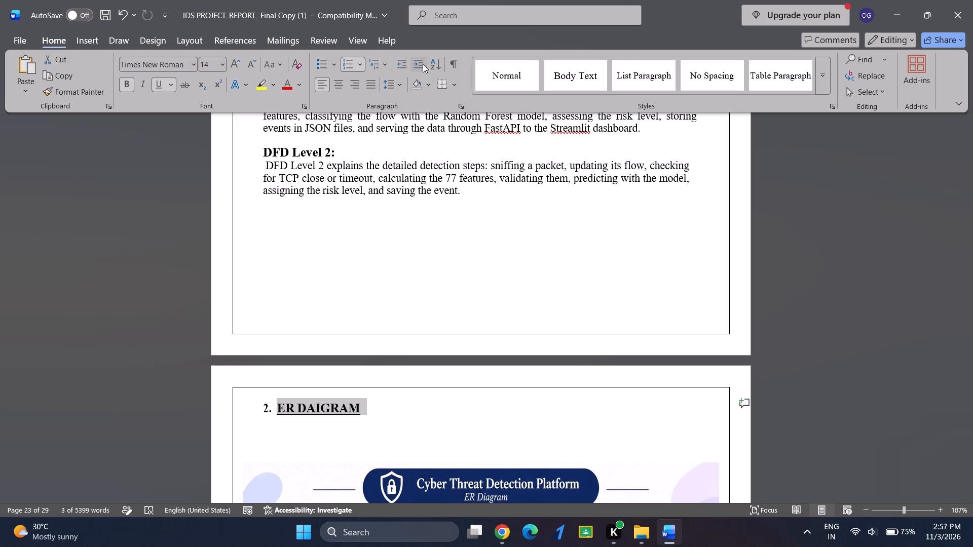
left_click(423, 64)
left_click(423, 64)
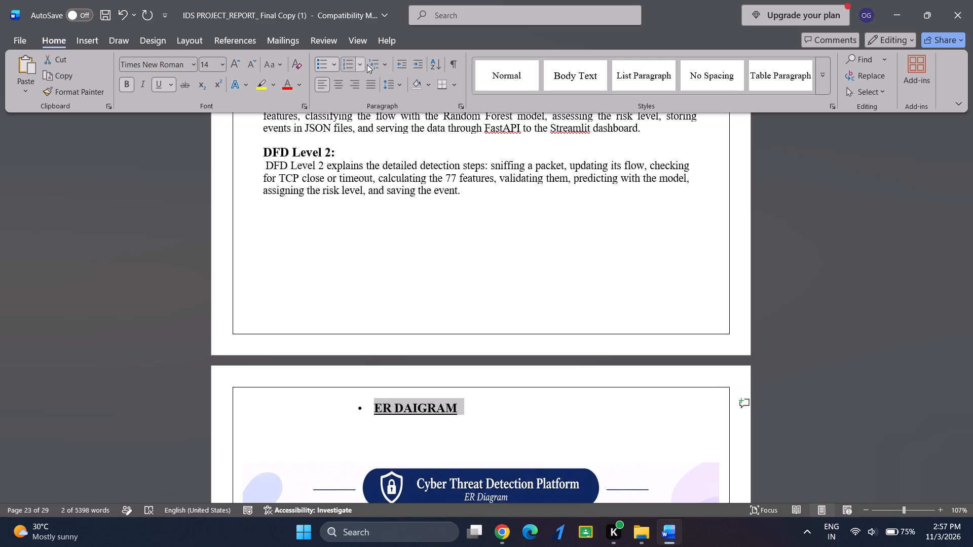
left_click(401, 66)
Copy the DFD FLOW DAIGRAM heading and paste it over the ER DAIGRAM heading above the ER diagram.
scroll(476, 210, "up", 2)
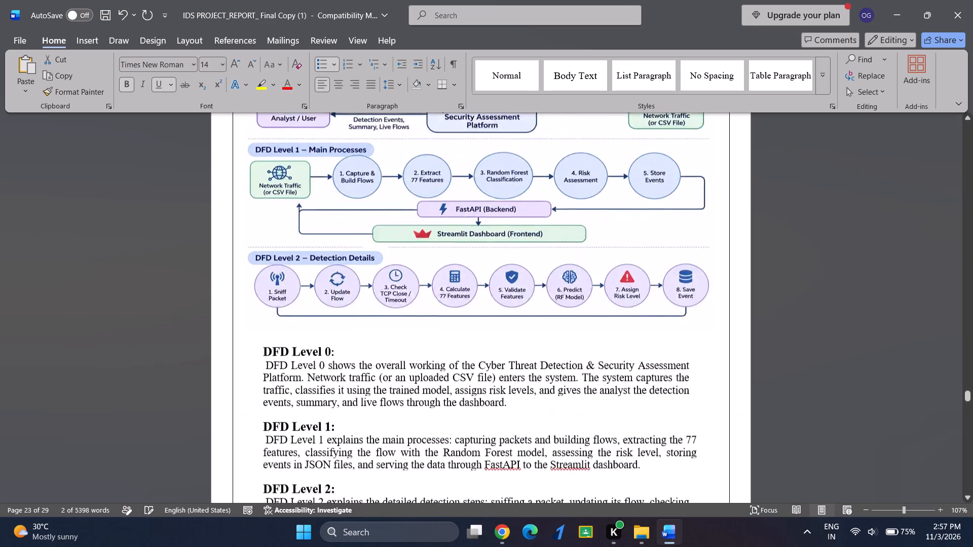
scroll(476, 210, "up", 3)
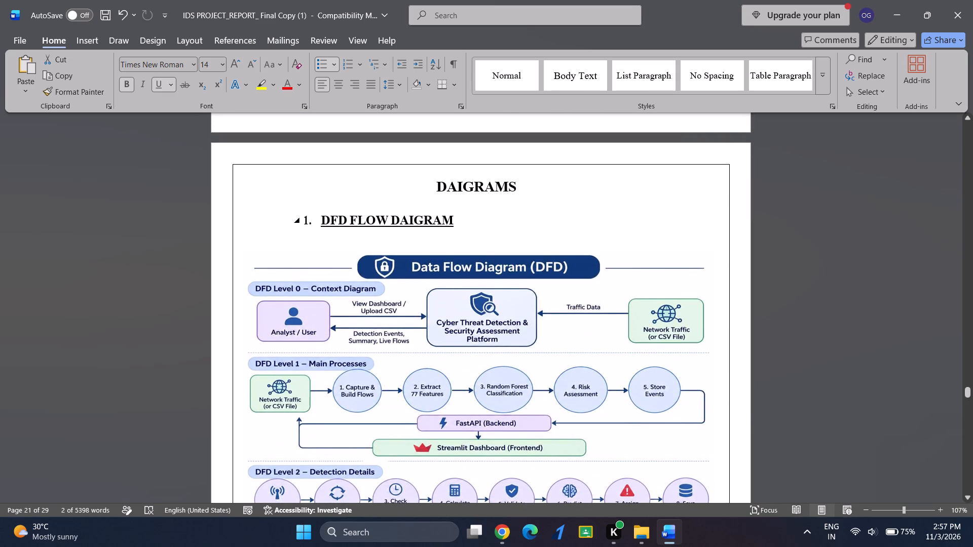
left_click_drag(502, 219, 278, 211)
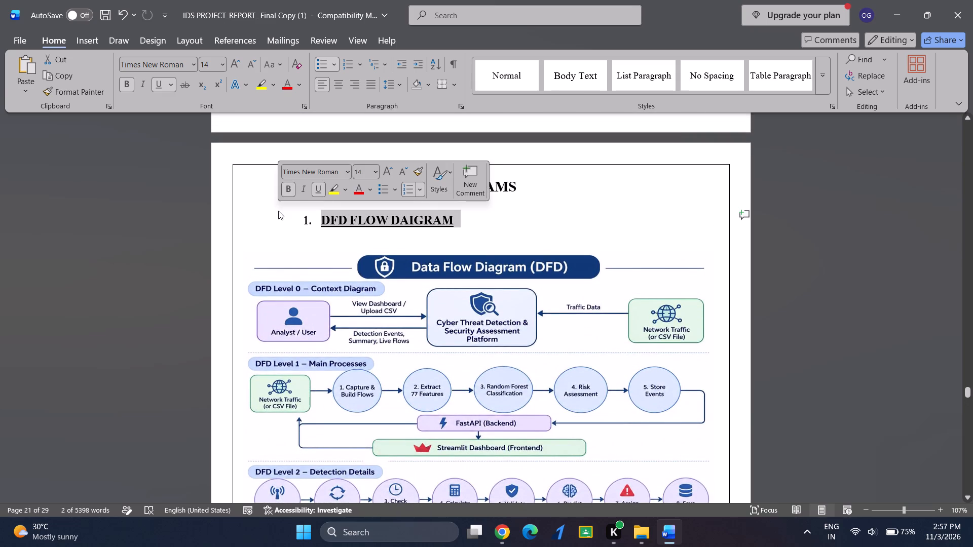
key("ctrl+c")
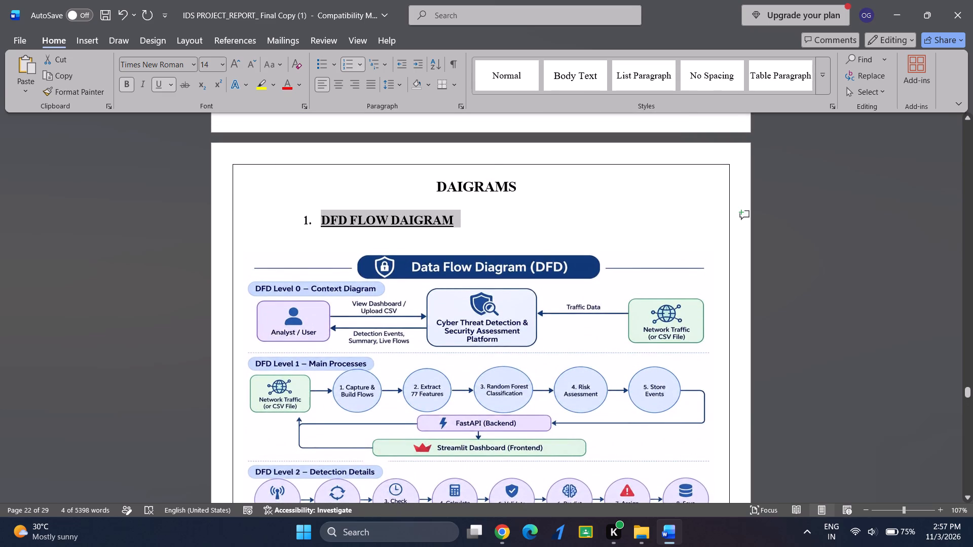
scroll(327, 343, "down", 6)
left_click_drag(386, 339, 282, 333)
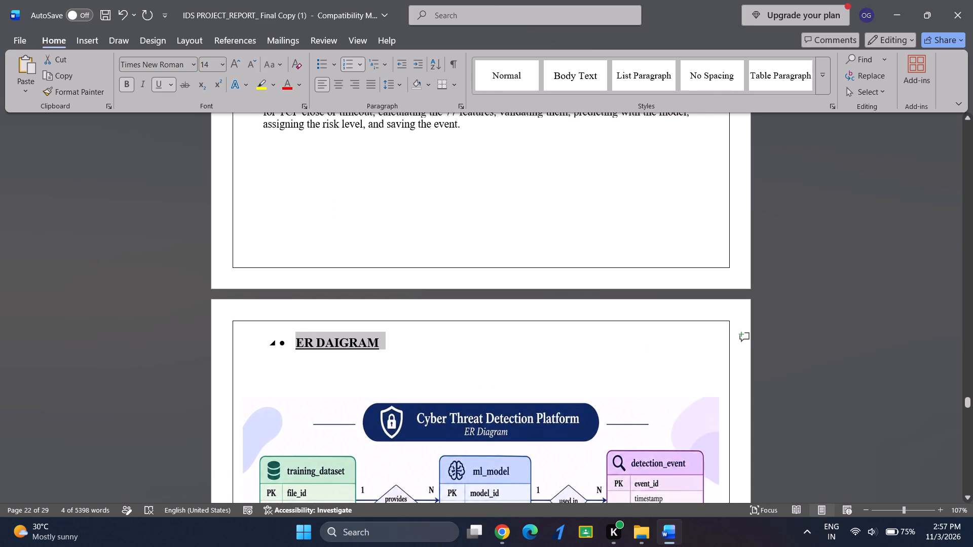
left_click_drag(282, 333, 274, 333)
key("ctrl+v")
left_click(274, 333, "ctrl")
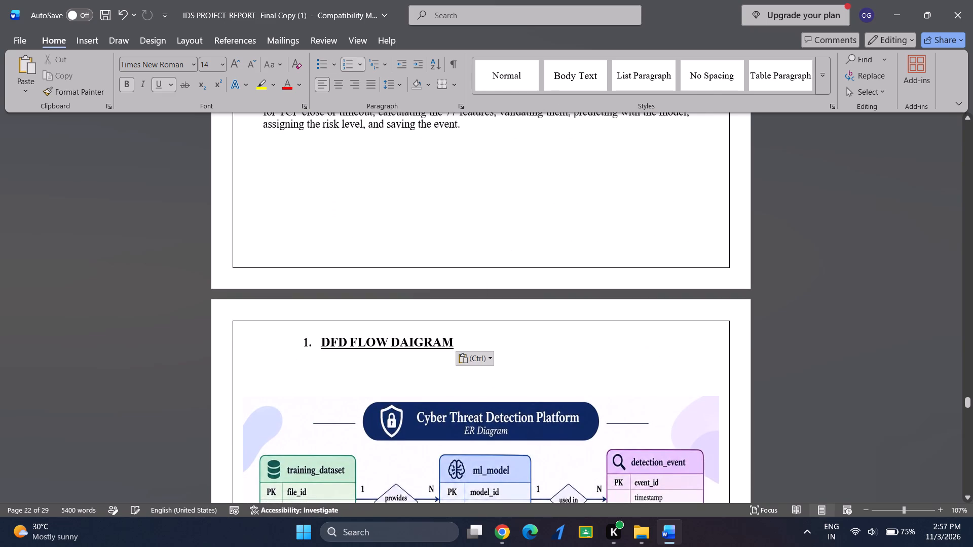
Renumber the pasted heading above the ER diagram as 2.
left_click(309, 344)
key("2")
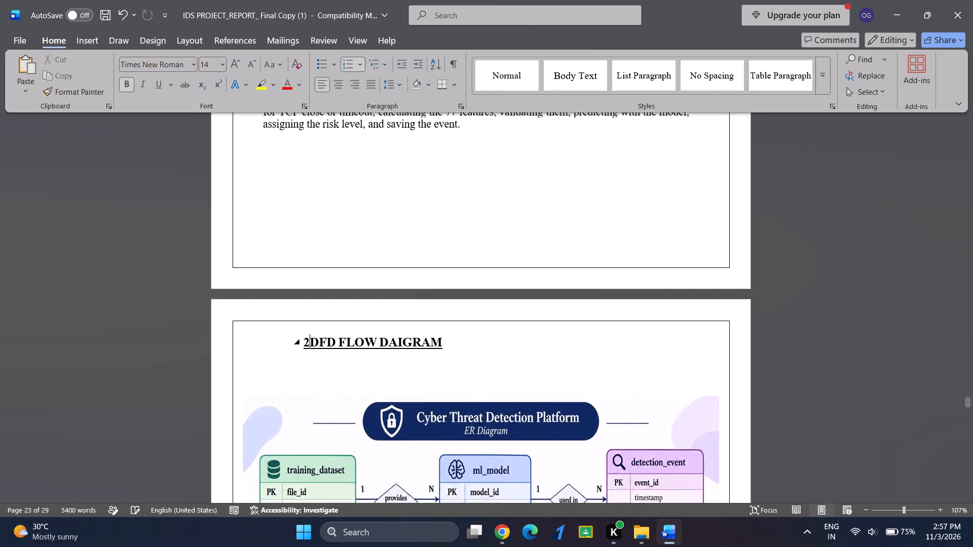
type(".")
key("space")
Insert an unnumbered blank line above the number 2 heading on the ER diagram page.
scroll(444, 324, "up", 2)
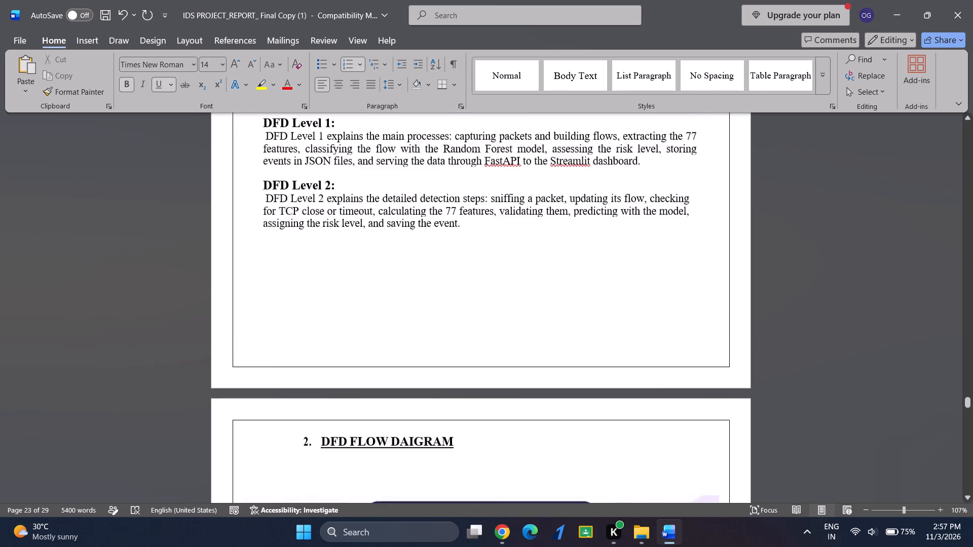
scroll(444, 324, "up", 3)
scroll(444, 324, "down", 1)
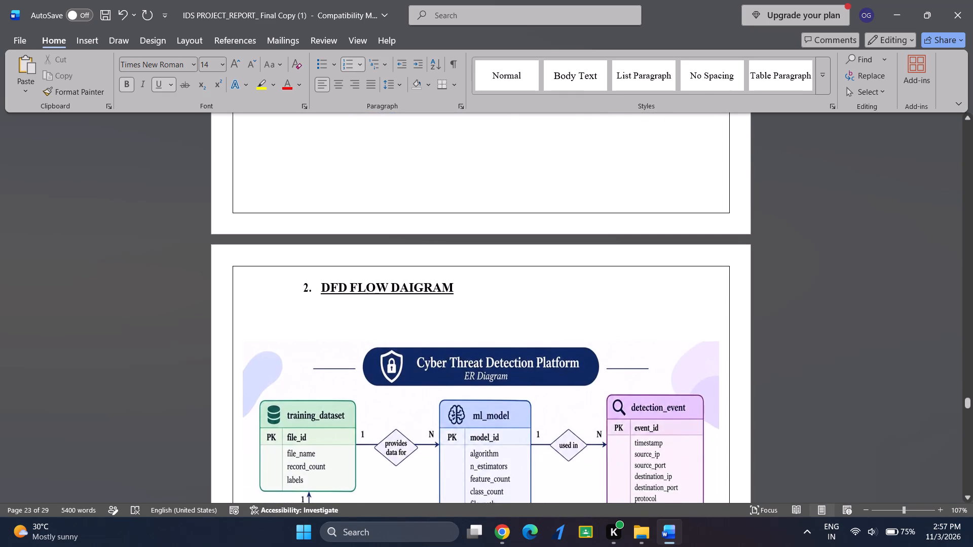
key("Return")
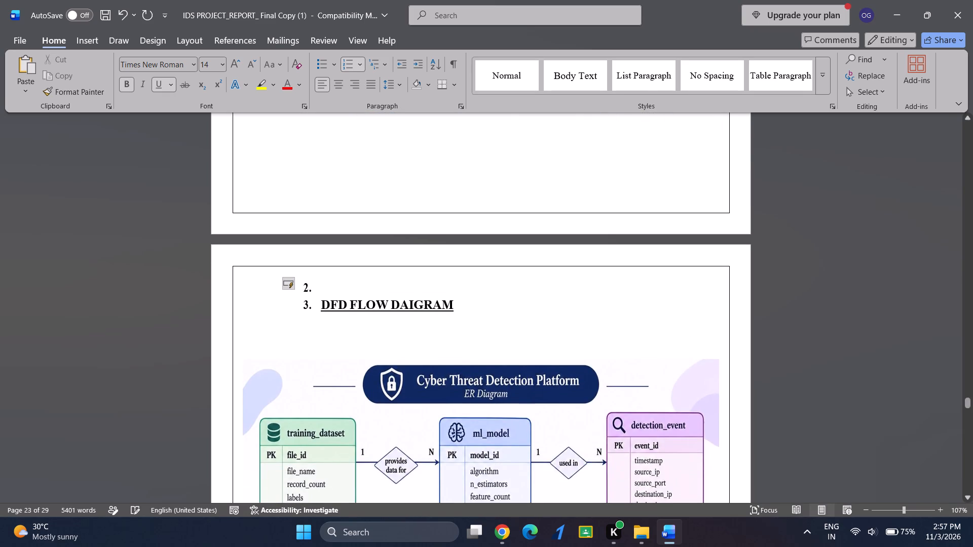
left_click(379, 278)
key("BackSpace")
key("BackSpace")
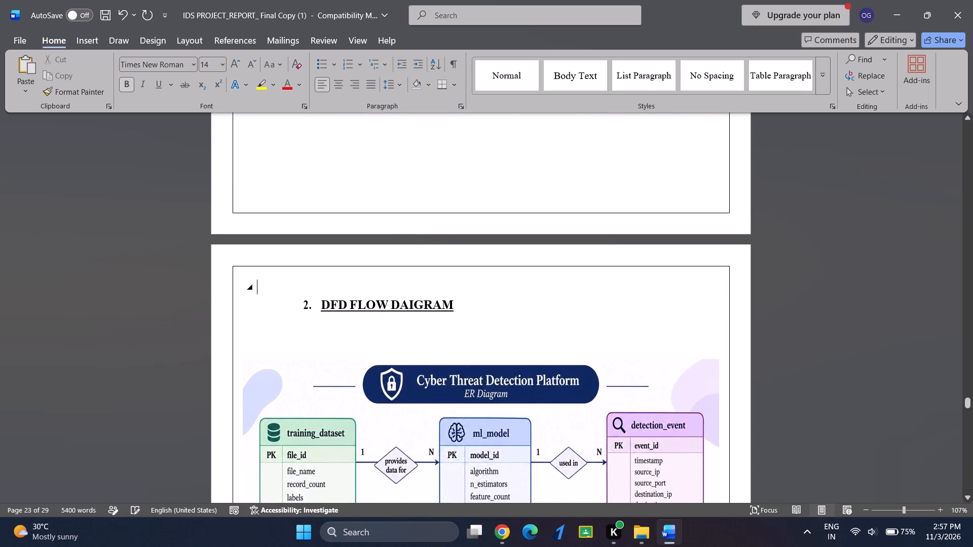
Delete one blank line between the number 2 heading and the ER diagram.
left_click(489, 337)
scroll(511, 338, "down", 1)
key("BackSpace")
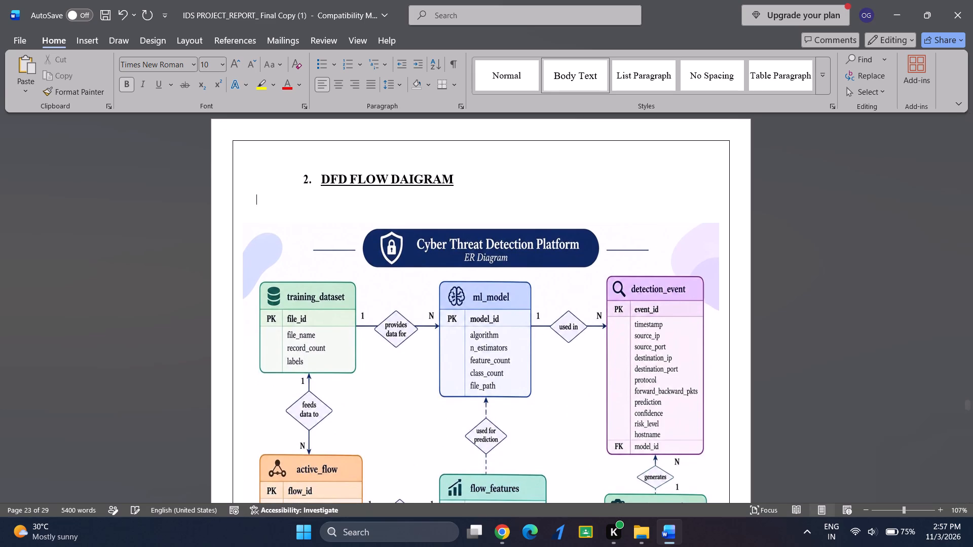
Reduce the BLOCK DAIGRAM heading's font size to 14.
scroll(544, 347, "down", 7)
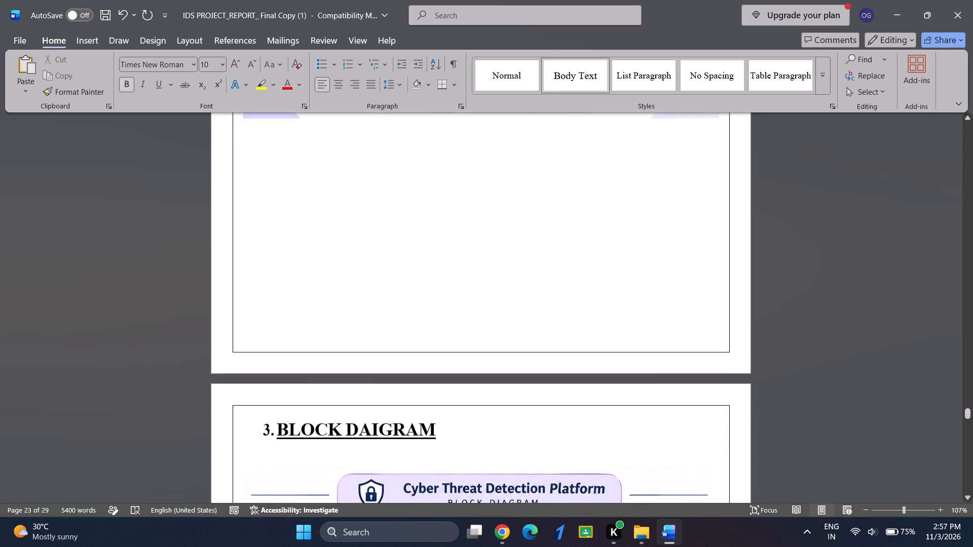
scroll(544, 347, "down", 1)
left_click_drag(465, 303, 258, 284)
double_click(258, 66)
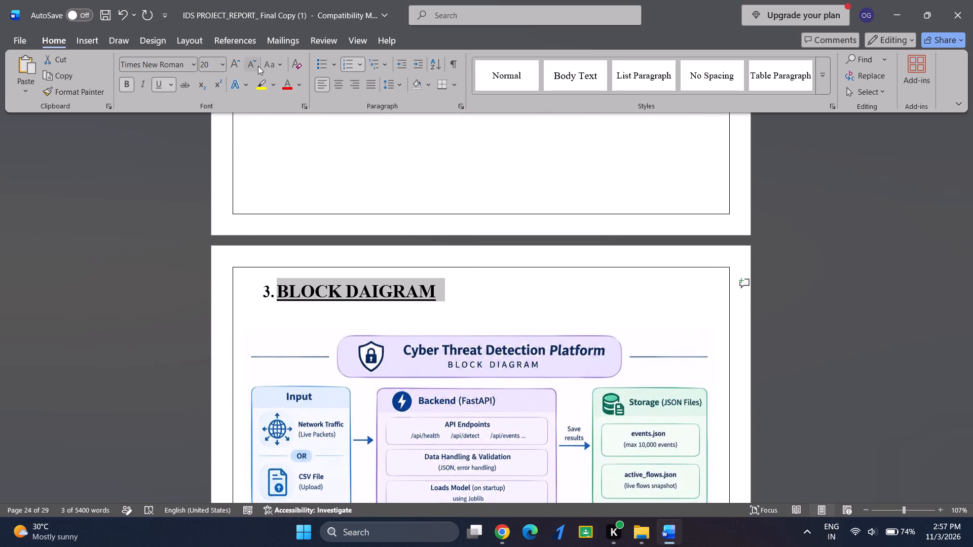
left_click(258, 66)
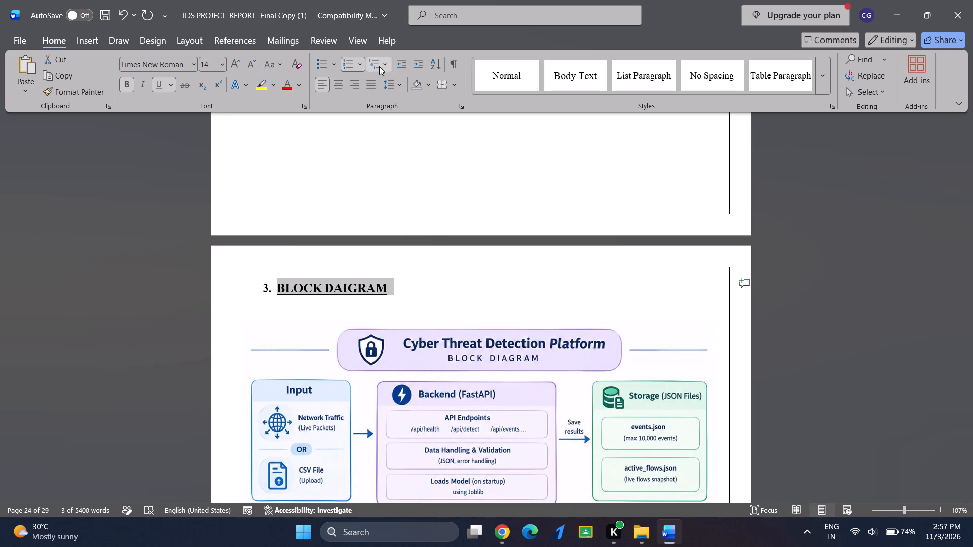
Remove the indented list number from the DFD FLOW DAIGRAM heading under DAIGRAMS and renumber it 1. without the indent.
scroll(432, 263, "up", 7)
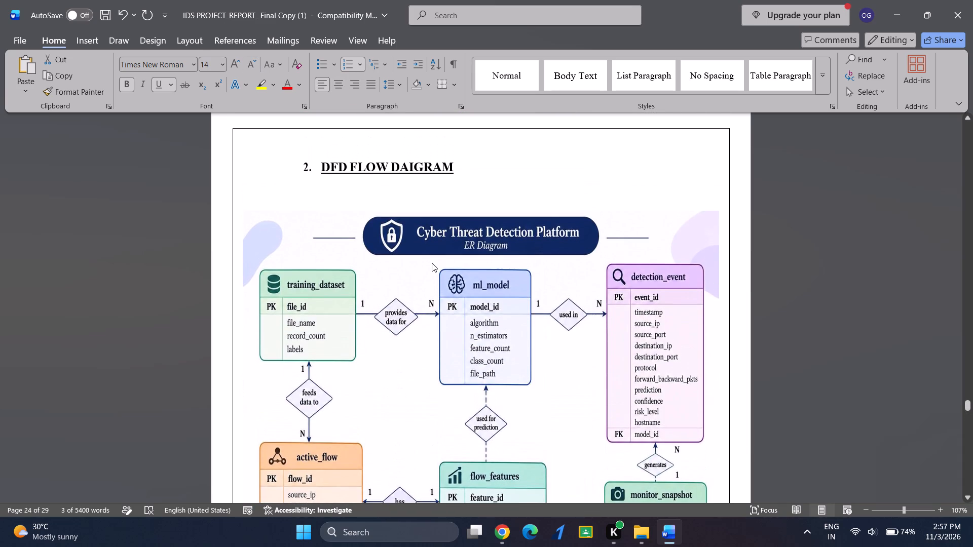
scroll(432, 263, "up", 2)
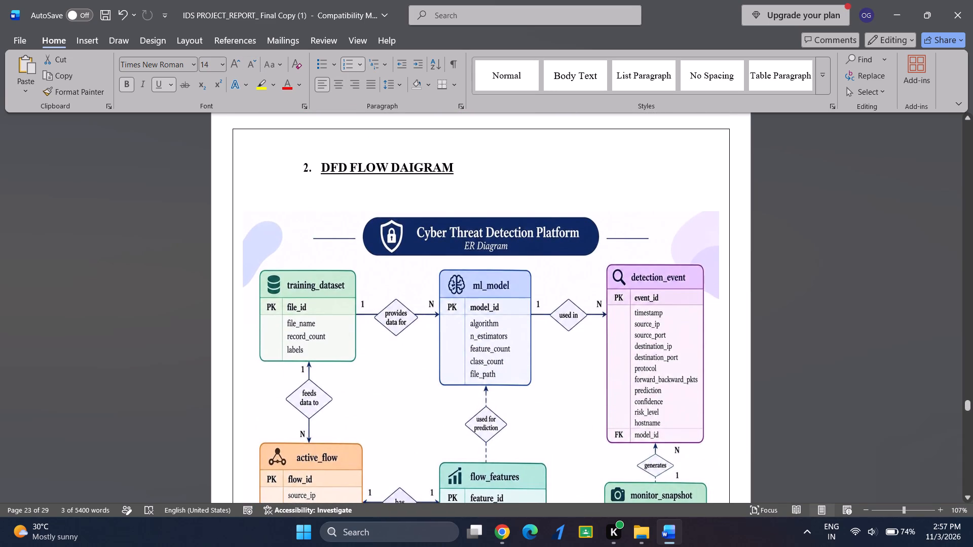
left_click(463, 164)
scroll(463, 164, "up", 8)
scroll(463, 164, "down", 1)
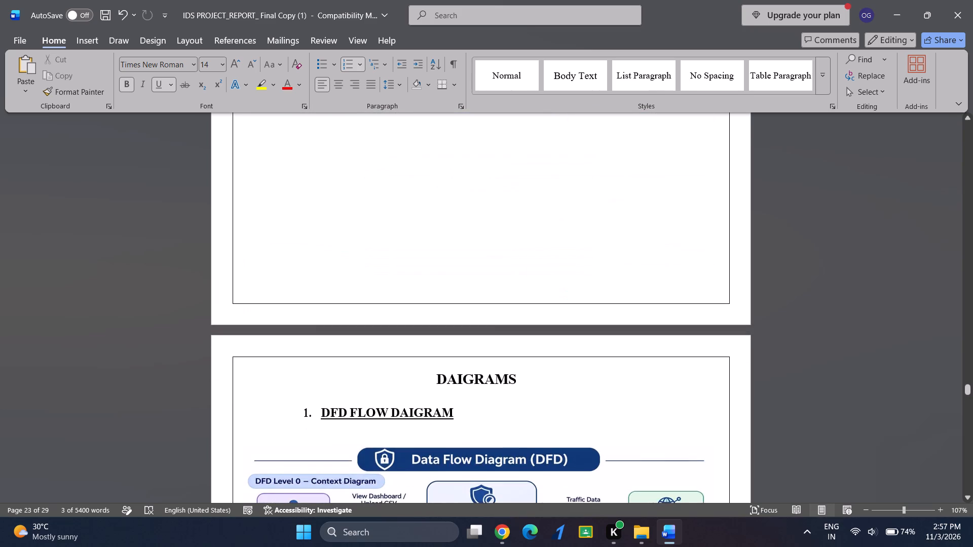
scroll(463, 164, "down", 2)
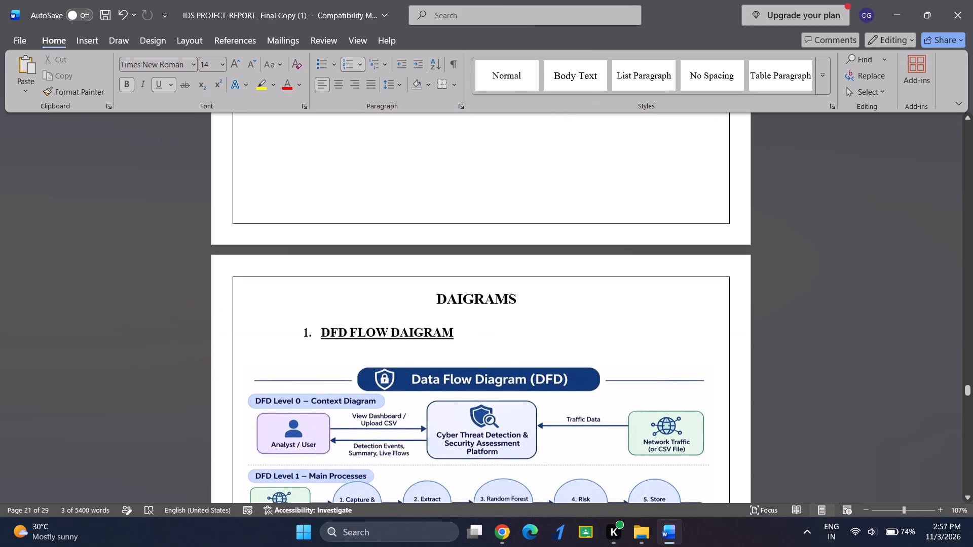
left_click(459, 341)
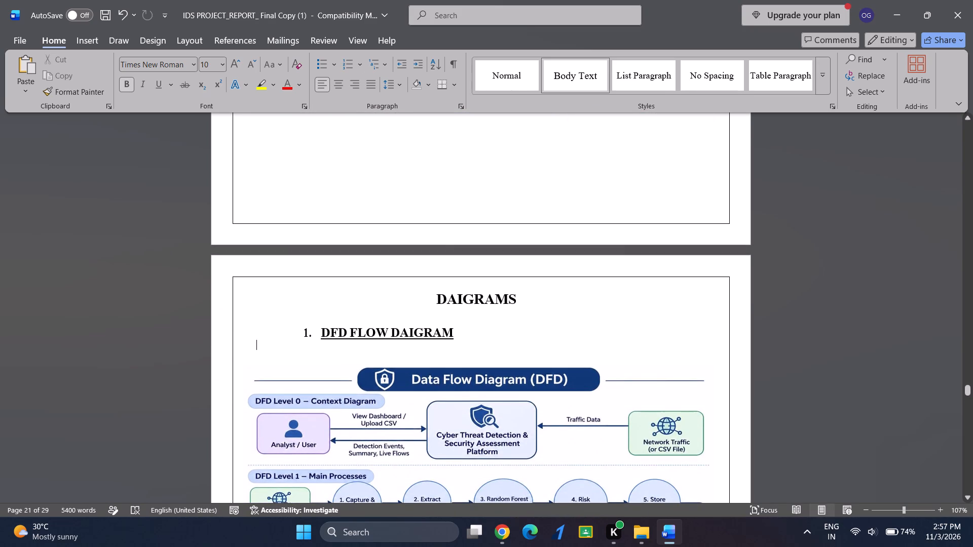
left_click(297, 332)
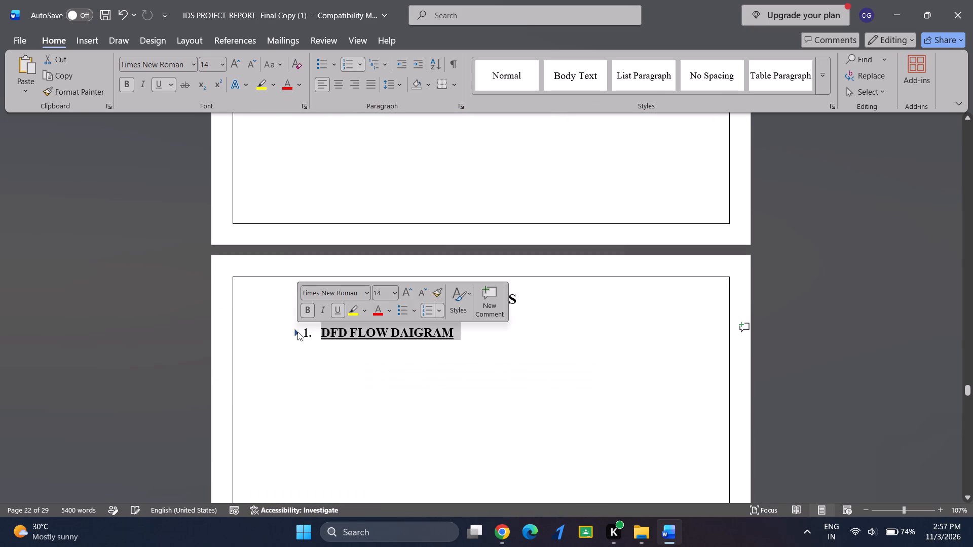
left_click(297, 332)
left_click(319, 331)
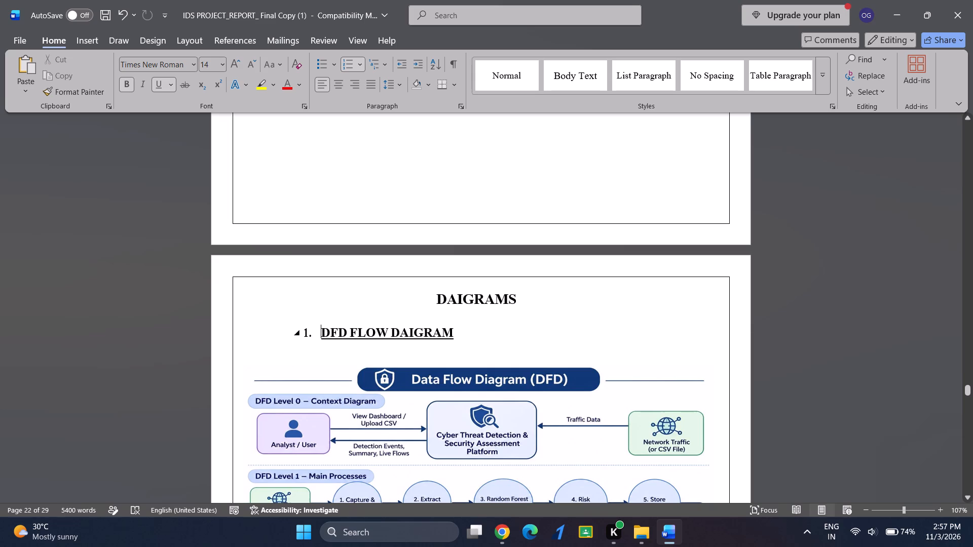
key("BackSpace")
key("BackSpace")
type("1.")
key("space")
Remove the indented list number from the heading above the ER diagram and renumber it 2. without the indent.
scroll(342, 398, "down", 5)
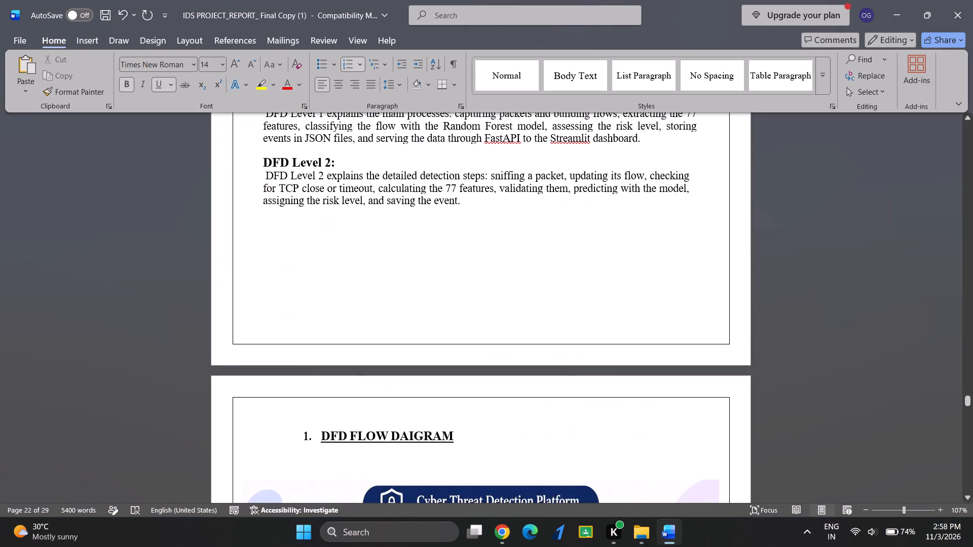
left_click(320, 429)
key("BackSpace")
key("BackSpace")
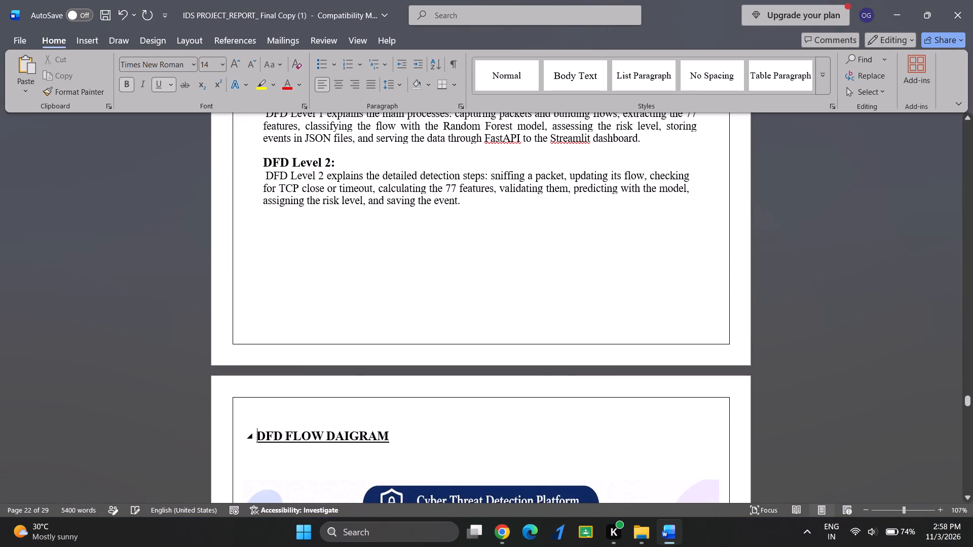
type("2.")
key("space")
Reduce the CLASS DAIGRAM heading's font size to 14.
scroll(409, 388, "down", 2)
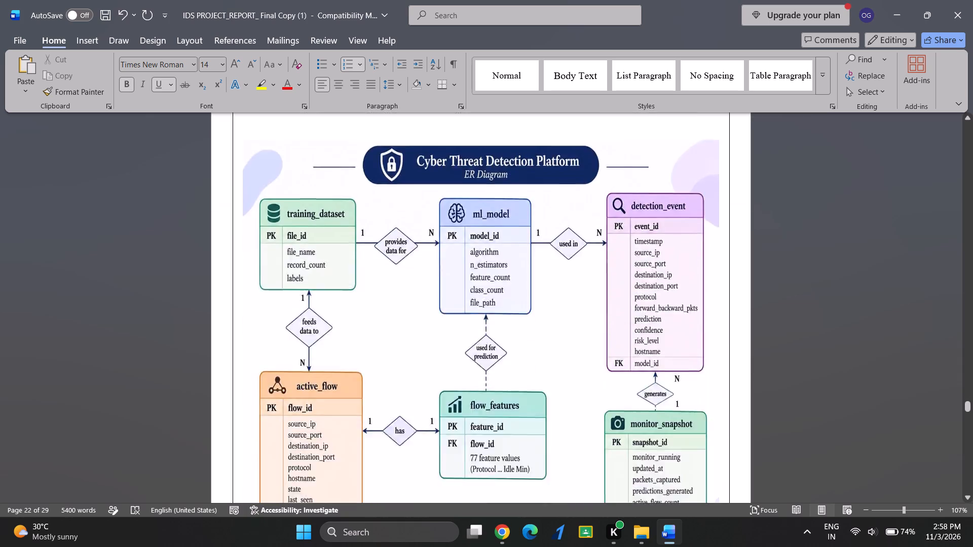
scroll(409, 388, "down", 4)
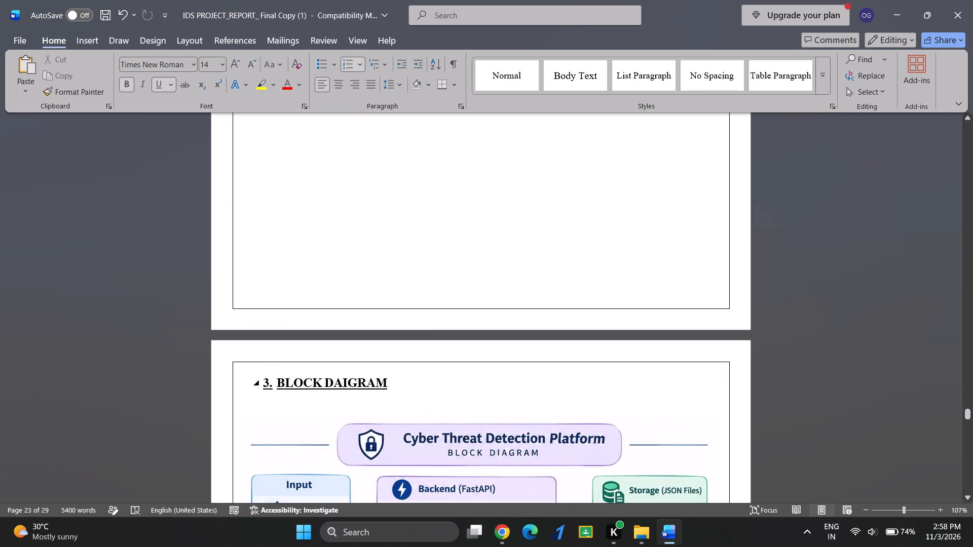
scroll(408, 419, "down", 5)
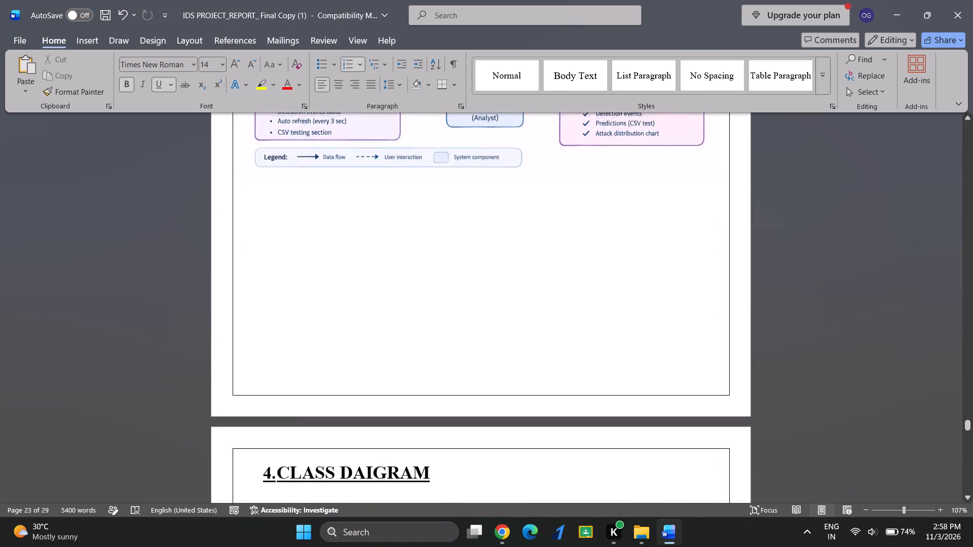
scroll(408, 419, "down", 2)
left_click_drag(437, 388, 276, 377)
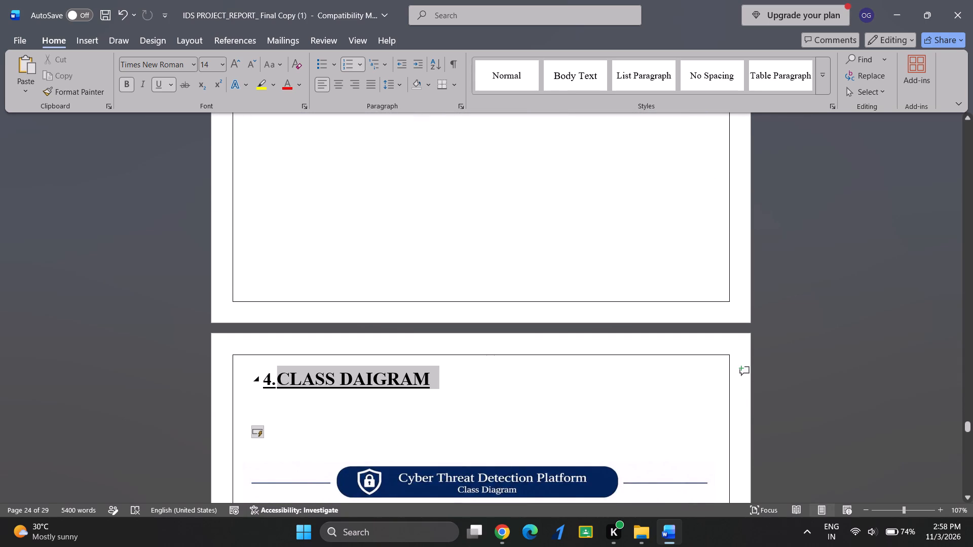
left_click_drag(276, 377, 270, 377)
left_click(243, 58)
left_click(252, 61)
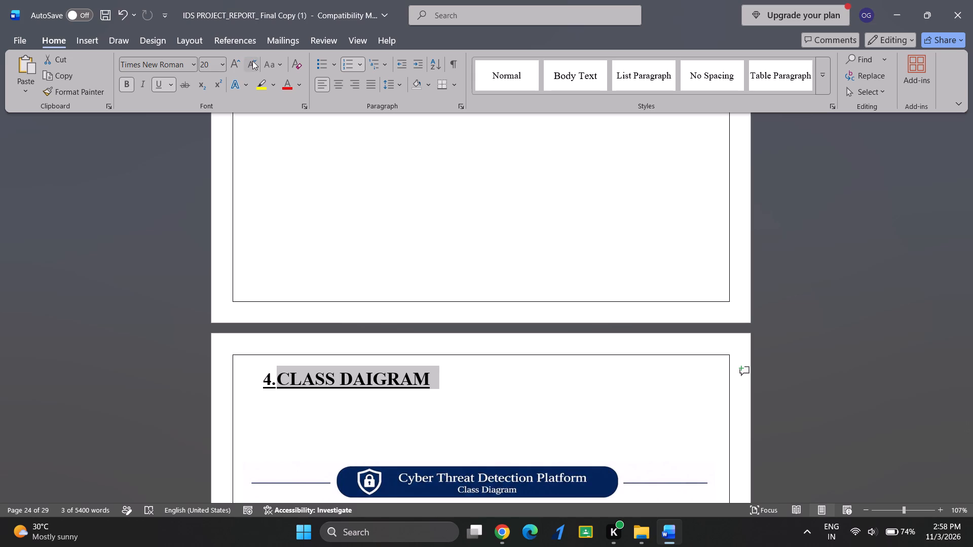
left_click(252, 61)
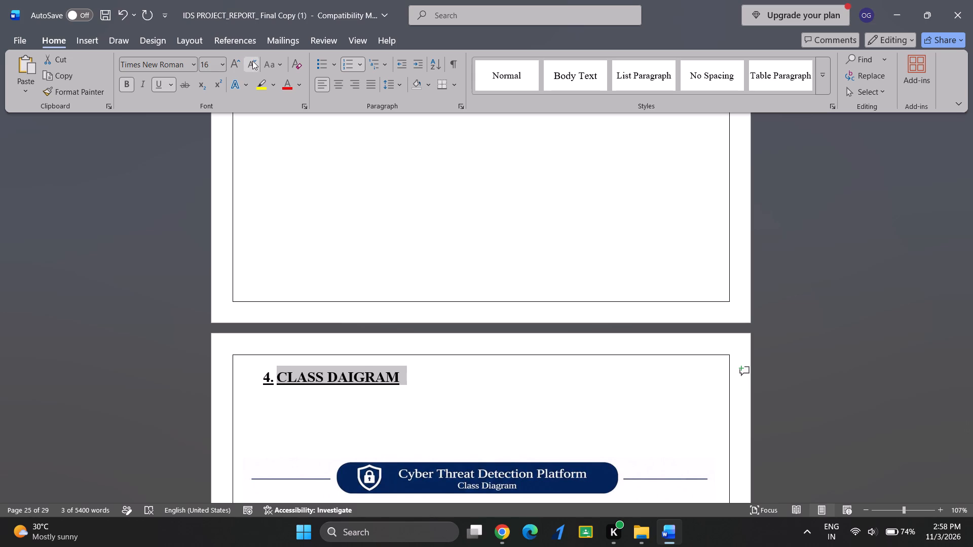
left_click(252, 61)
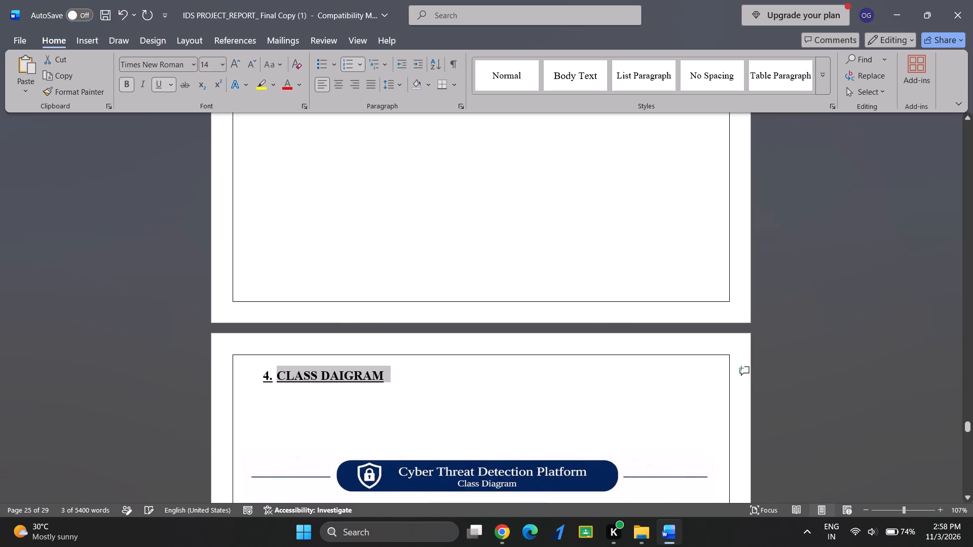
Delete four blank lines between the CLASS DAIGRAM heading and the class diagram.
left_click(458, 384)
left_click(463, 403)
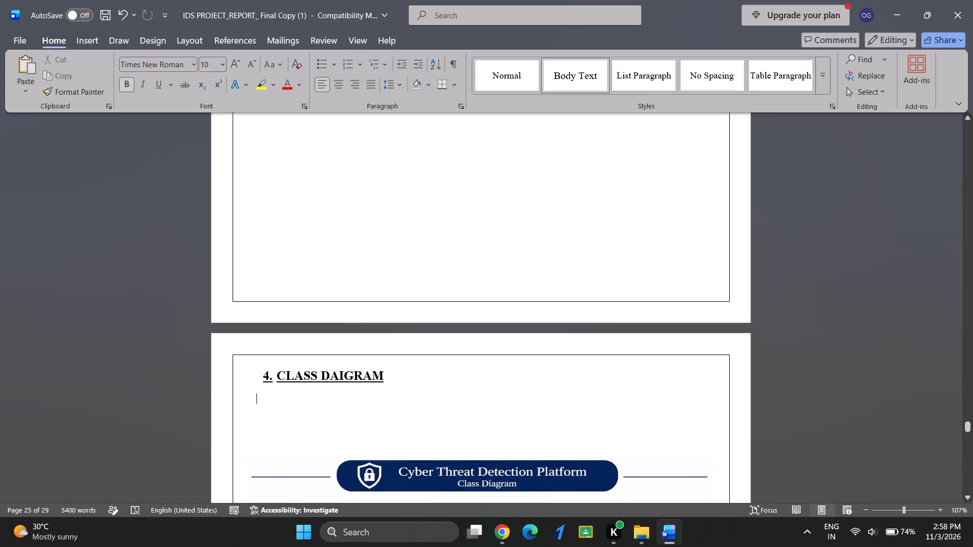
key("BackSpace")
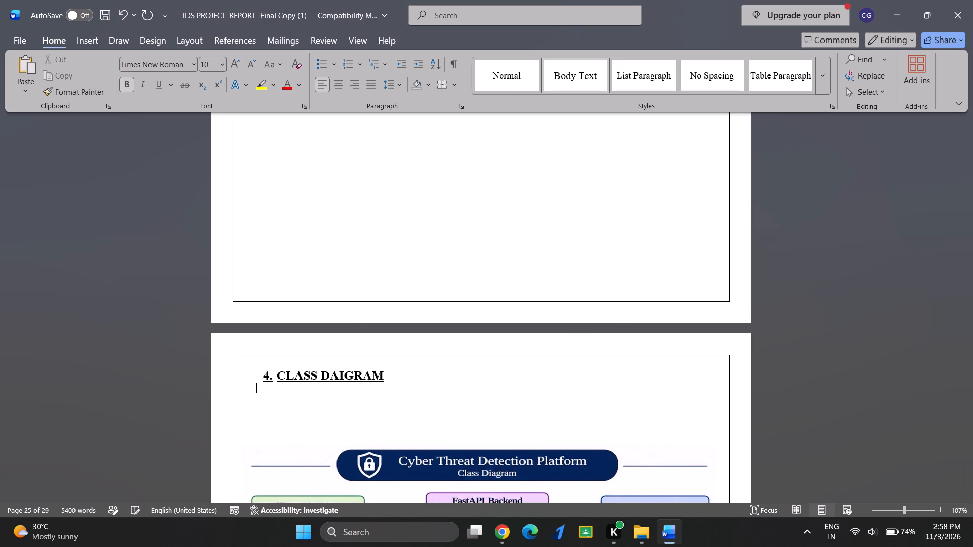
key("Down")
key("BackSpace")
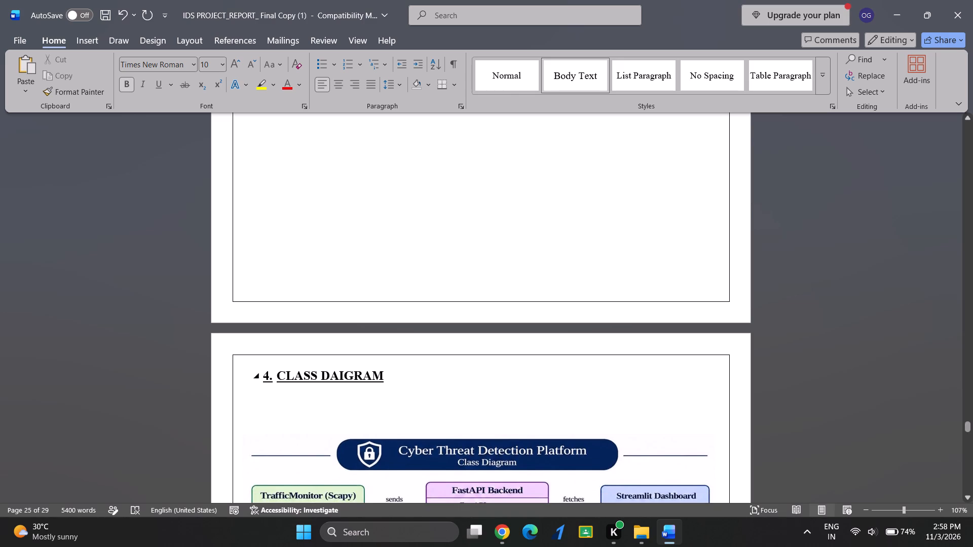
scroll(523, 372, "down", 2)
scroll(528, 350, "up", 1)
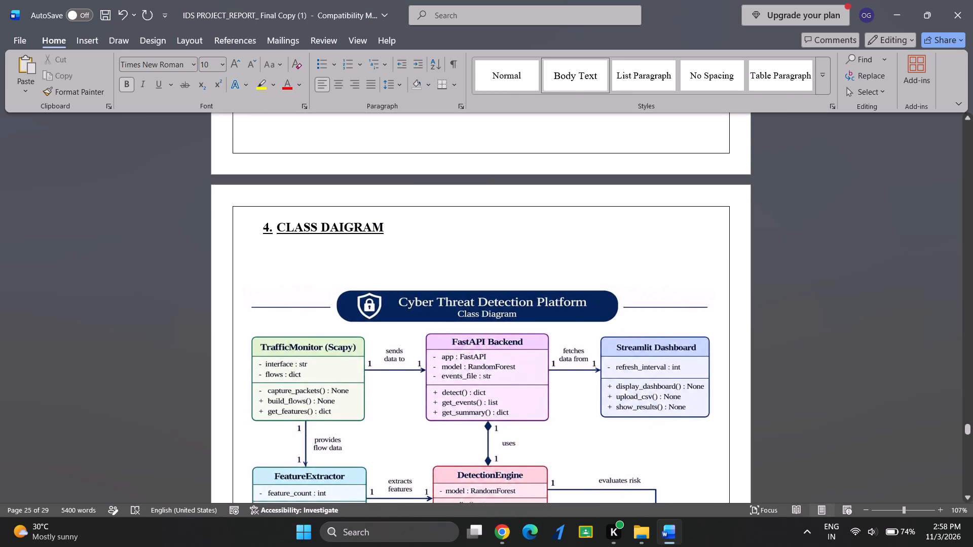
left_click(326, 267)
key("BackSpace")
key("backslash")
key("BackSpace")
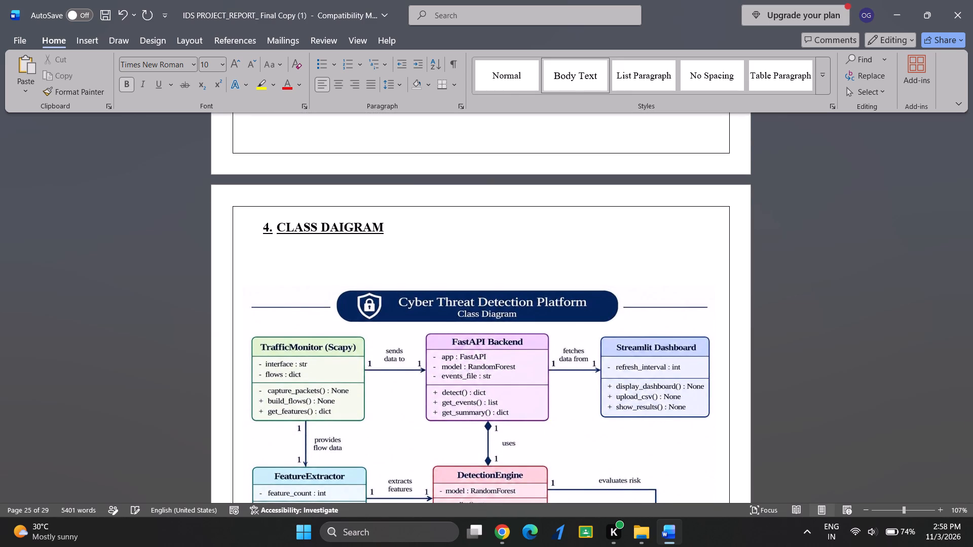
key("BackSpace")
key("BackSpace")
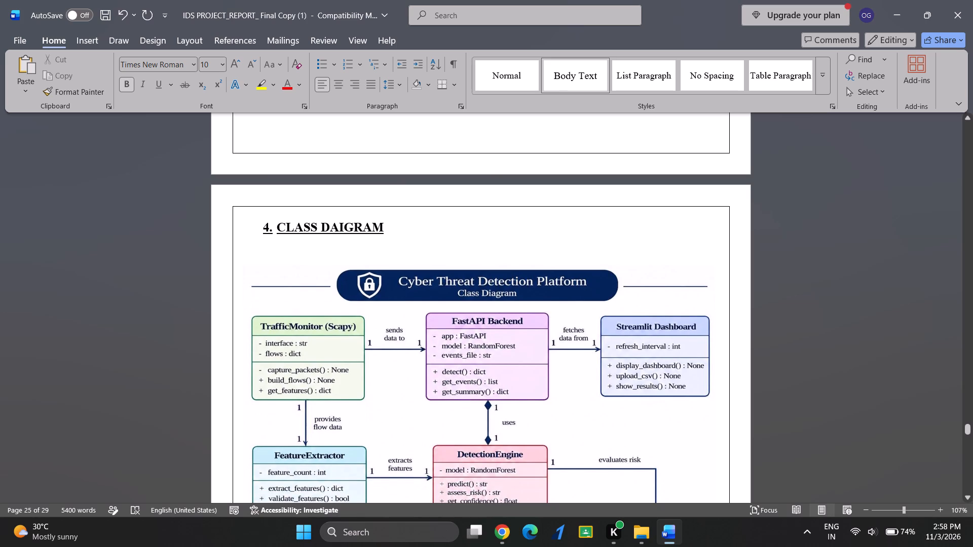
Review the class diagram page's layout, from the heading down to the diagram's legend.
scroll(651, 245, "down", 2)
scroll(814, 280, "up", 1)
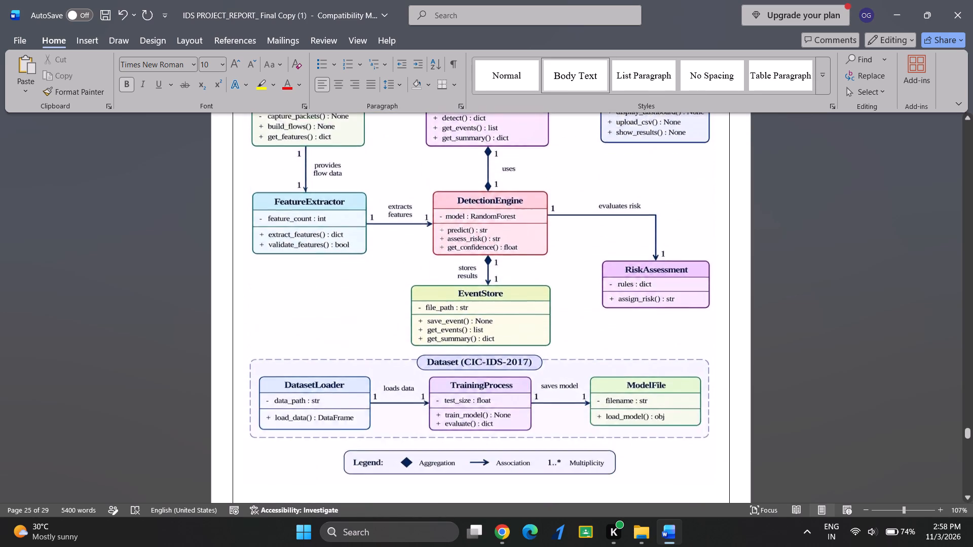
scroll(814, 280, "up", 1)
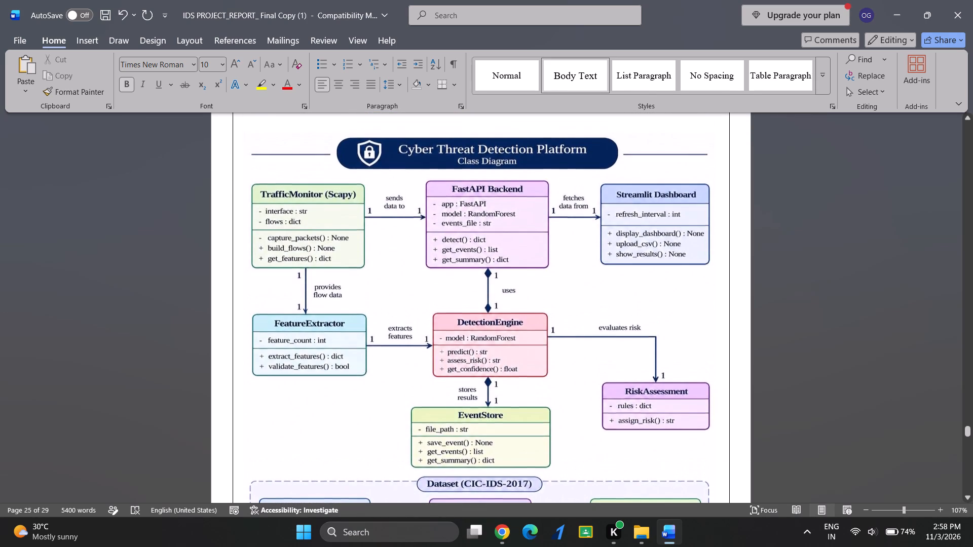
scroll(814, 280, "up", 3)
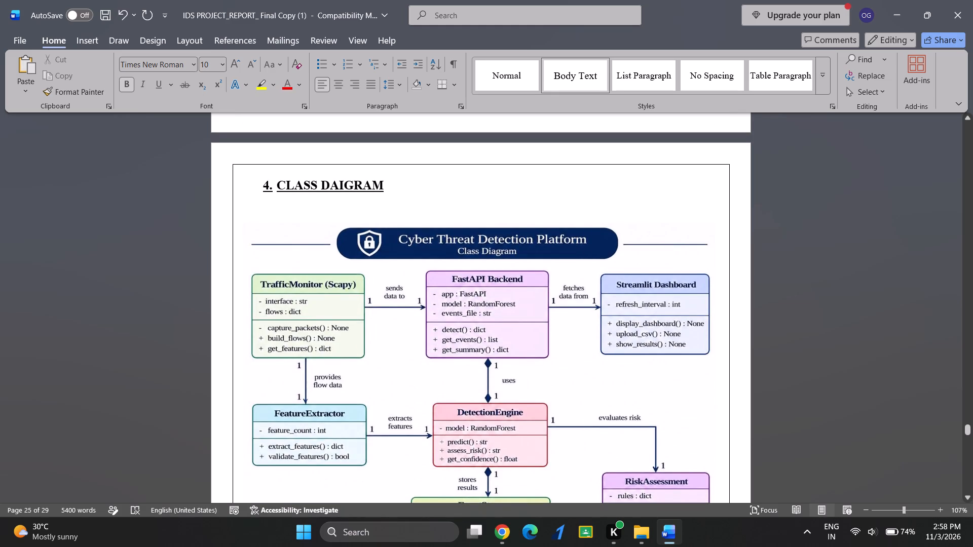
left_click(406, 204)
left_click(334, 217)
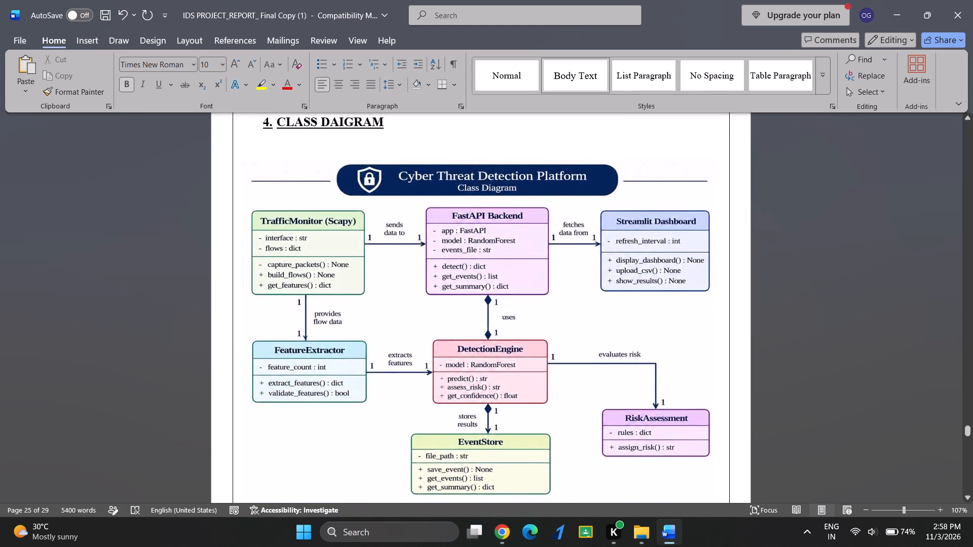
scroll(467, 276, "down", 1)
scroll(467, 276, "up", 3)
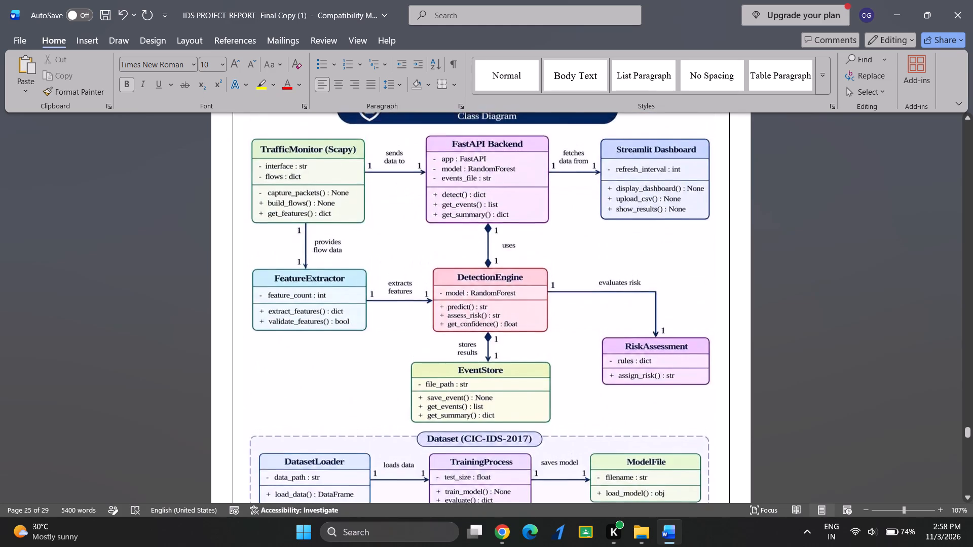
scroll(467, 276, "up", 2)
left_click(472, 342)
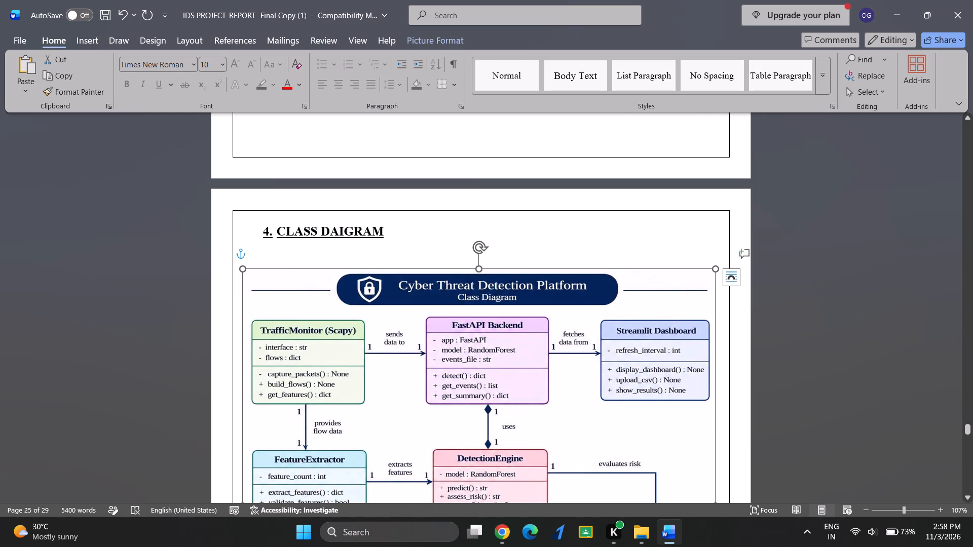
scroll(472, 342, "down", 1)
scroll(800, 332, "down", 1)
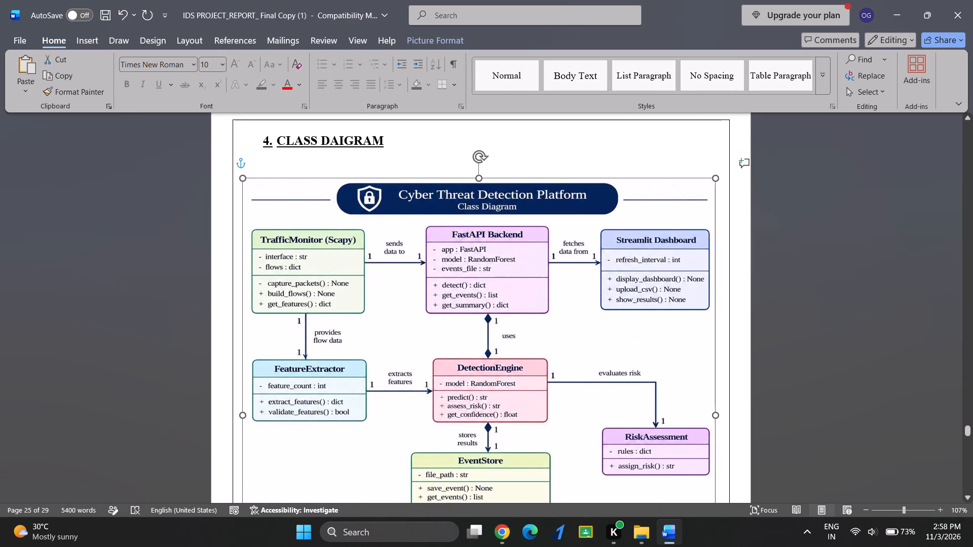
scroll(800, 332, "up", 1)
left_click(358, 184)
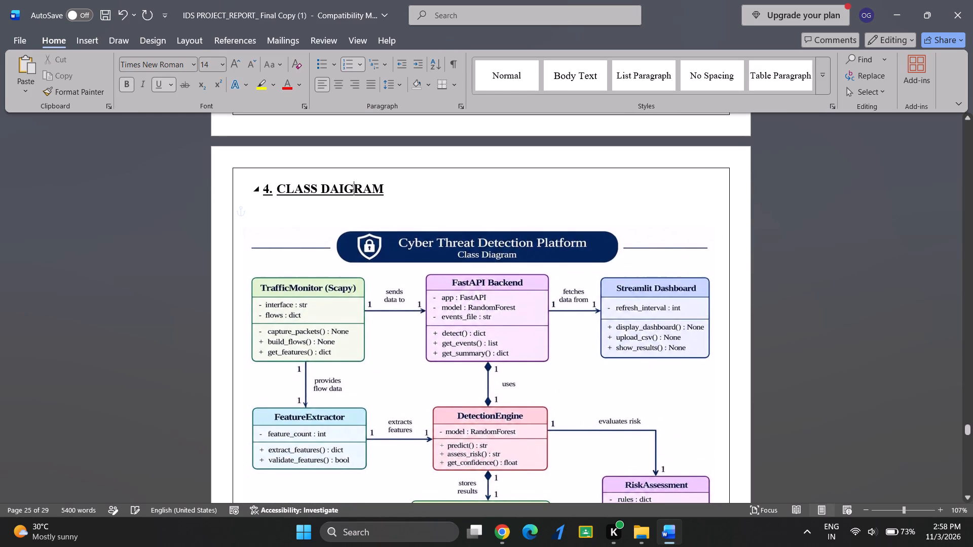
Delete one blank line between the OUTPUT heading and the dashboard screenshot.
scroll(570, 266, "down", 6)
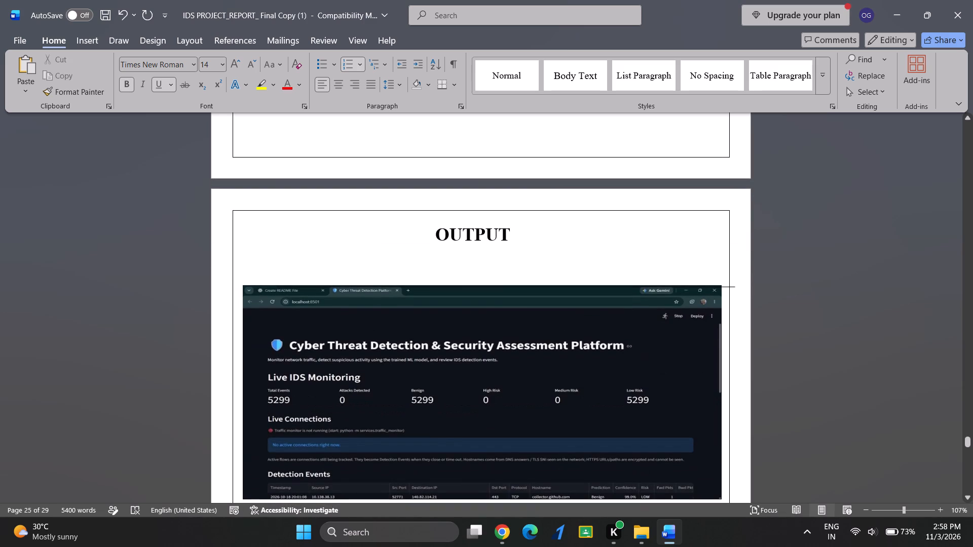
left_click(512, 262)
key("BackSpace")
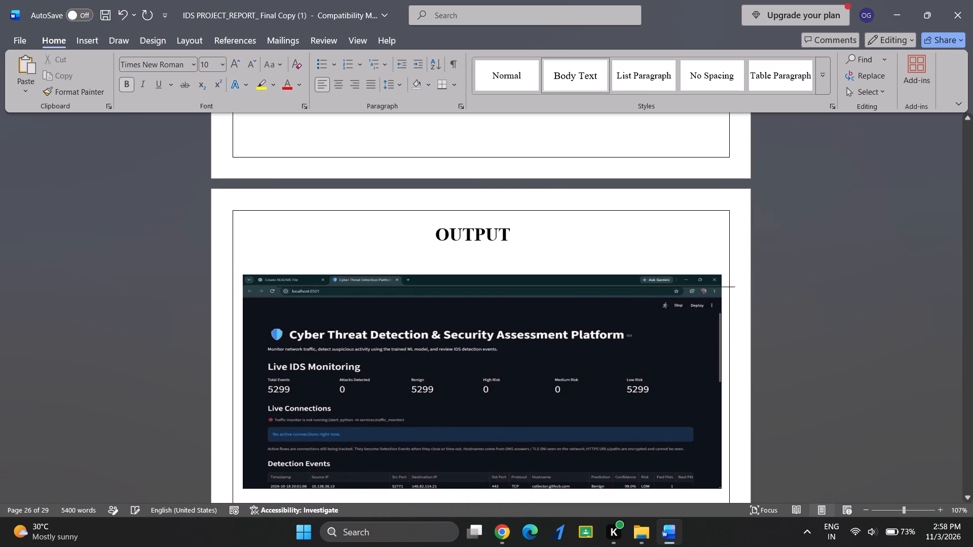
Reduce the OUTPUT heading's font size to 16.
left_click_drag(550, 246, 422, 242)
left_click(422, 242)
double_click(422, 242)
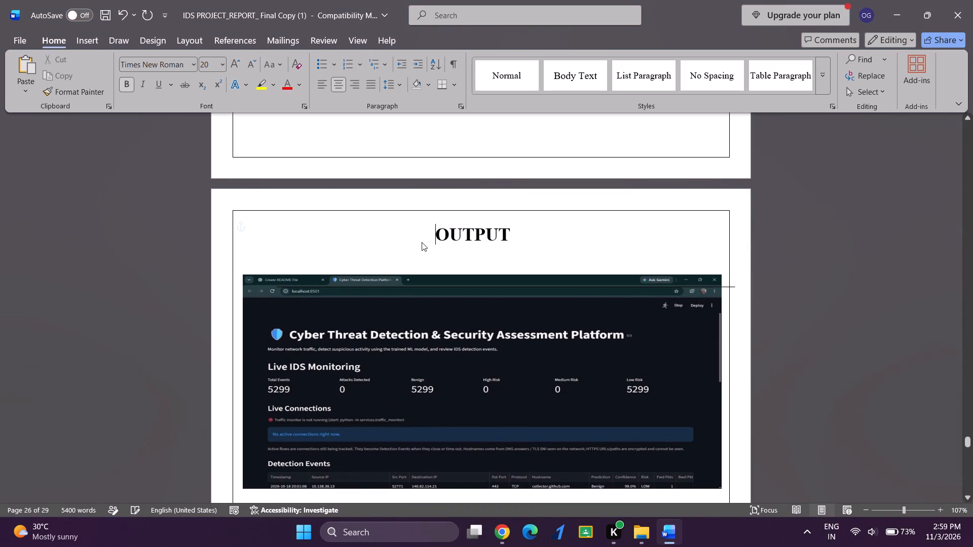
left_click_drag(422, 242, 530, 227)
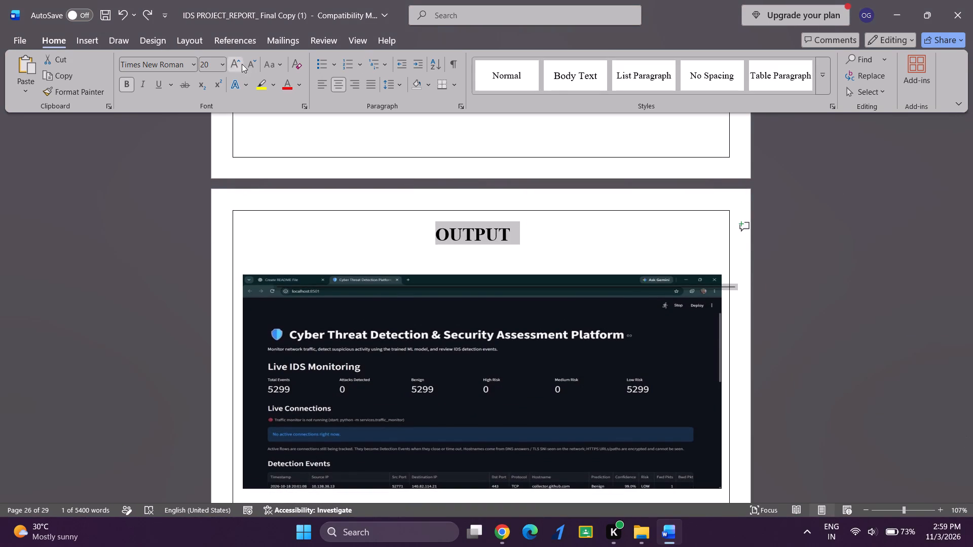
double_click(251, 66)
scroll(404, 229, "down", 1)
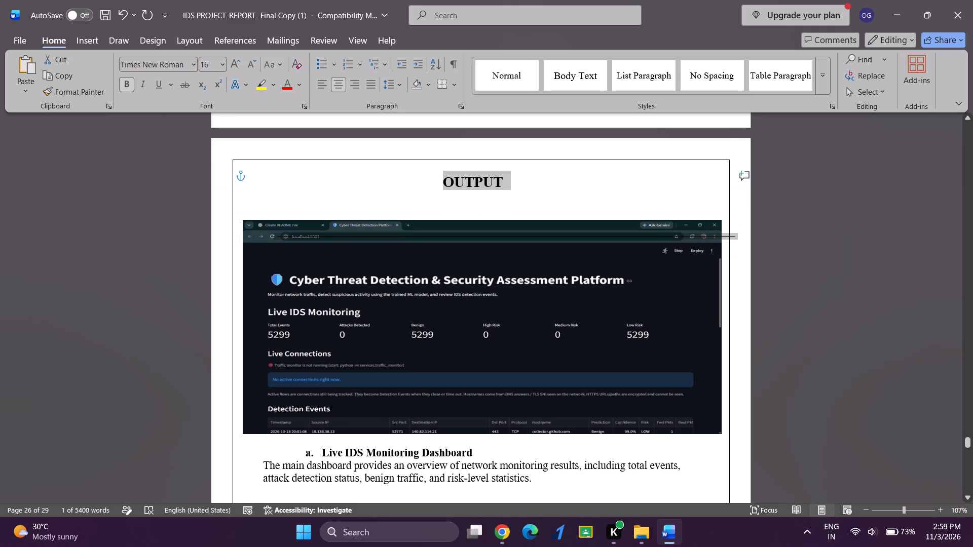
Justify the paragraph under the Live IDS Monitoring Dashboard caption.
left_click(425, 256)
scroll(413, 233, "down", 1)
left_click(447, 477)
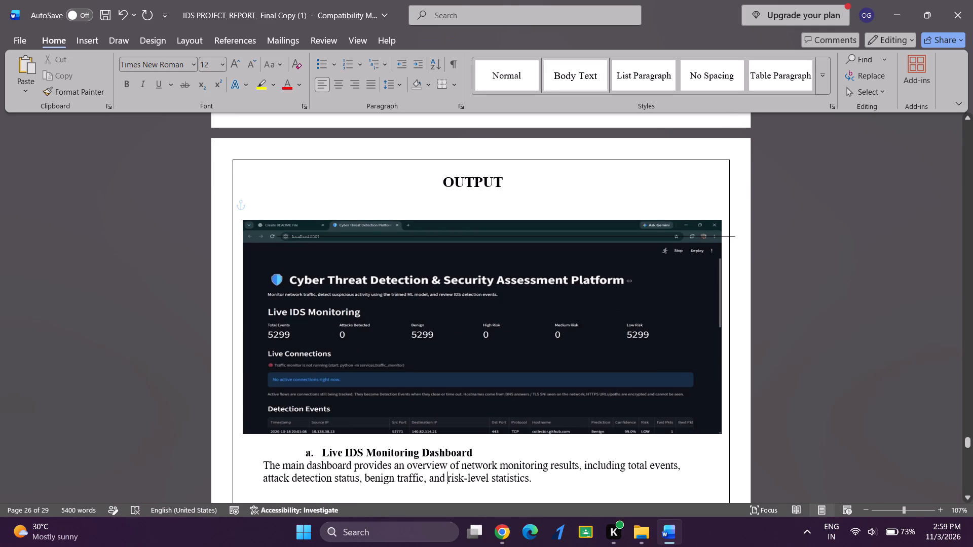
scroll(447, 477, "down", 2)
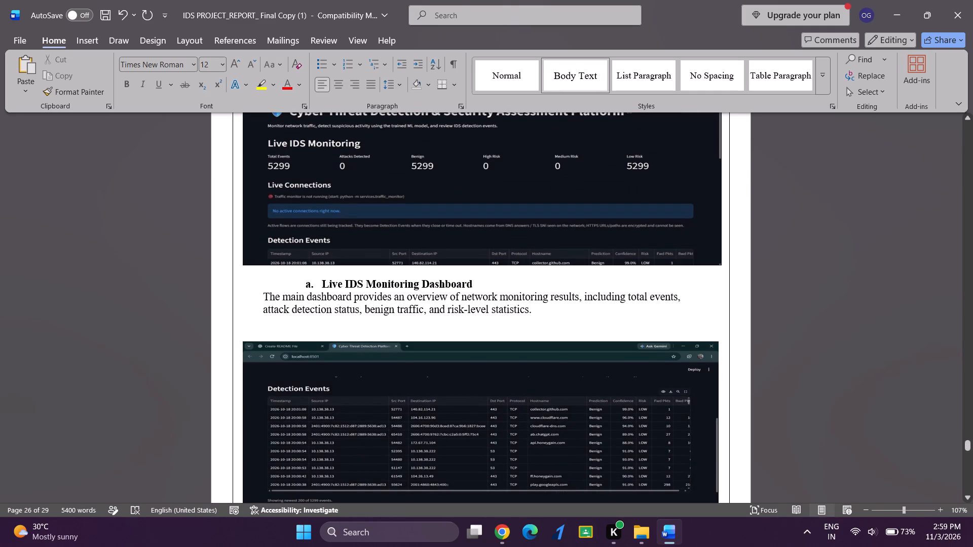
left_click_drag(540, 308, 274, 295)
left_click(370, 84)
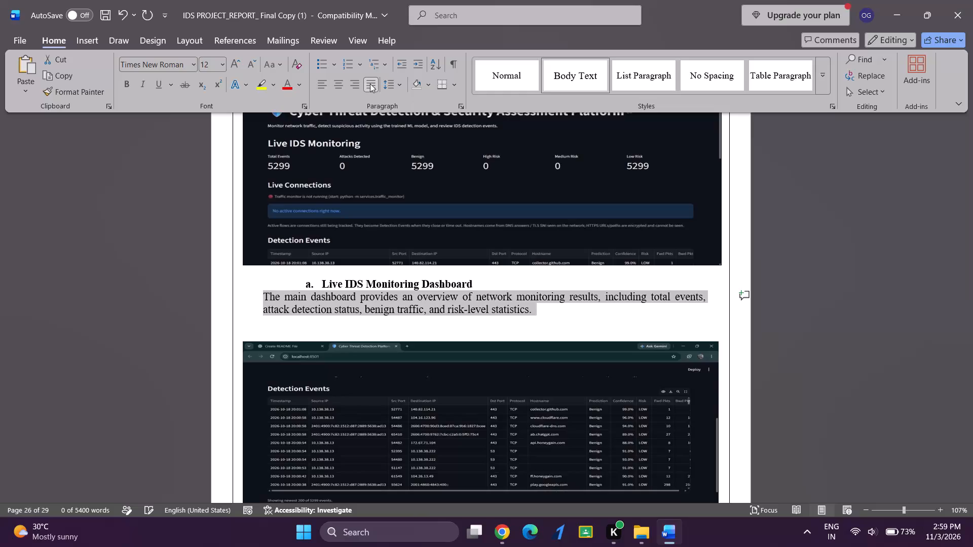
Justify the paragraph under the Detection Events Output caption.
left_click(469, 278)
scroll(469, 278, "down", 1)
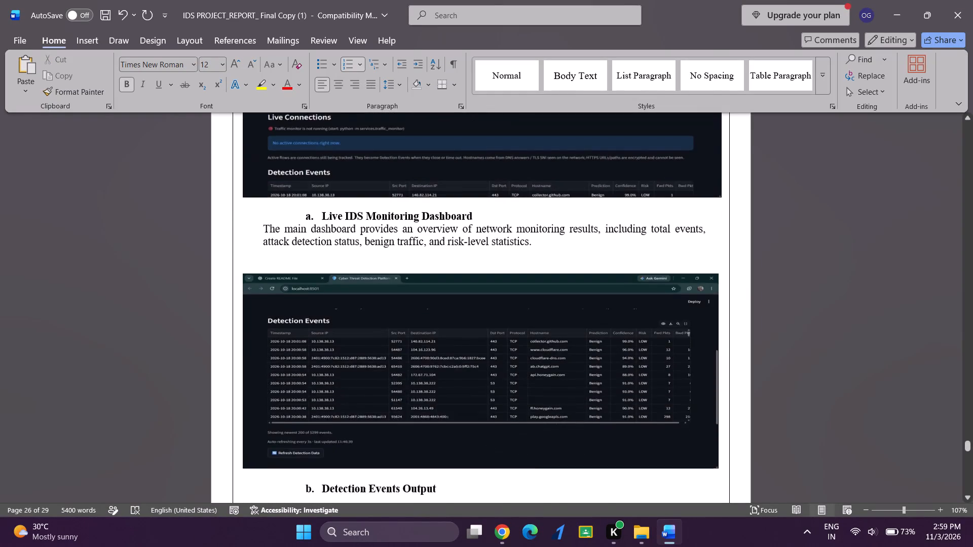
scroll(469, 278, "down", 2)
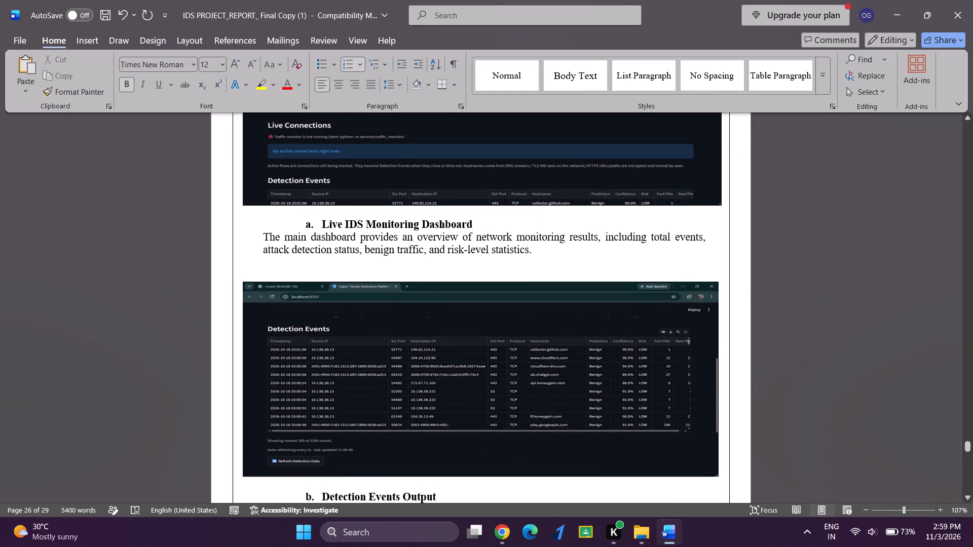
scroll(469, 278, "down", 1)
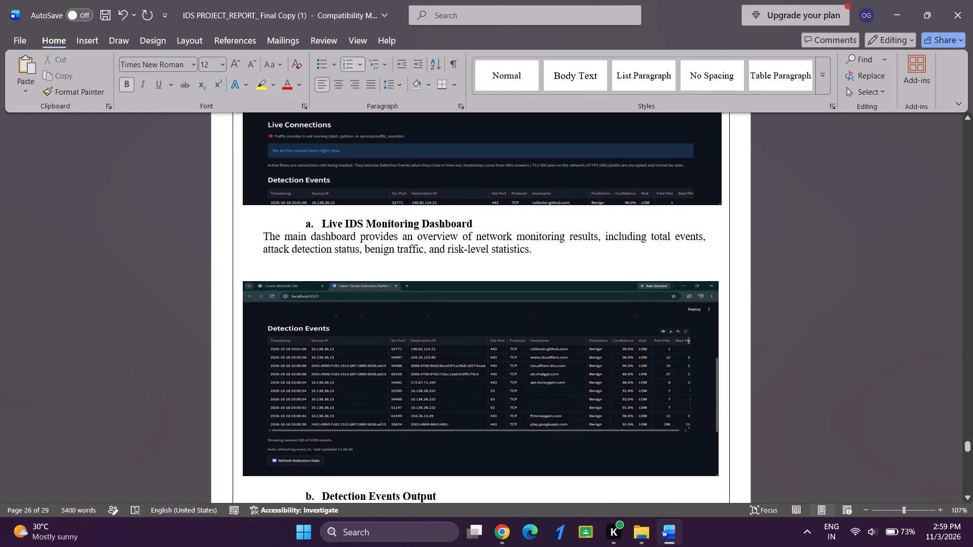
scroll(469, 278, "down", 3)
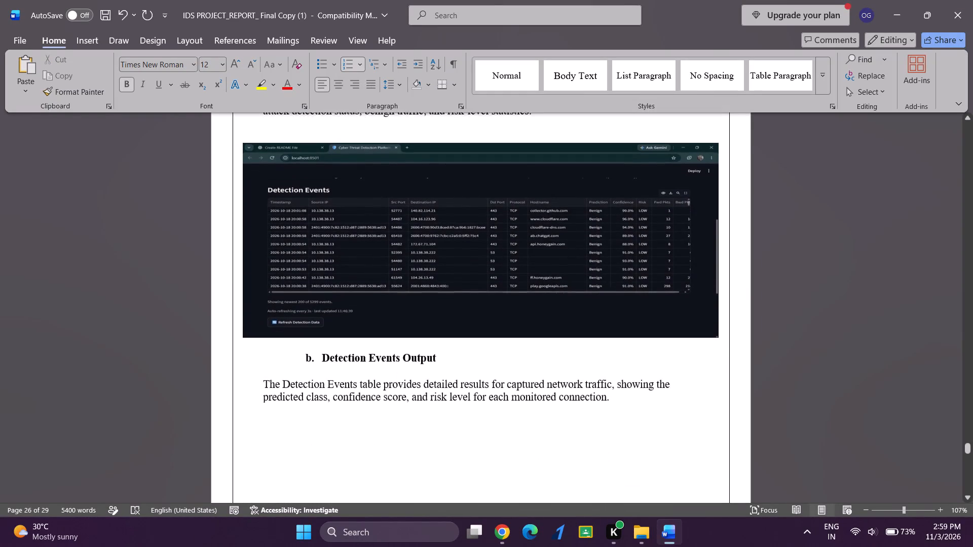
left_click_drag(618, 379, 267, 349)
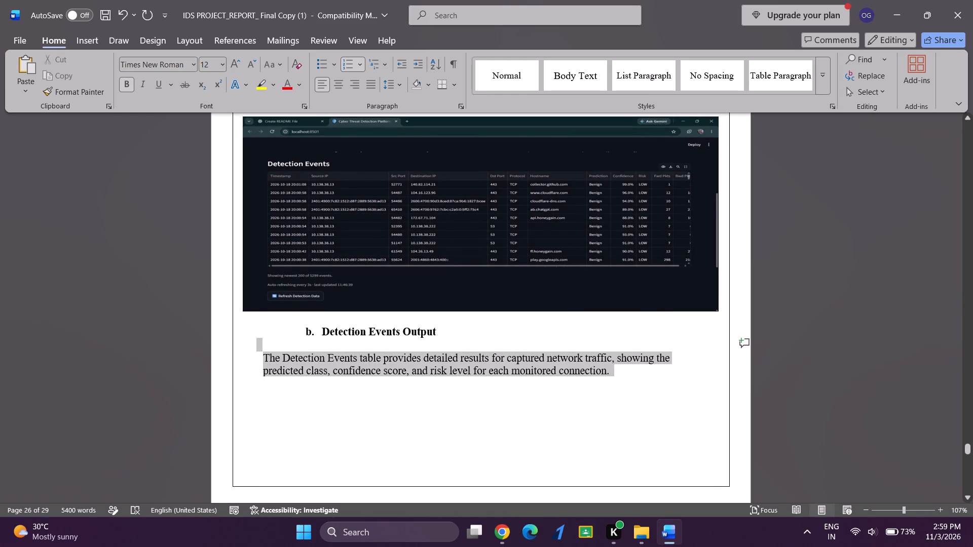
left_click_drag(267, 349, 262, 350)
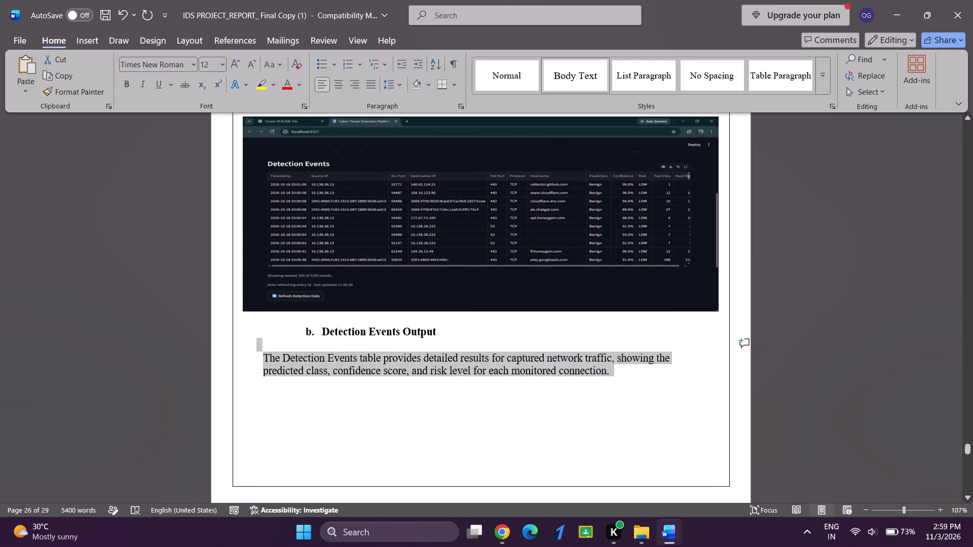
left_click(363, 88)
Reduce the CONCLUSION heading's font size to 16.
scroll(576, 472, "down", 1)
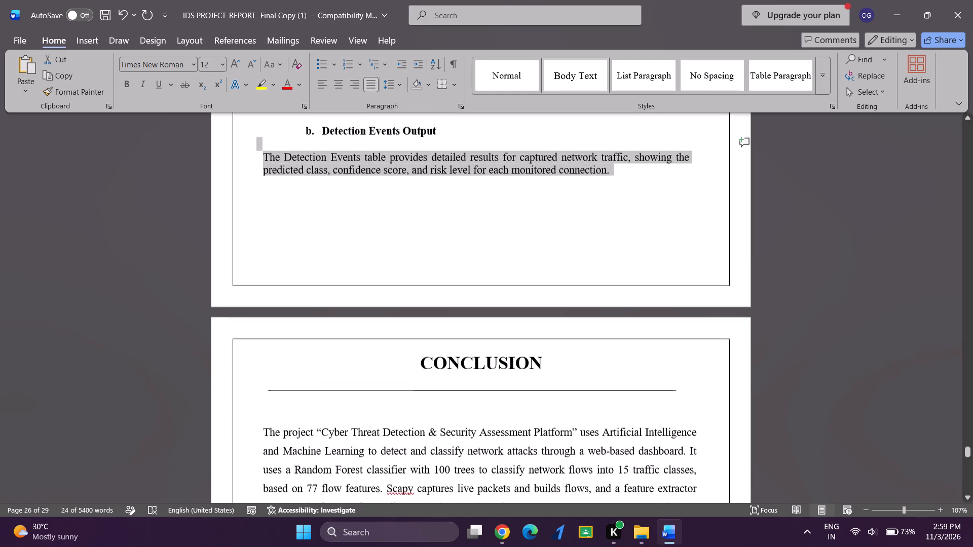
scroll(576, 472, "down", 2)
left_click_drag(573, 259, 414, 271)
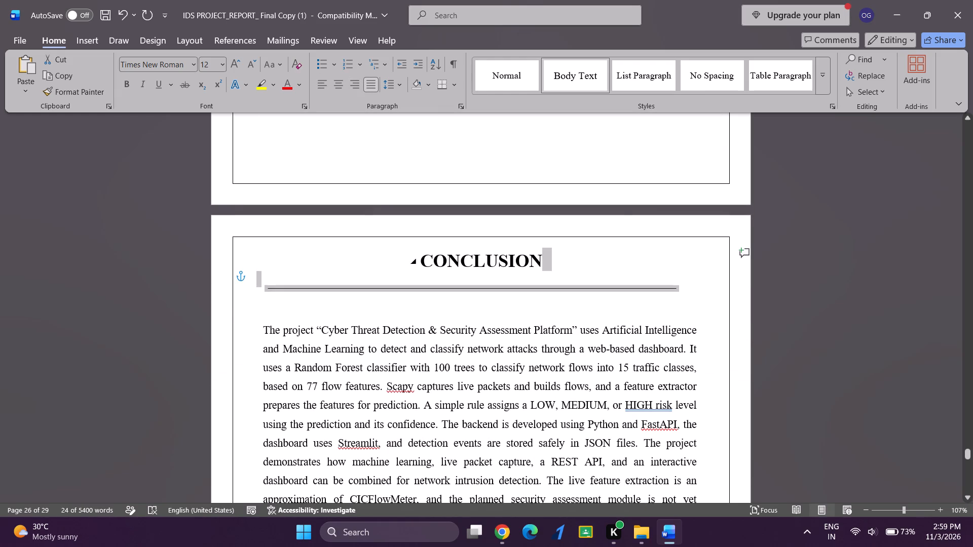
left_click_drag(414, 271, 413, 260)
double_click(253, 66)
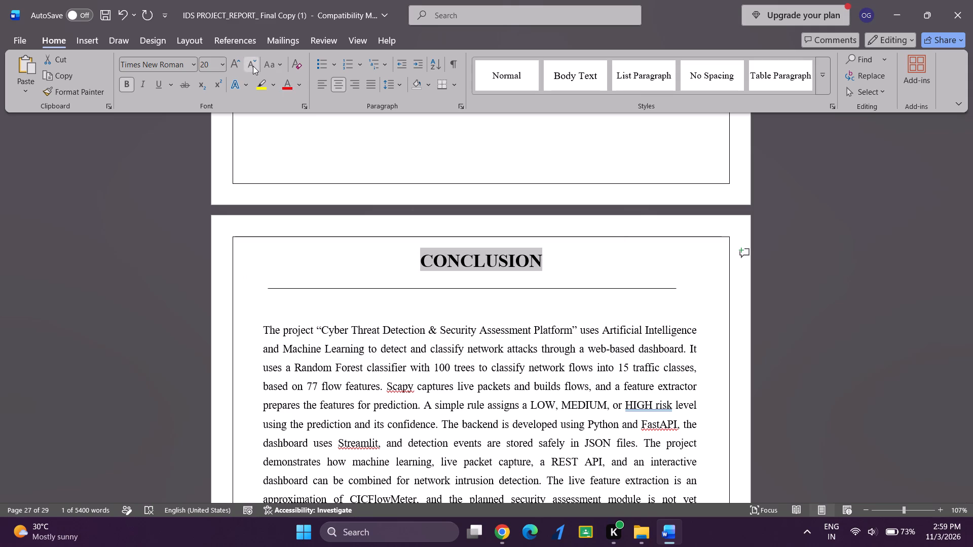
Delete the horizontal line beneath the CONCLUSION heading.
left_click(455, 284)
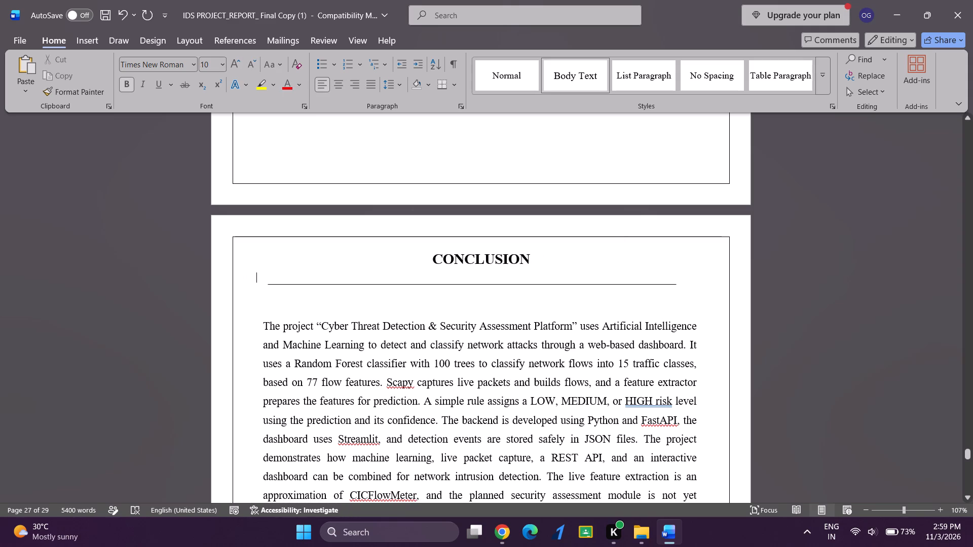
left_click(455, 284)
key("BackSpace")
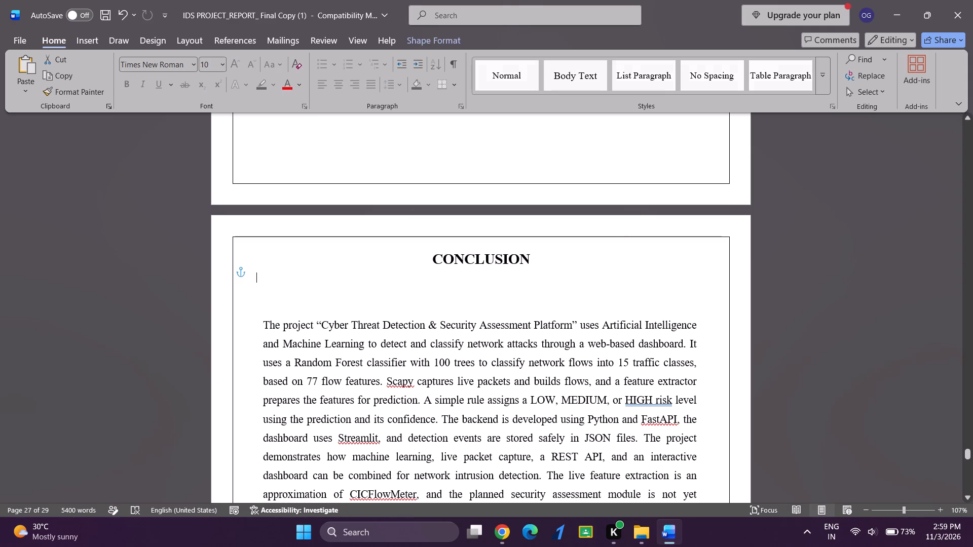
Remove the extra blank lines below the CONCLUSION heading, keeping a single blank line above the paragraph.
key("BackSpace")
key("Down")
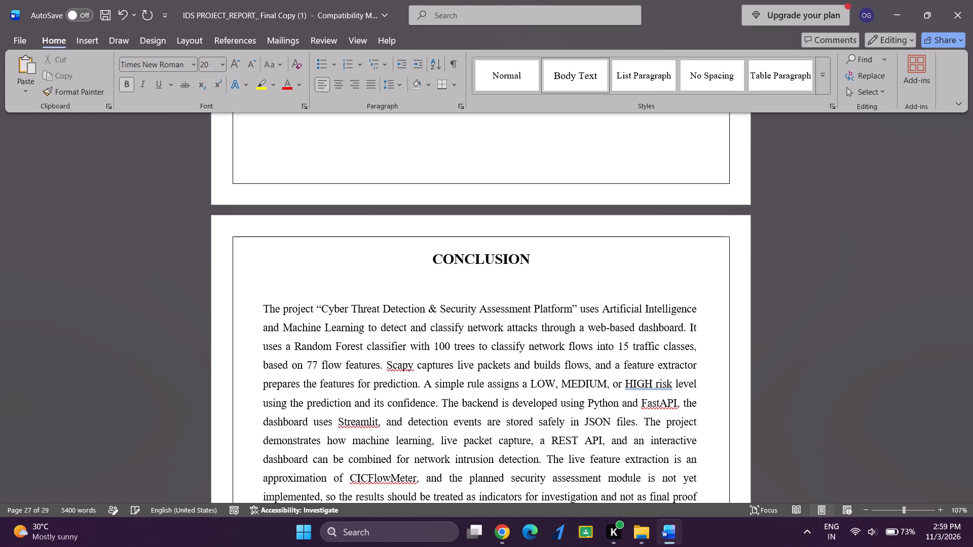
key("Down")
left_click(475, 277)
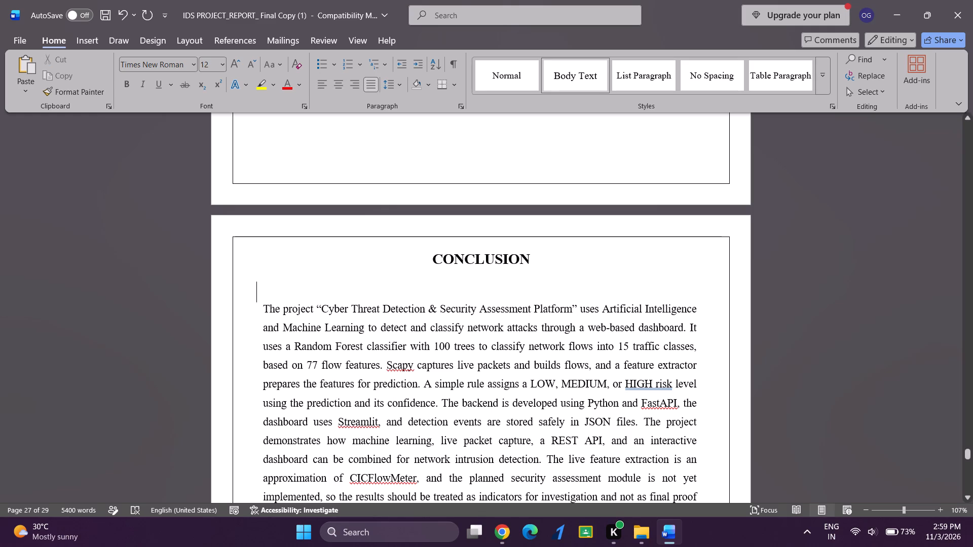
key("BackSpace")
key("Return")
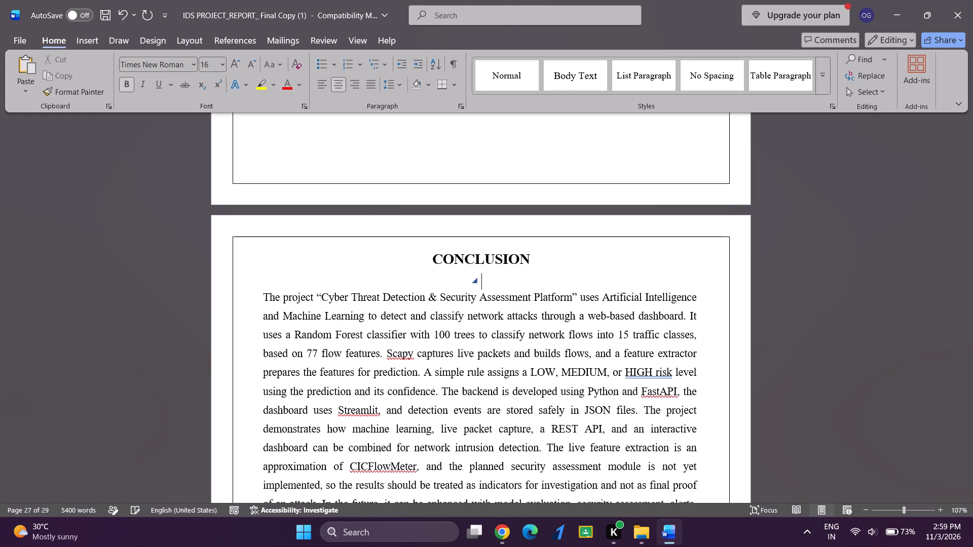
key("BackSpace")
left_click(482, 260)
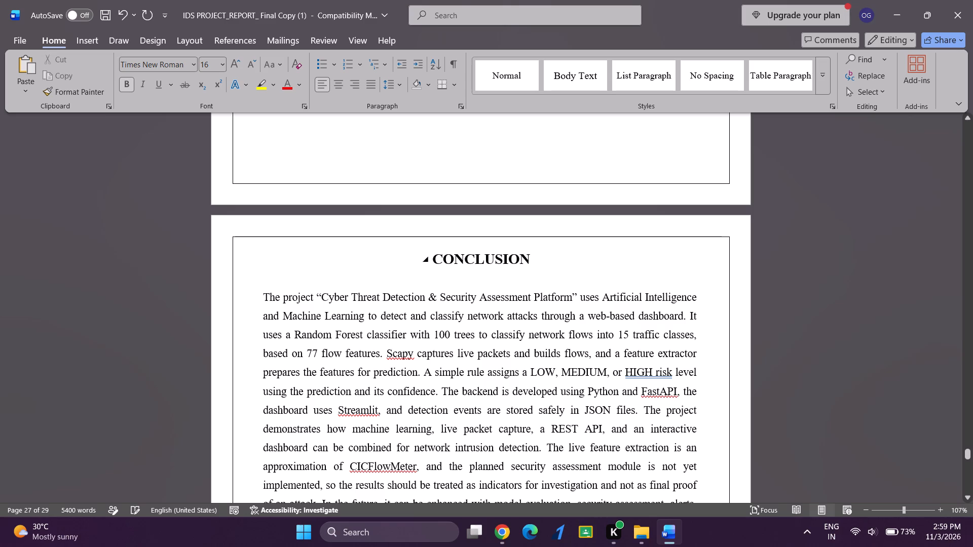
left_click(528, 260)
Review the layout of the Conclusion page, from the heading to the end of its paragraph.
scroll(528, 260, "down", 1)
left_click(387, 300)
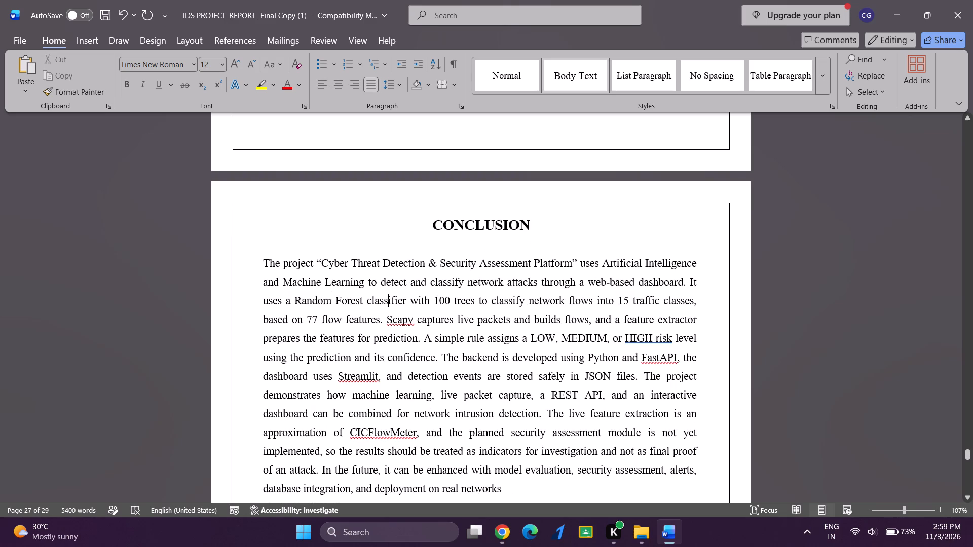
left_click(472, 340)
scroll(472, 340, "down", 1)
scroll(472, 340, "up", 1)
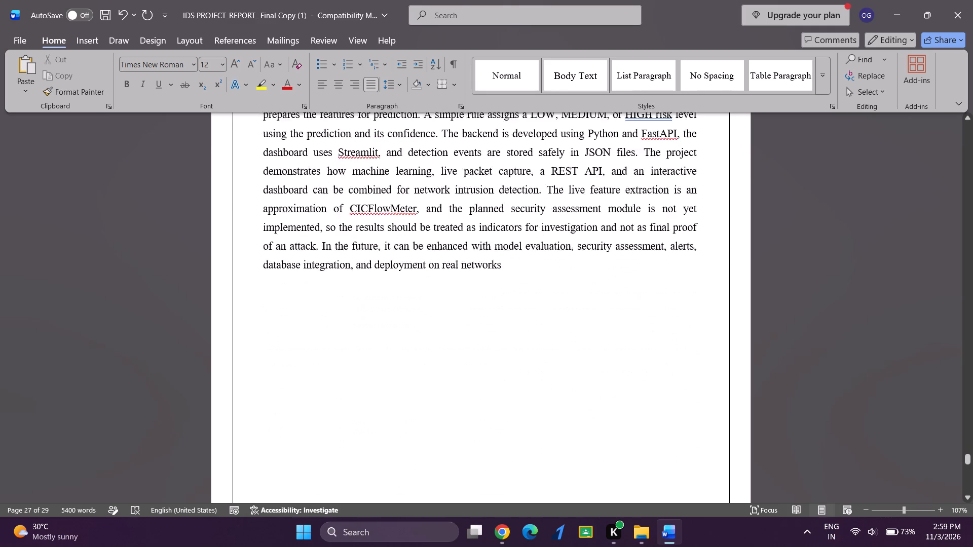
scroll(472, 340, "up", 1)
left_click_drag(711, 296, 611, 293)
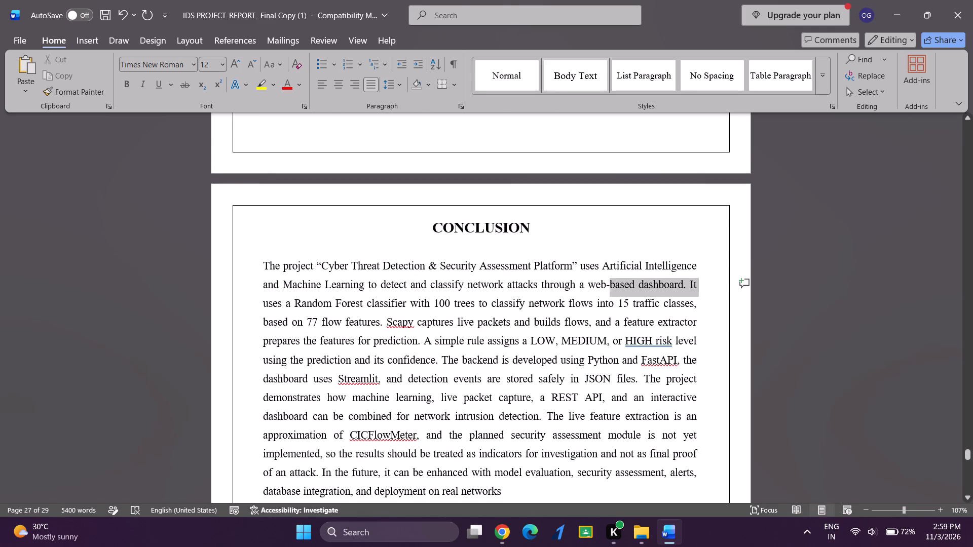
left_click_drag(611, 293, 435, 377)
left_click(435, 377)
scroll(435, 377, "down", 2)
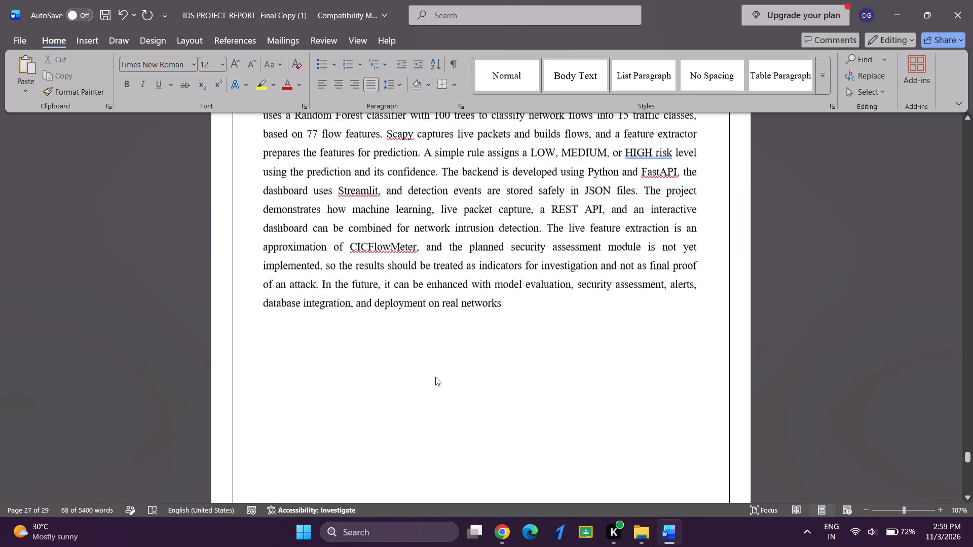
scroll(435, 377, "down", 1)
scroll(435, 377, "up", 1)
Reduce the FUTURE SCOPE heading's font size to 16.
scroll(435, 377, "down", 4)
left_click_drag(559, 349, 371, 351)
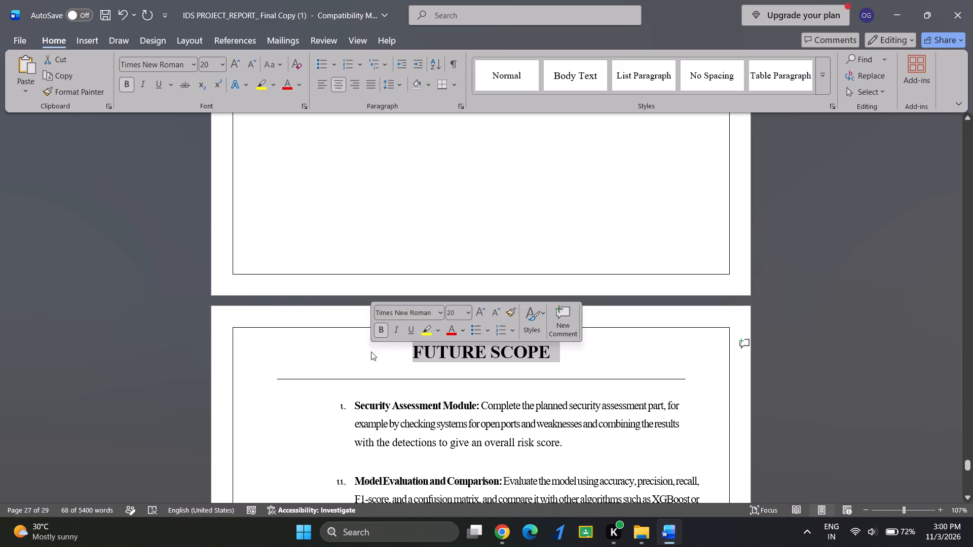
double_click(253, 62)
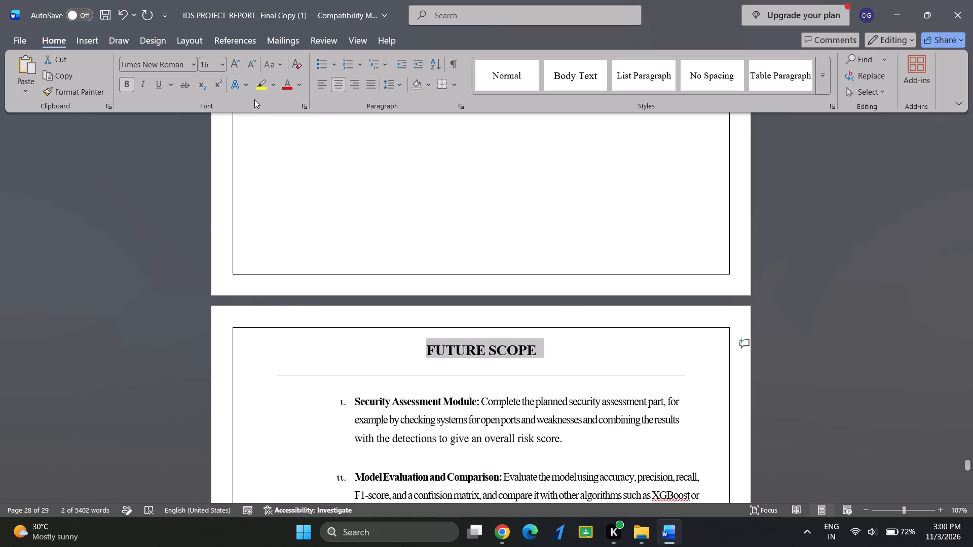
double_click(332, 374)
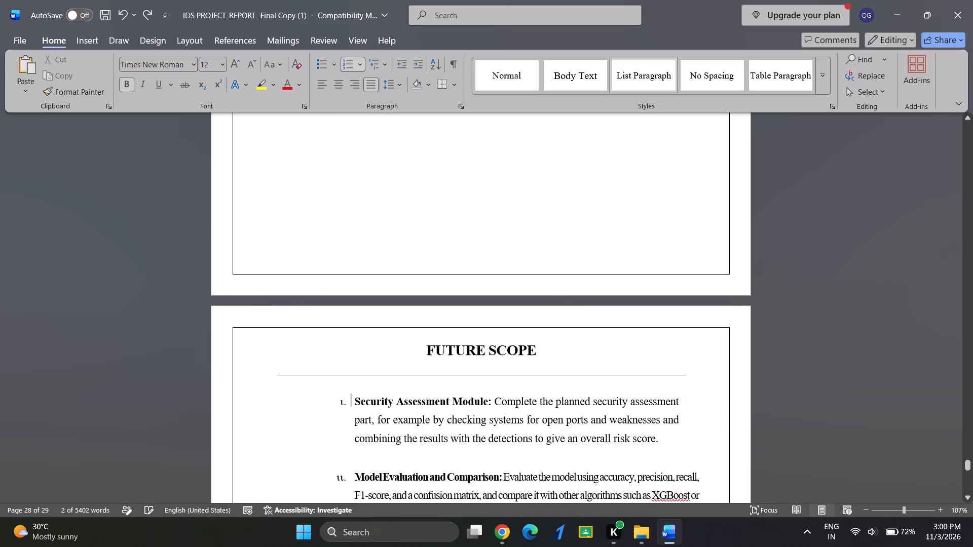
key("ctrl+z")
left_click(336, 374, "ctrl")
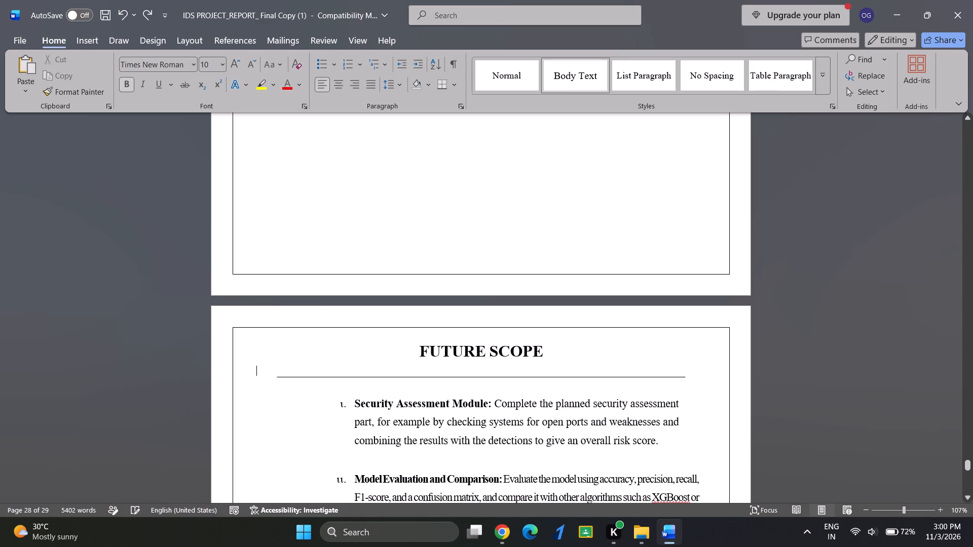
triple_click(492, 357)
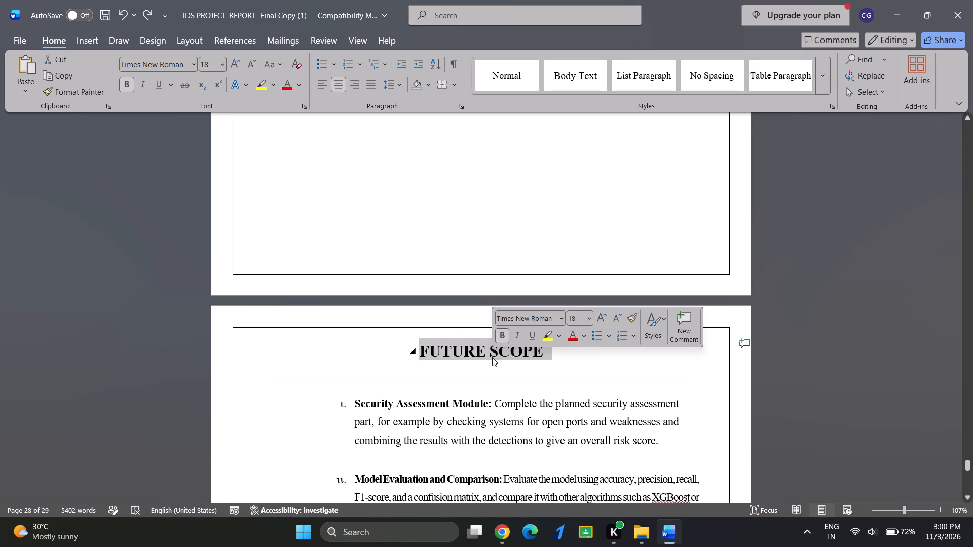
left_click(255, 62)
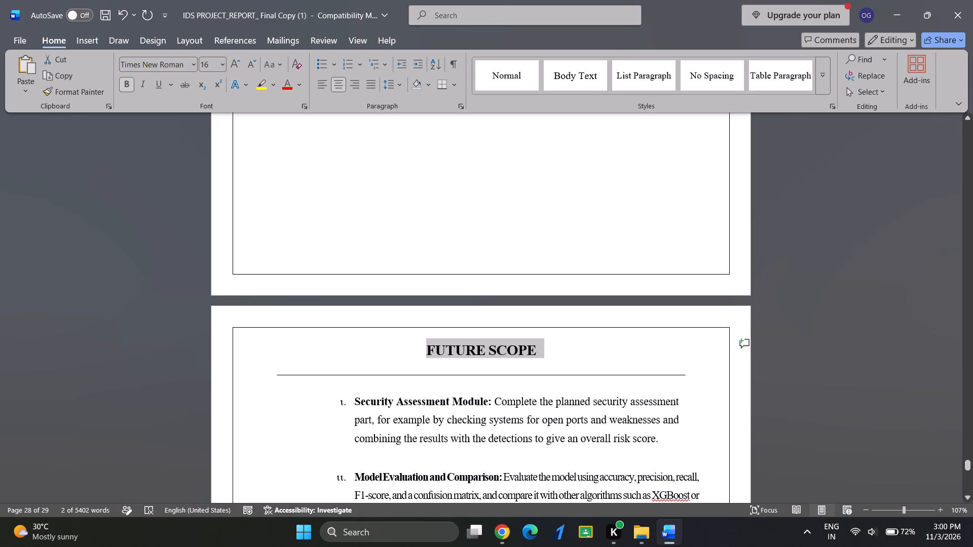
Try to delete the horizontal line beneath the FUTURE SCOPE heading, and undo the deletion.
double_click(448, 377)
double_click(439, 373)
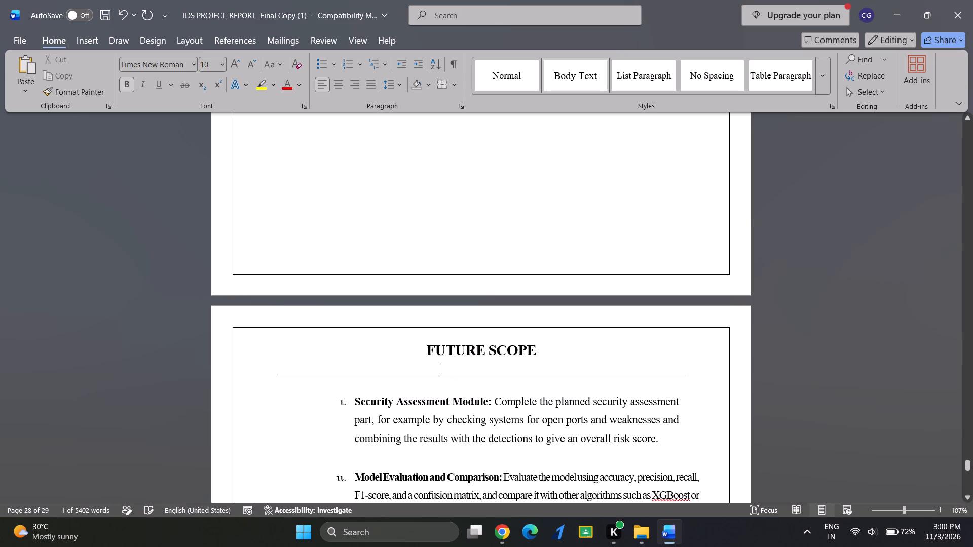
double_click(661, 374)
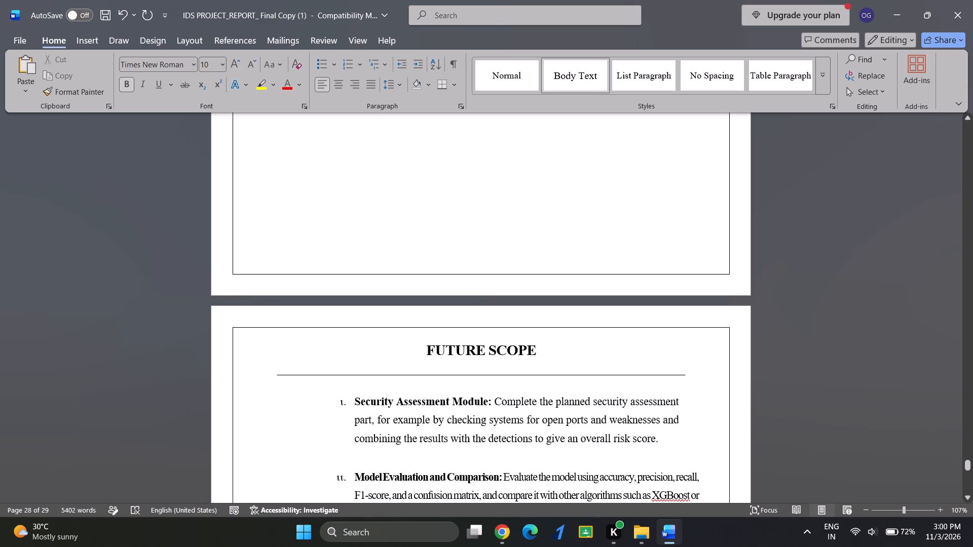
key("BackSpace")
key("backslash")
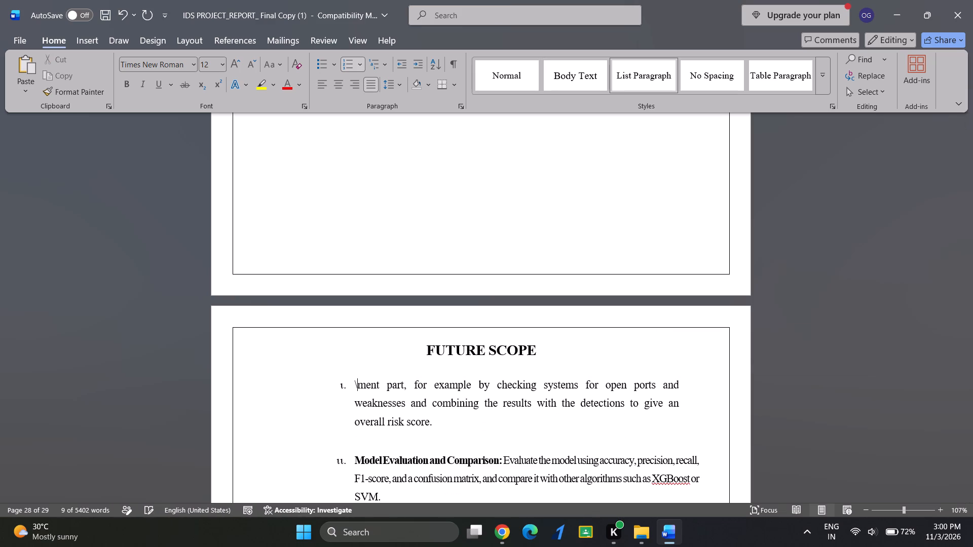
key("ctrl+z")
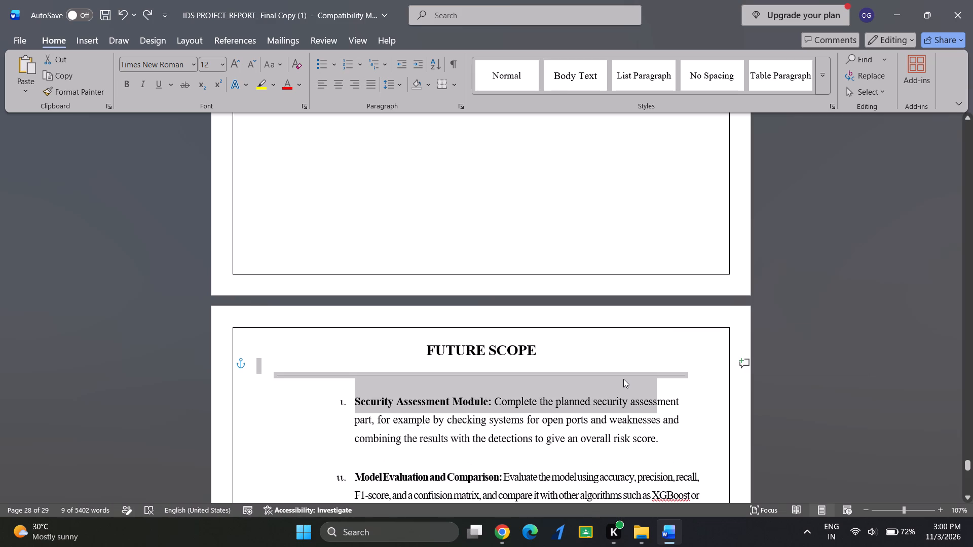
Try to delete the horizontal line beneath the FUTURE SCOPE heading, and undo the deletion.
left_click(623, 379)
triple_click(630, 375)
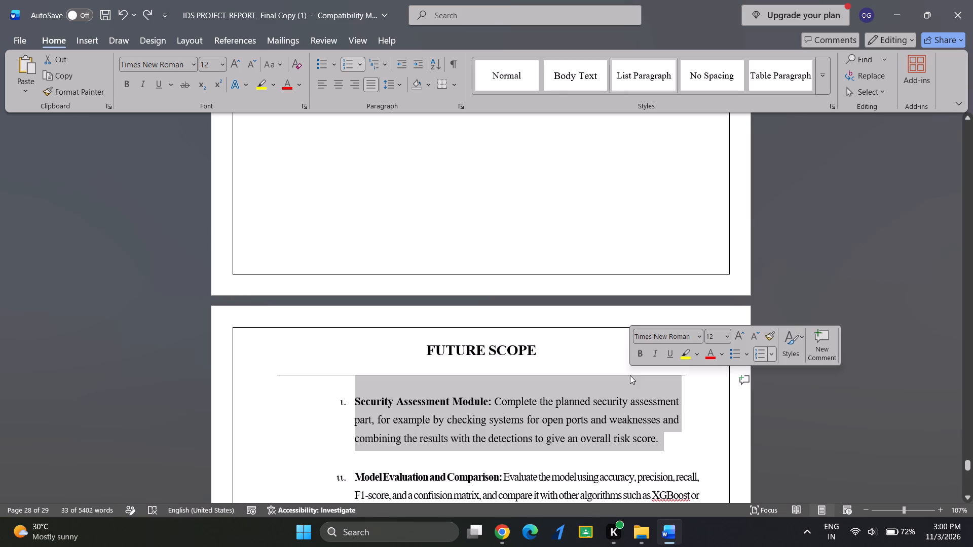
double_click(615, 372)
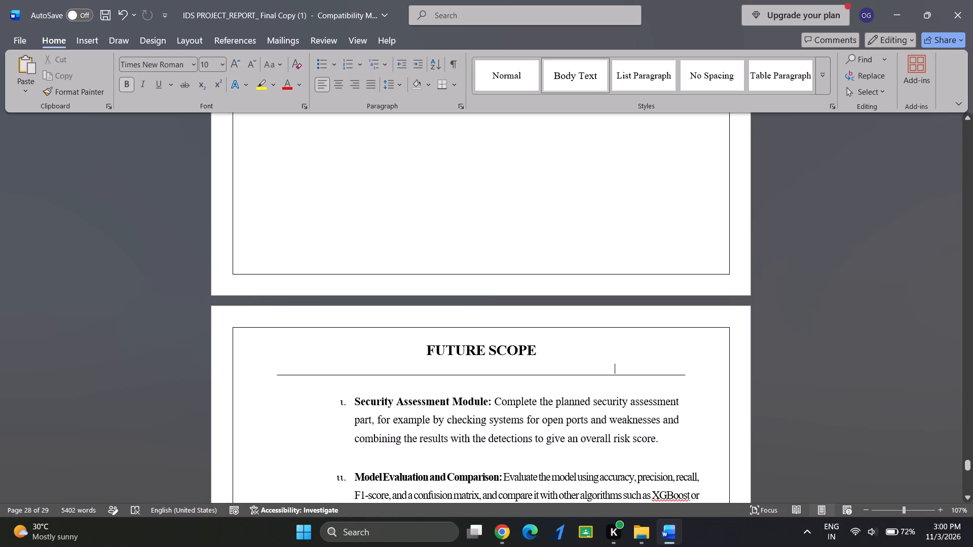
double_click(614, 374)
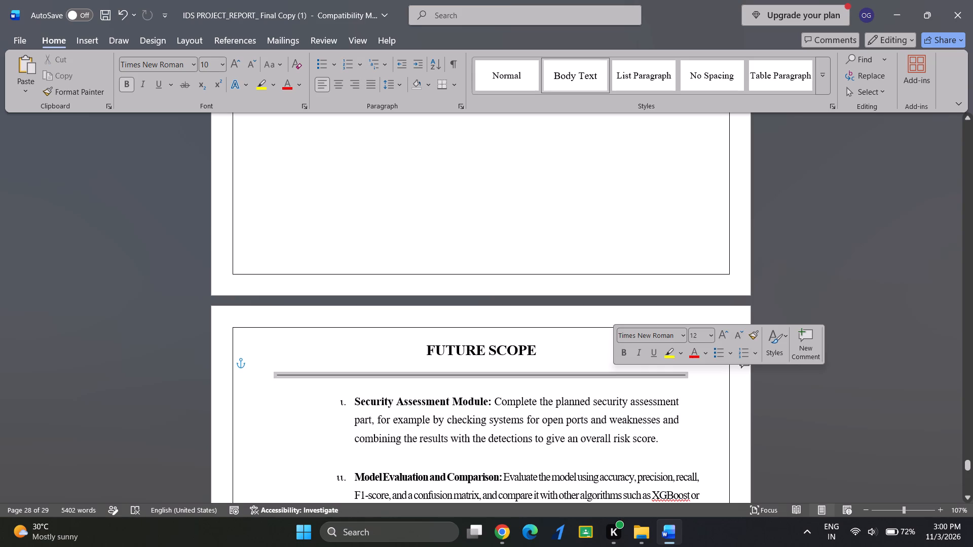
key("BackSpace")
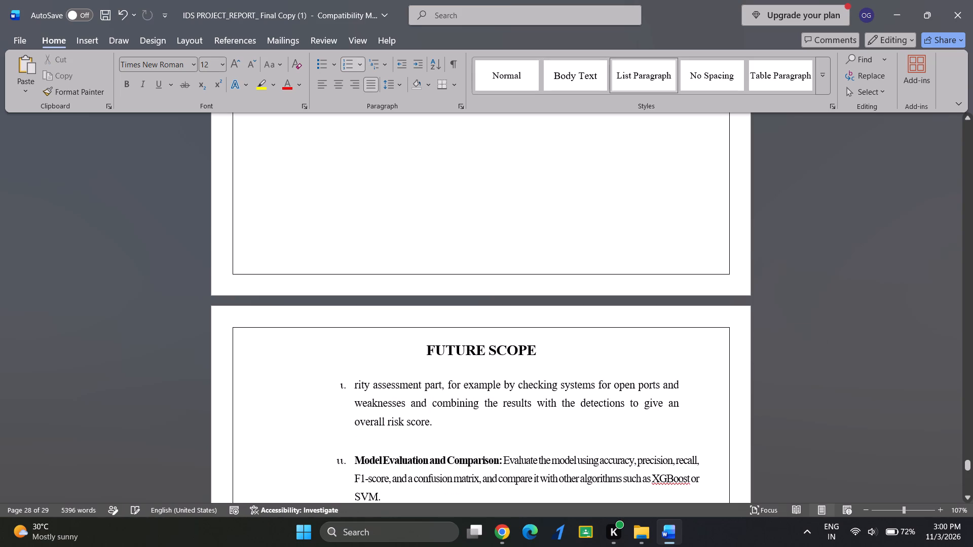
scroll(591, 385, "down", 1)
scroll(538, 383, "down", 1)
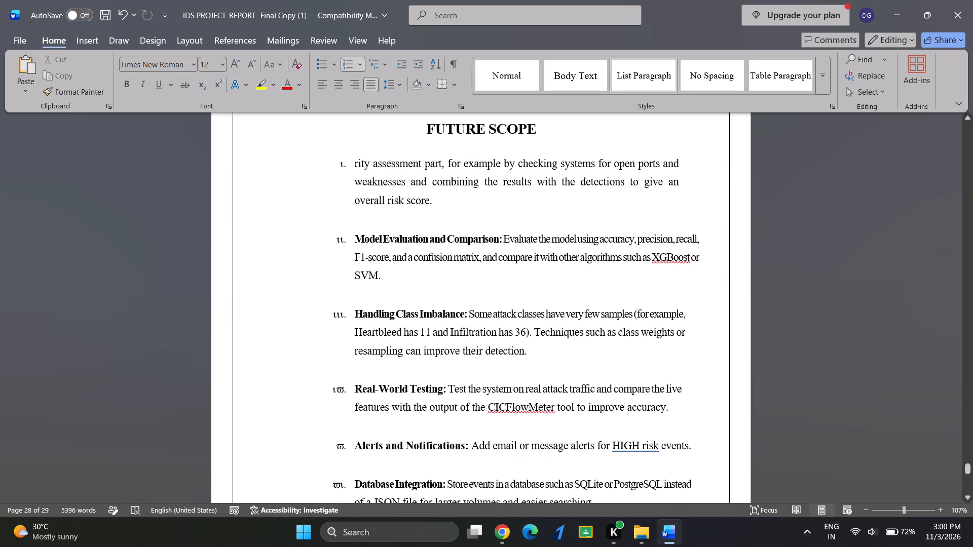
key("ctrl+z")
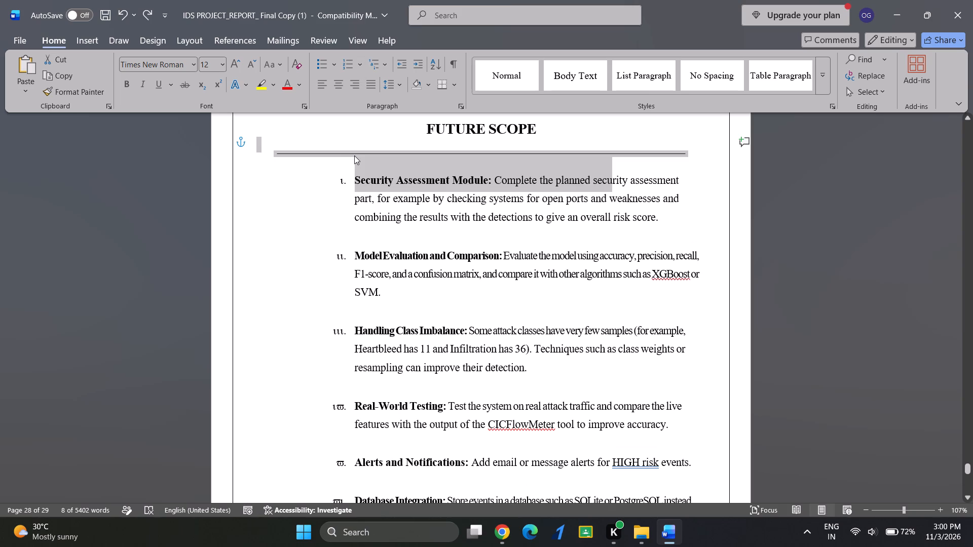
Delete the horizontal line beneath the FUTURE SCOPE heading, along with the empty line that held it.
left_click(354, 155)
left_click(359, 153)
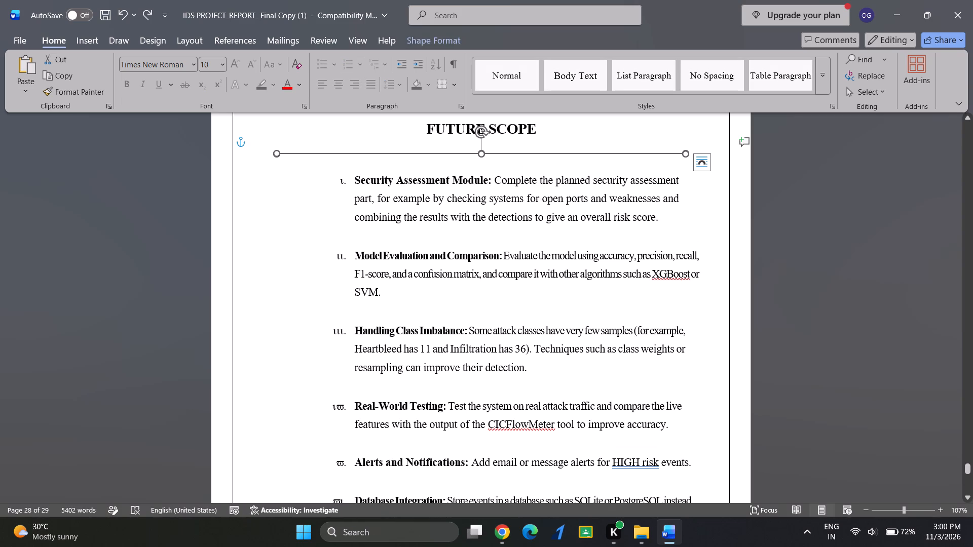
key("BackSpace")
key("BackSpace")
Decrease the indent of the entire FUTURE SCOPE list, from Security Assessment Module to Cloud and Multi-Sensor Deployment, by four levels.
scroll(359, 153, "up", 1)
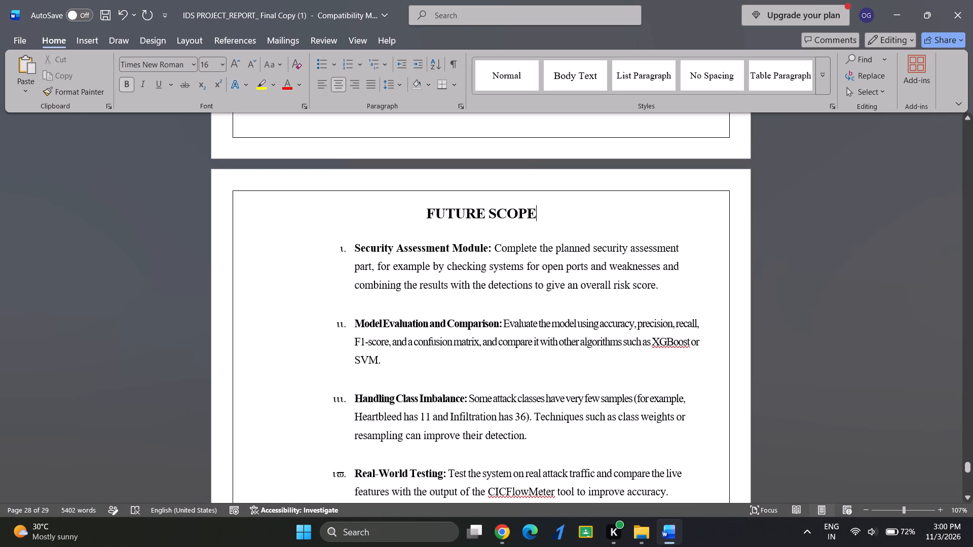
left_click_drag(347, 245, 509, 502)
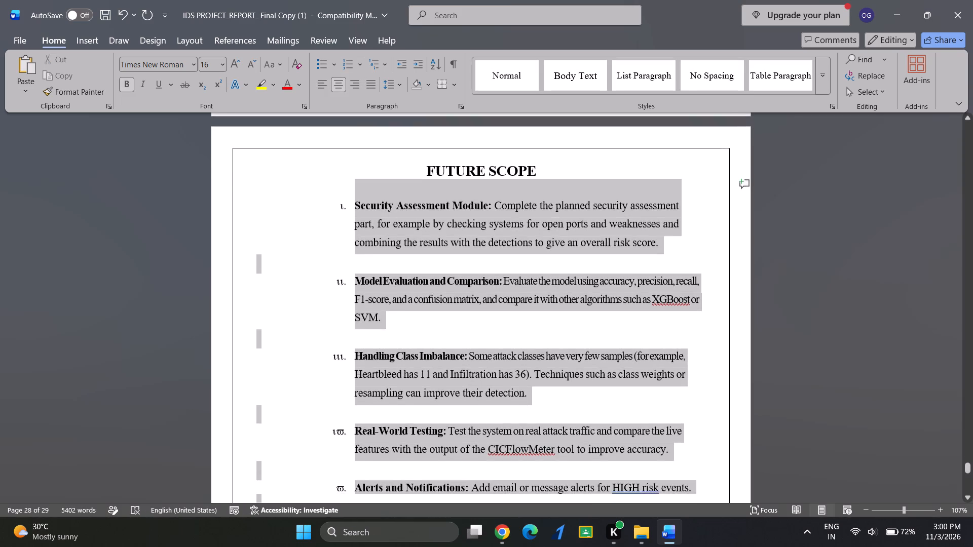
left_click_drag(509, 502, 677, 500)
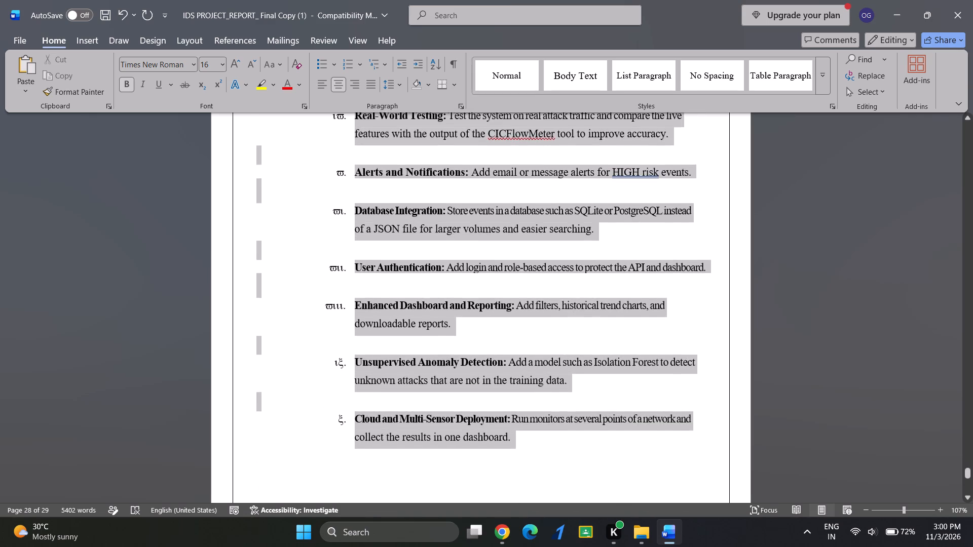
left_click_drag(677, 500, 588, 508)
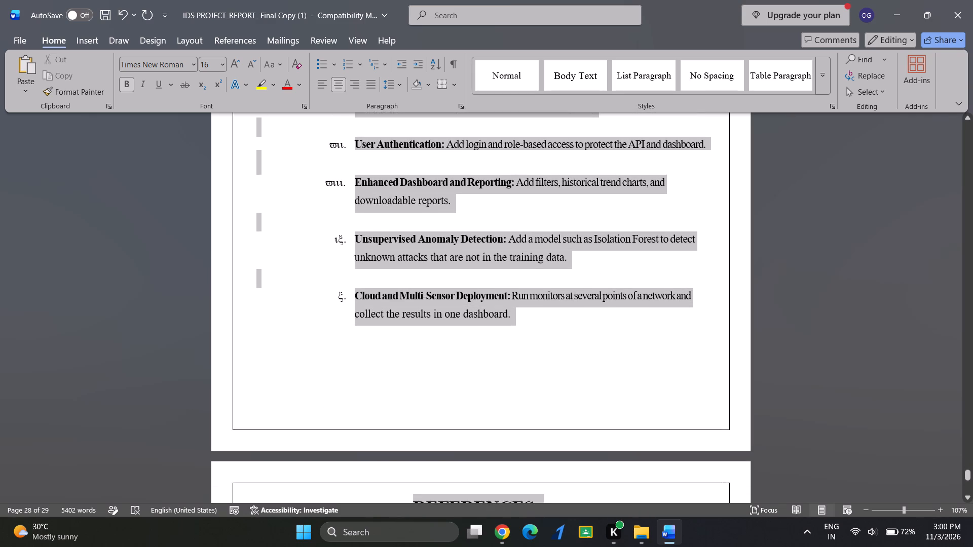
left_click_drag(588, 508, 534, 284)
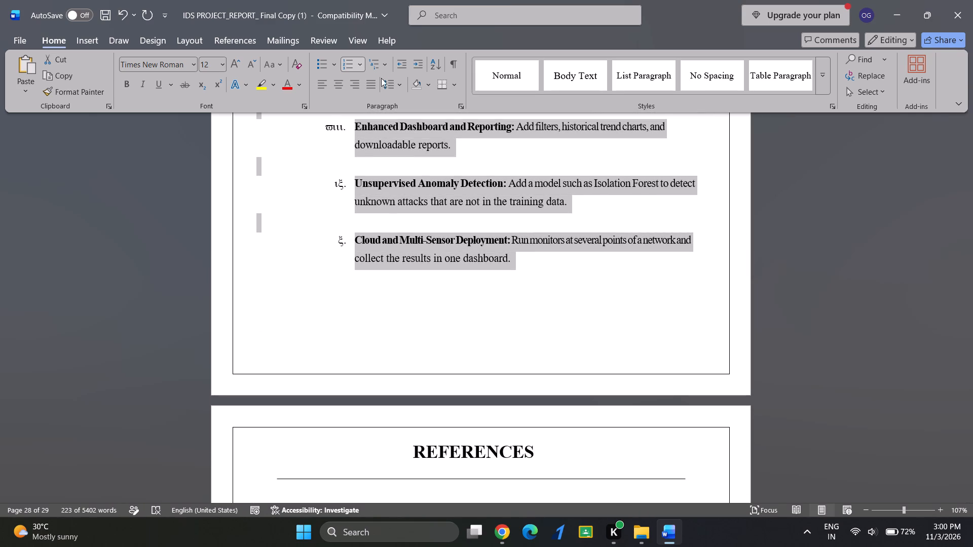
left_click(401, 63)
left_click(401, 63)
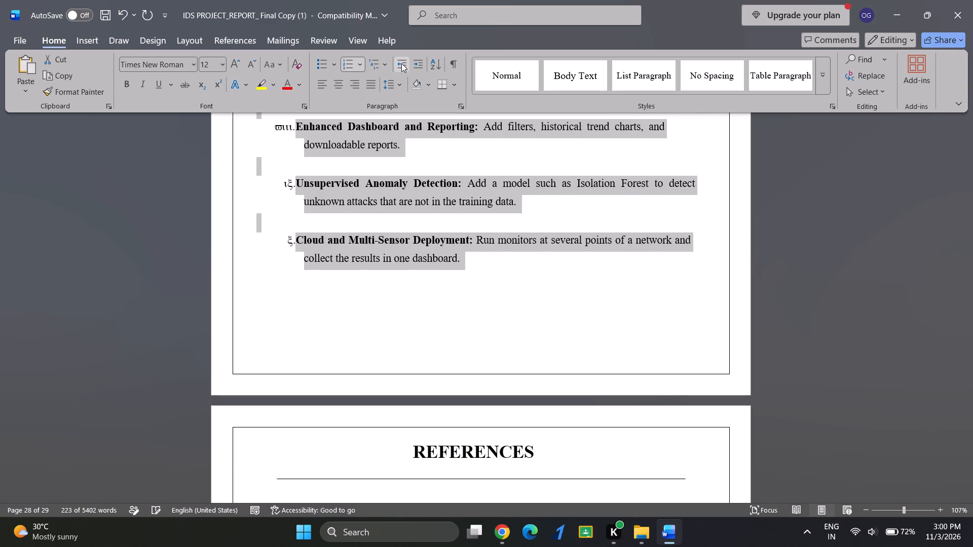
left_click(401, 63)
left_click(401, 63)
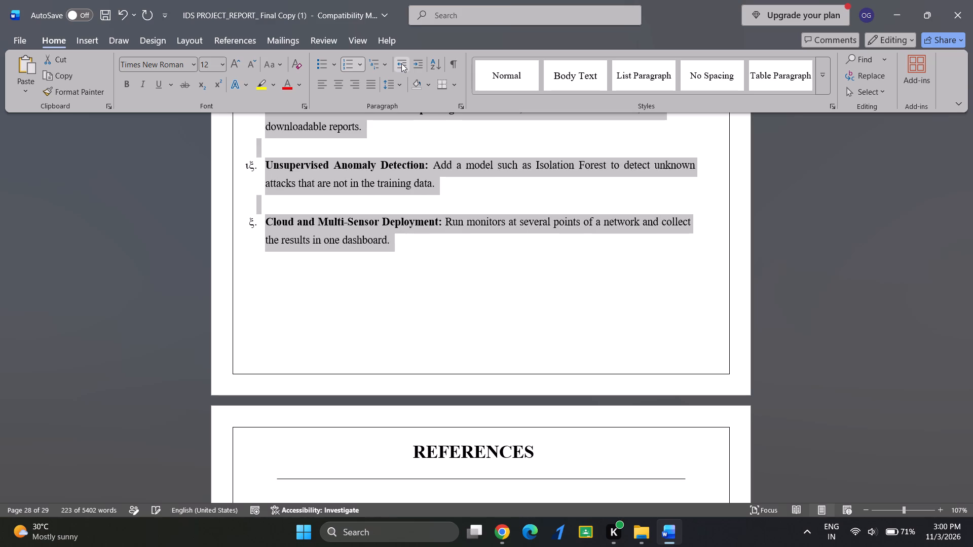
scroll(430, 170, "up", 3)
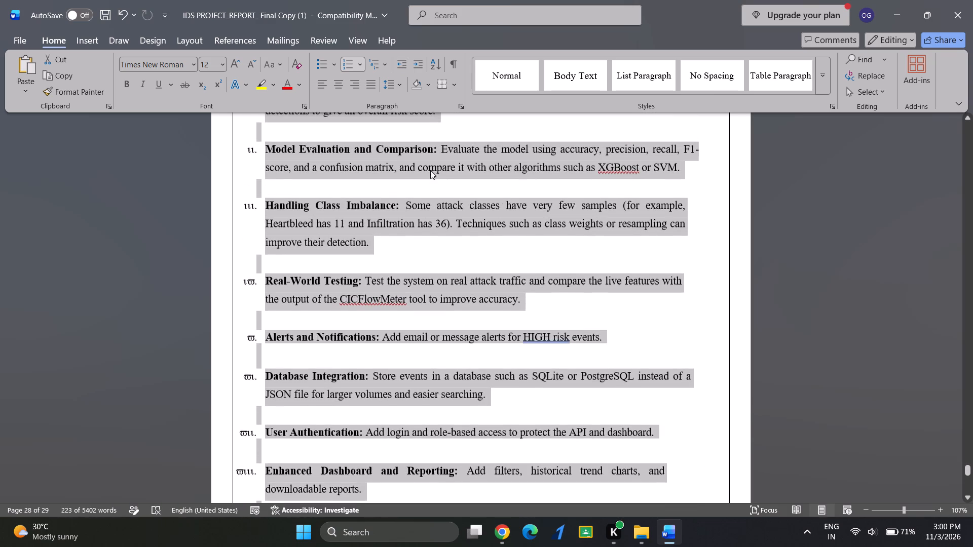
scroll(430, 170, "up", 3)
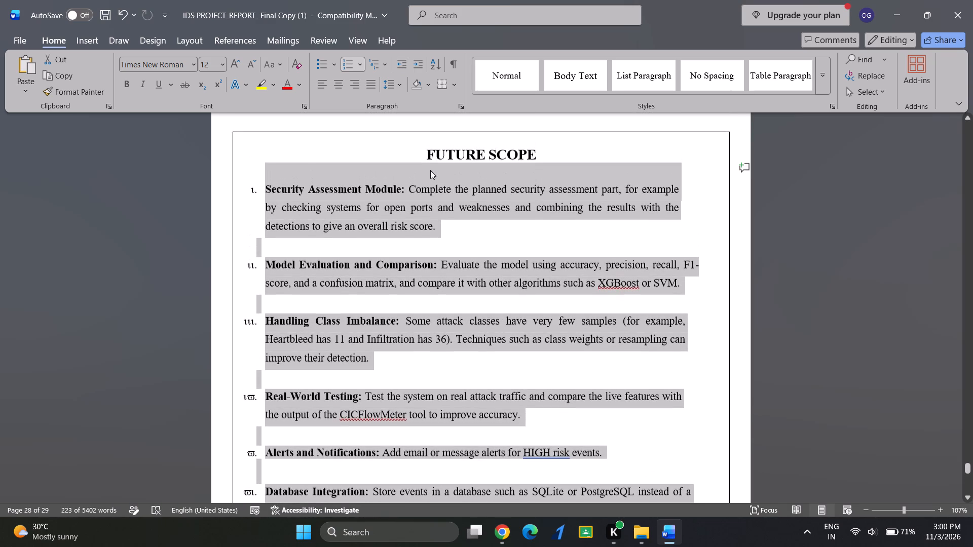
left_click(468, 224)
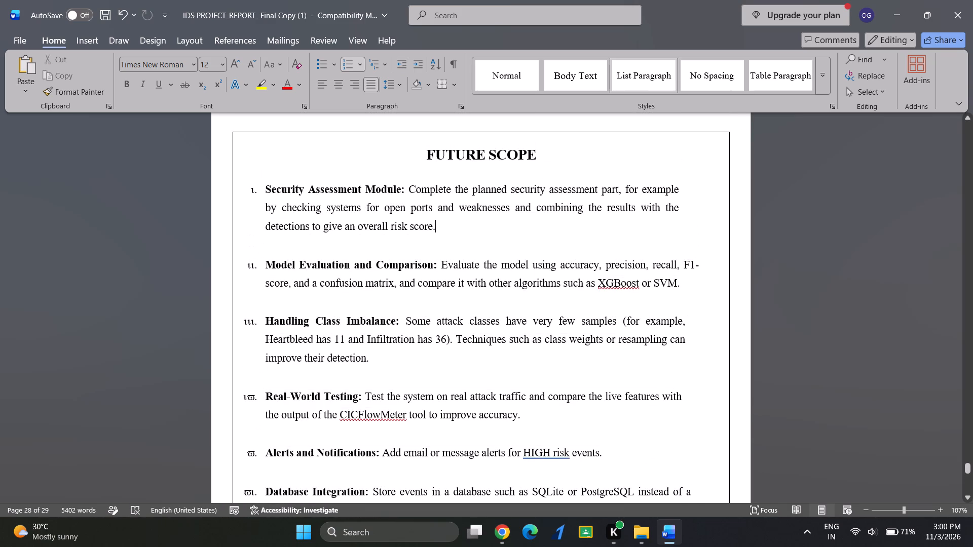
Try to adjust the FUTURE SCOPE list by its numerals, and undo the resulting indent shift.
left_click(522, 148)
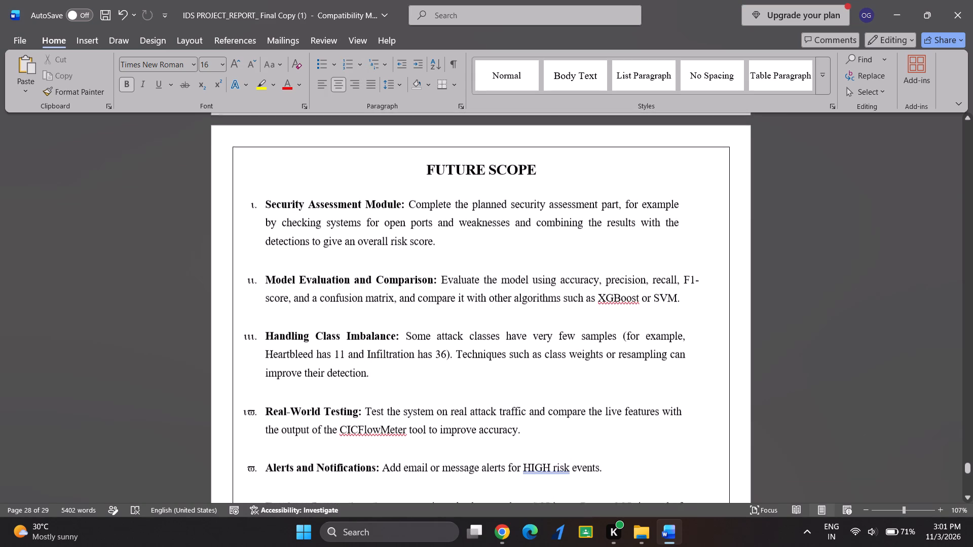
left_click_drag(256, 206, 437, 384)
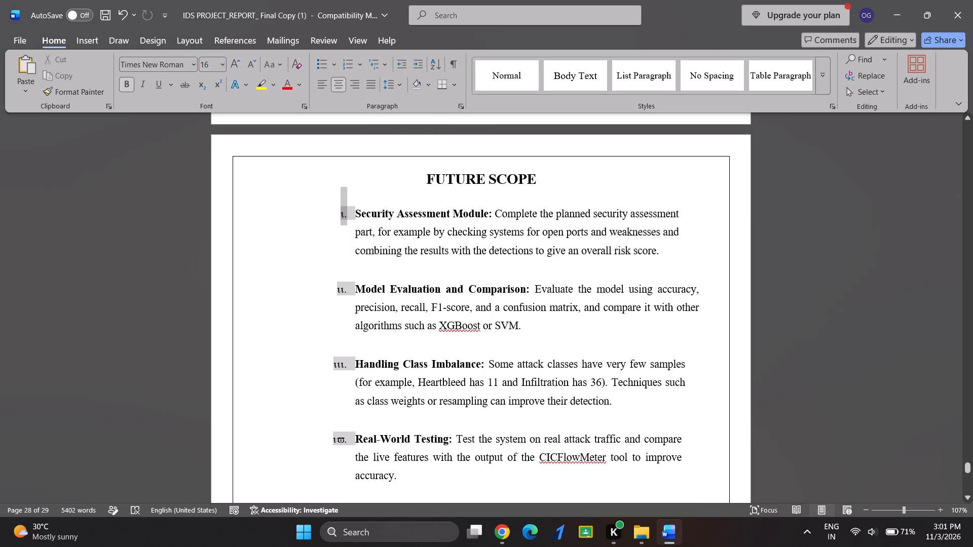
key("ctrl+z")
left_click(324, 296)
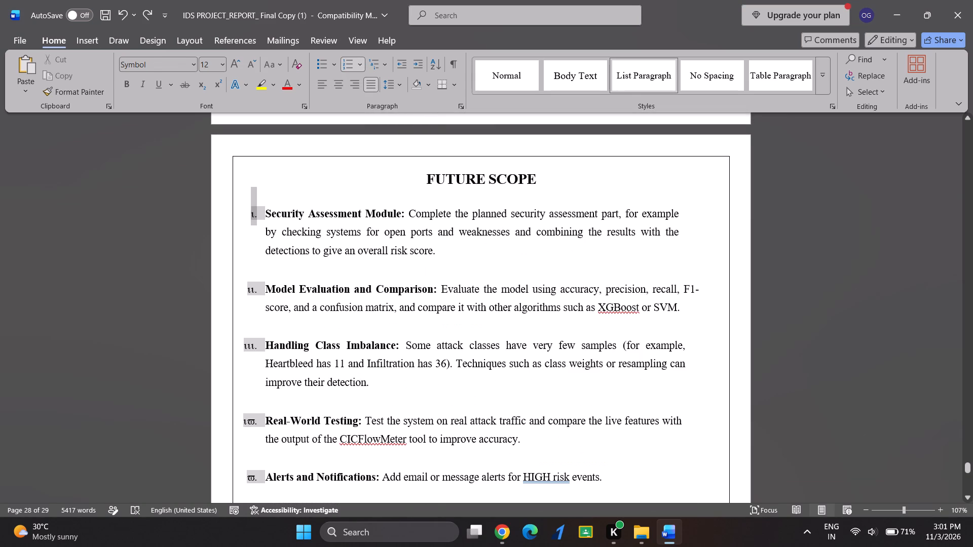
Justify the text of the entire FUTURE SCOPE list, from Security Assessment Module to Cloud and Multi-Sensor Deployment.
left_click_drag(265, 208, 448, 514)
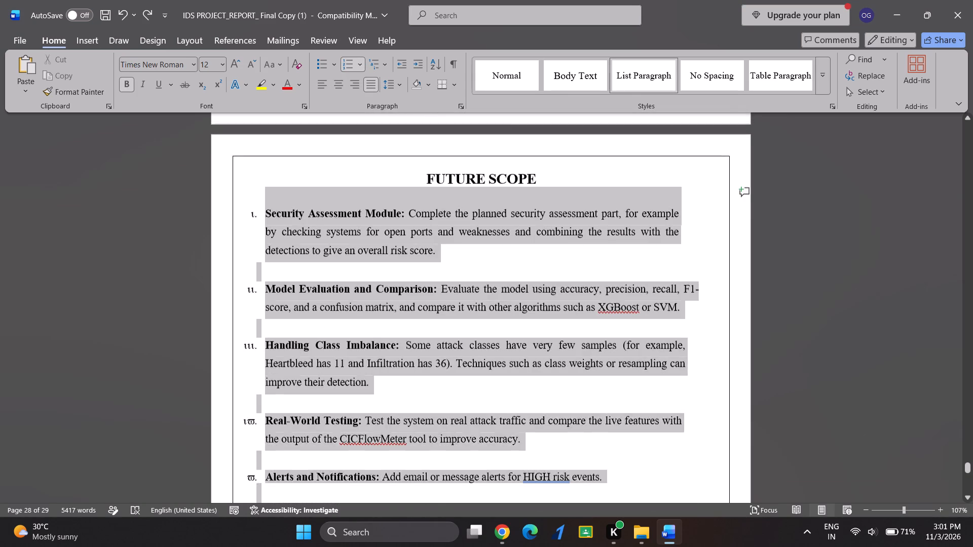
left_click_drag(448, 514, 429, 490)
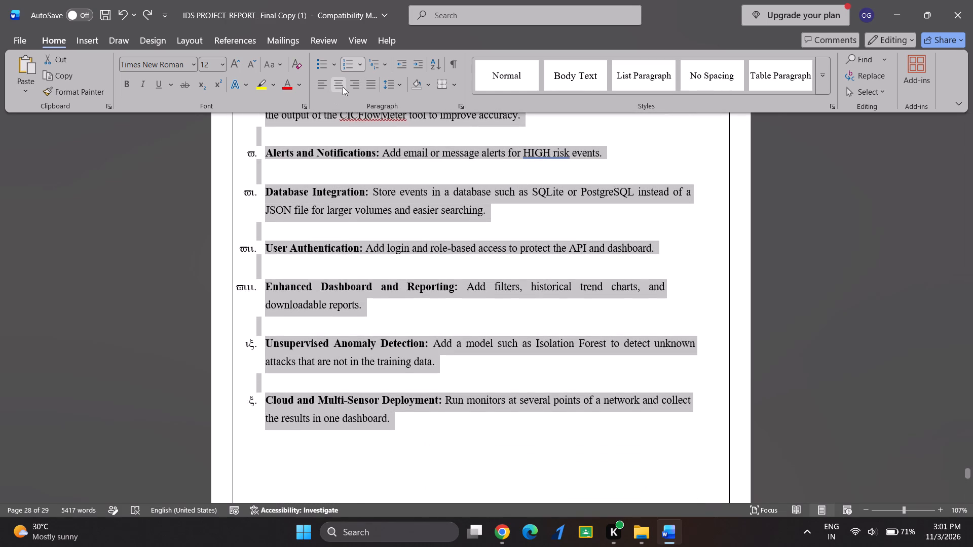
left_click(365, 83)
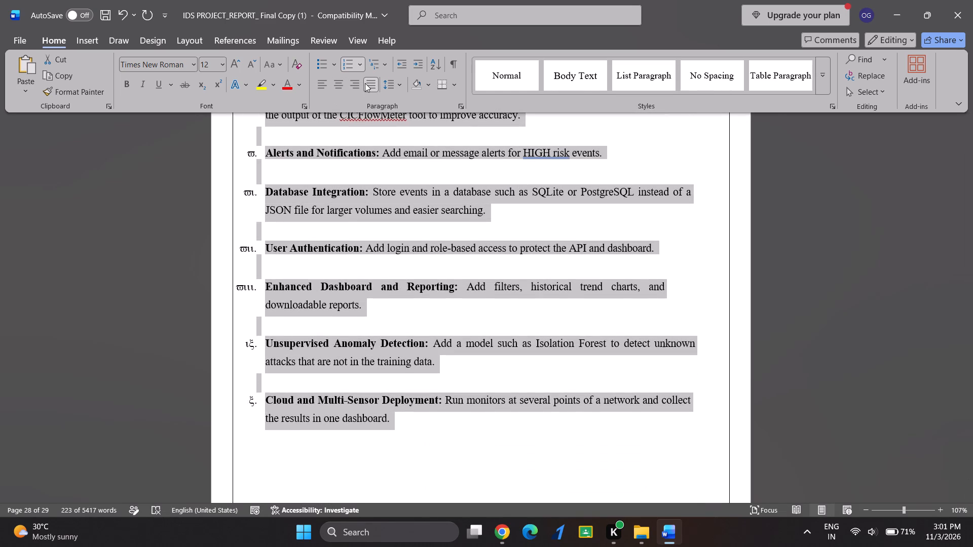
Reduce the REFERENCES heading's font size to 16.
scroll(459, 235, "down", 4)
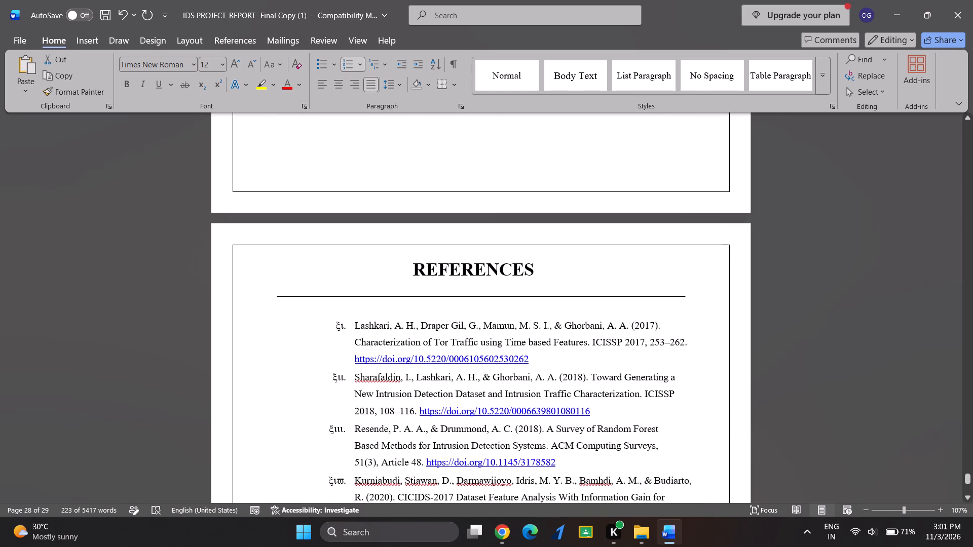
left_click(450, 250)
left_click_drag(549, 266, 416, 282)
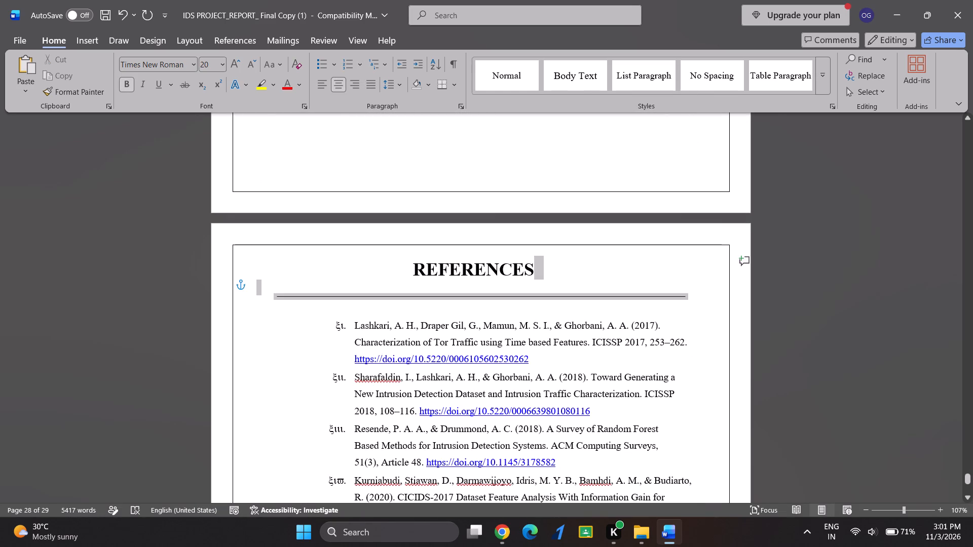
left_click_drag(416, 282, 407, 267)
double_click(249, 63)
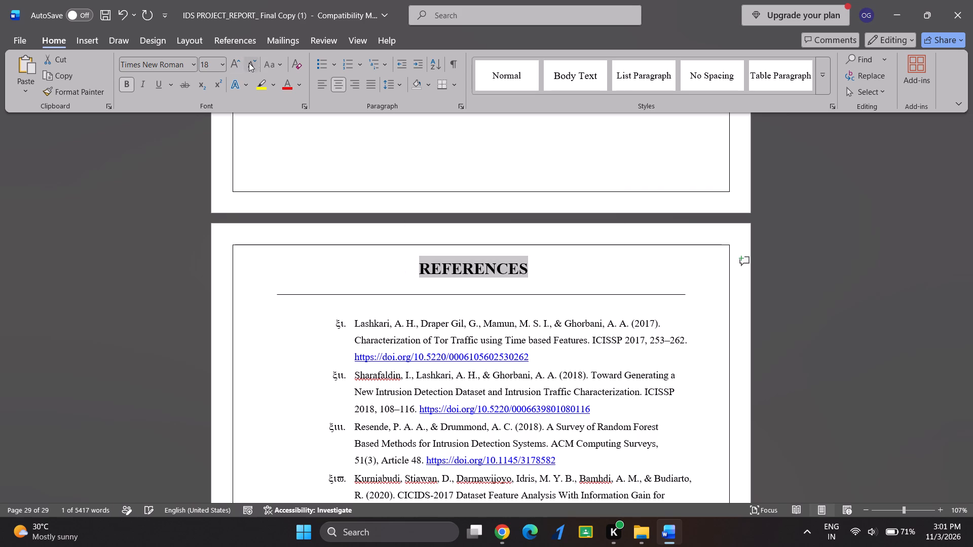
Delete the horizontal line beneath the REFERENCES heading.
triple_click(457, 293)
double_click(463, 291)
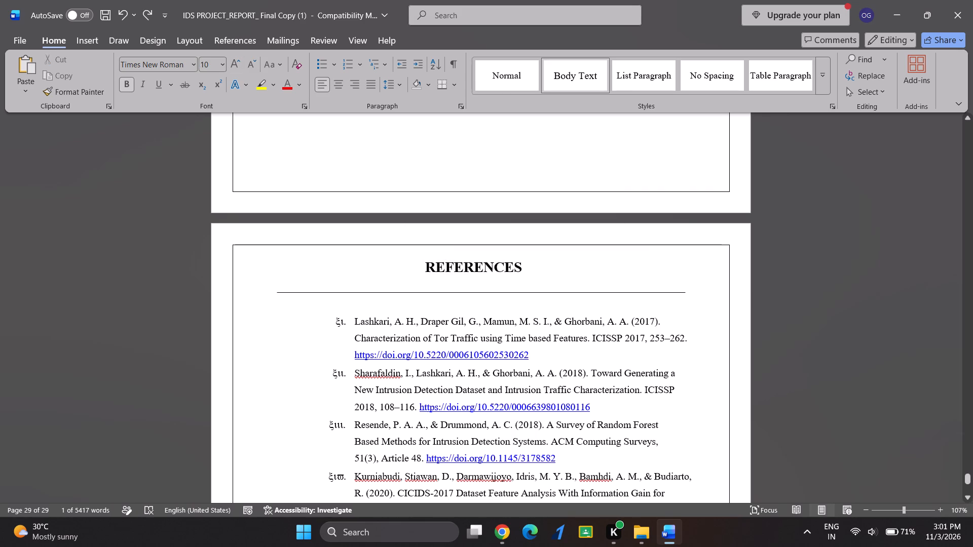
double_click(464, 291)
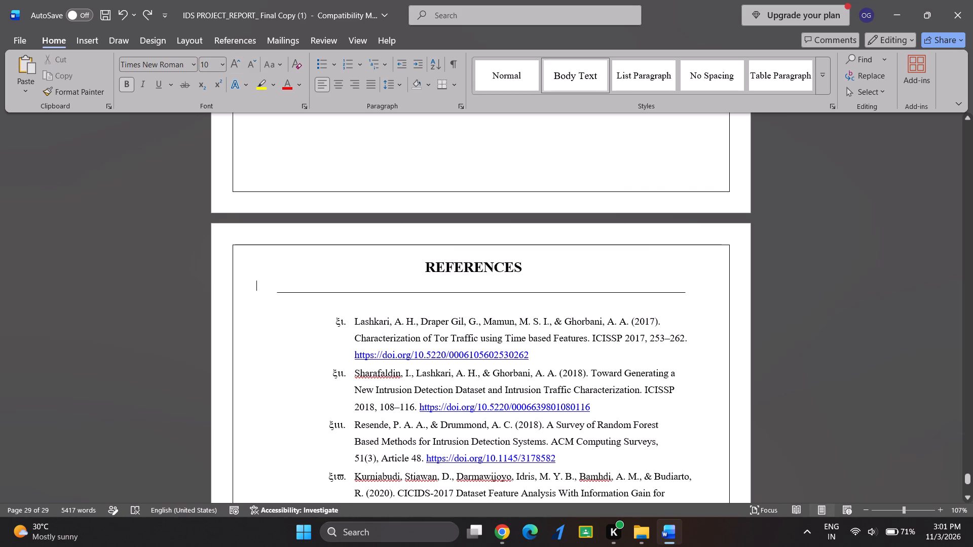
double_click(664, 290)
triple_click(664, 290)
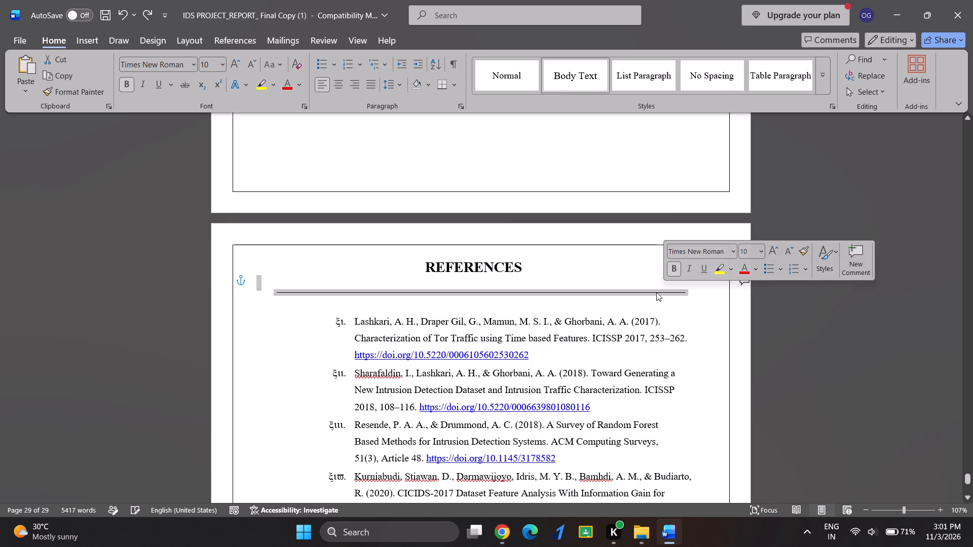
key("BackSpace")
Decrease the indent of the entire REFERENCES list, from the first citation to the Streamlit Documentation entry.
scroll(489, 300, "down", 2)
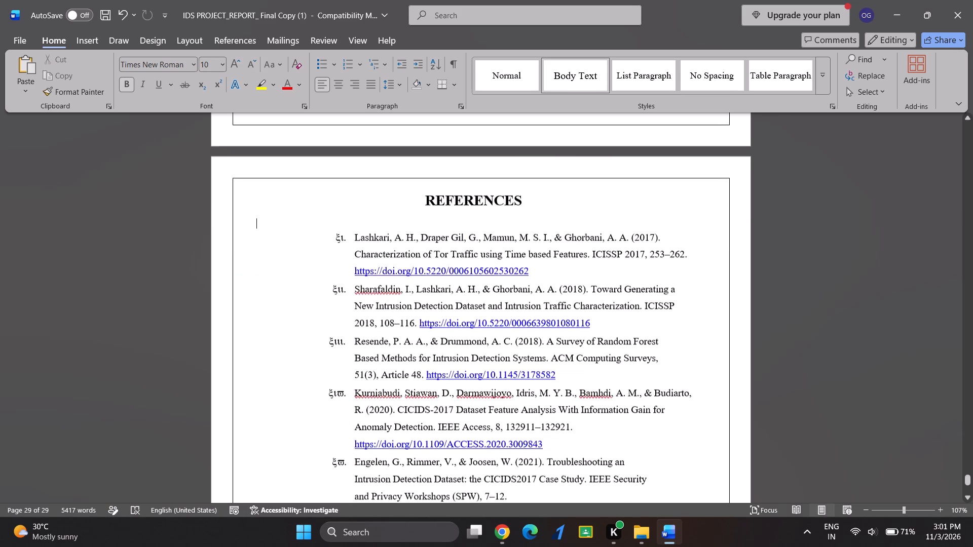
left_click_drag(353, 235, 708, 515)
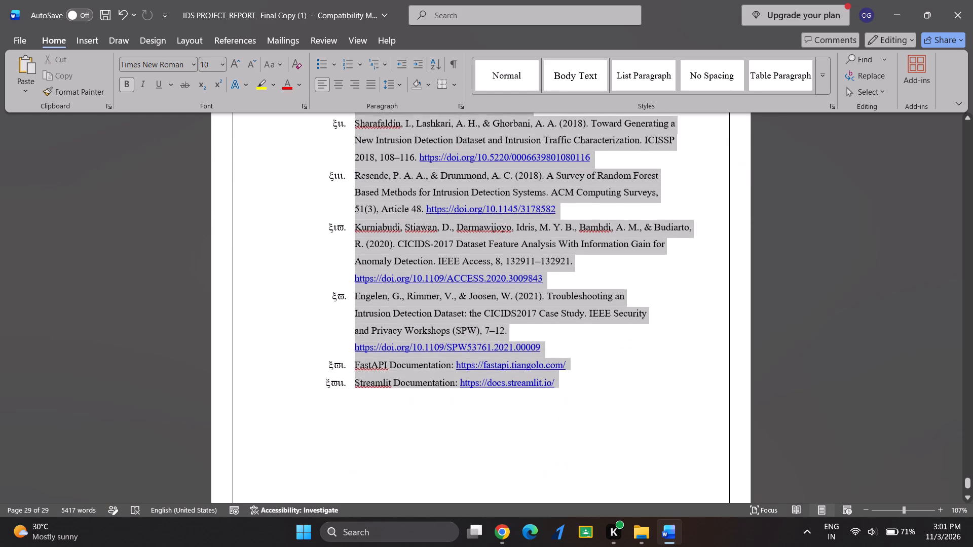
left_click_drag(708, 515, 657, 432)
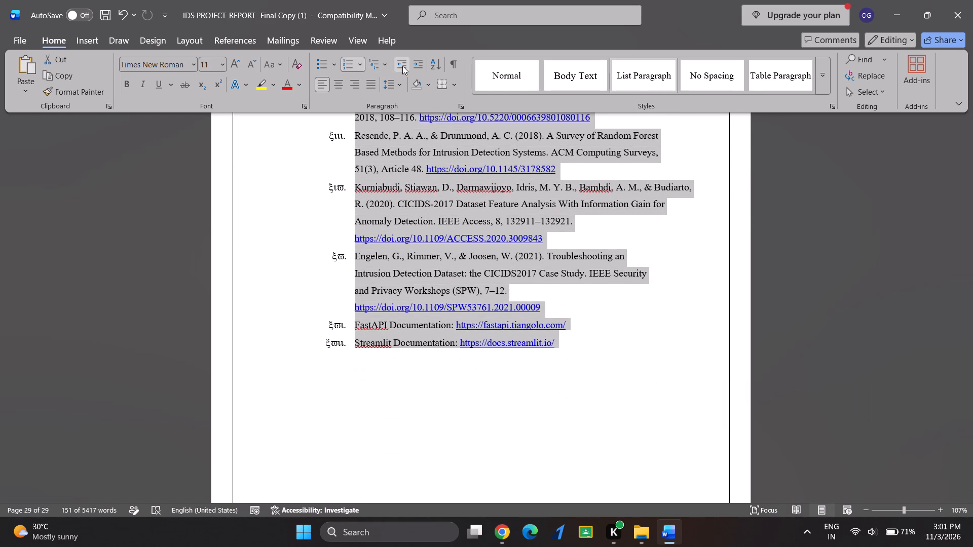
double_click(402, 66)
scroll(464, 171, "up", 2)
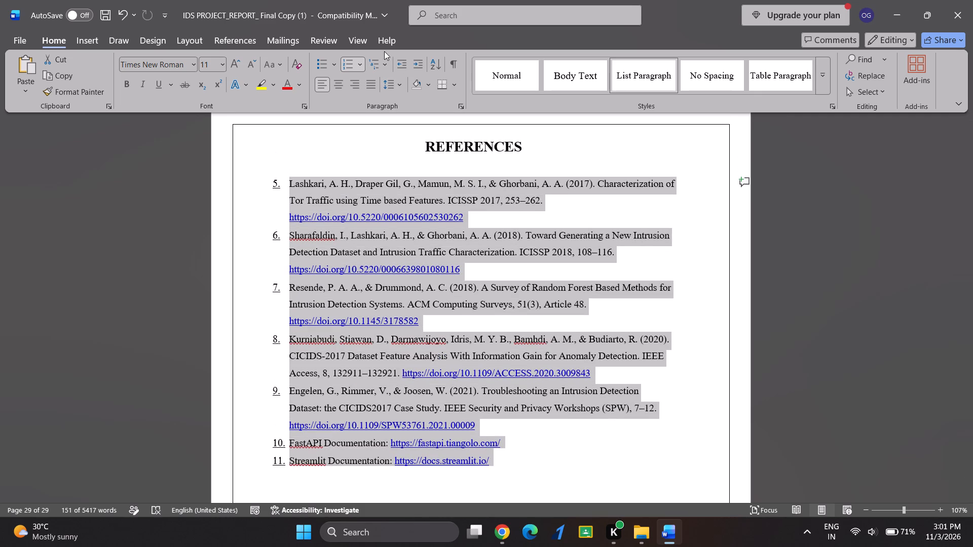
left_click(397, 66)
scroll(435, 172, "up", 1)
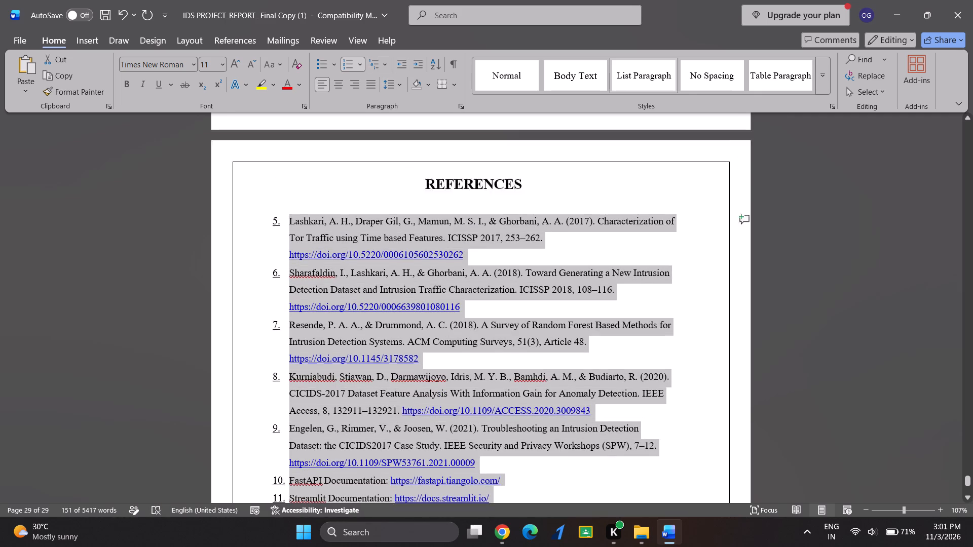
scroll(435, 172, "up", 2)
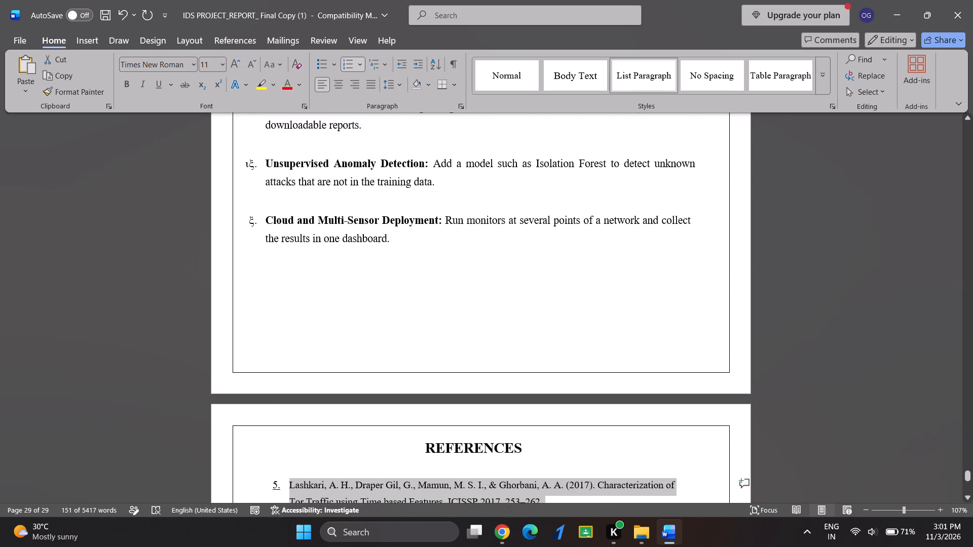
Review the FUTURE SCOPE list's numbering, alignment and spacing, from Security Assessment Module to Unsupervised Anomaly Detection.
scroll(435, 172, "up", 3)
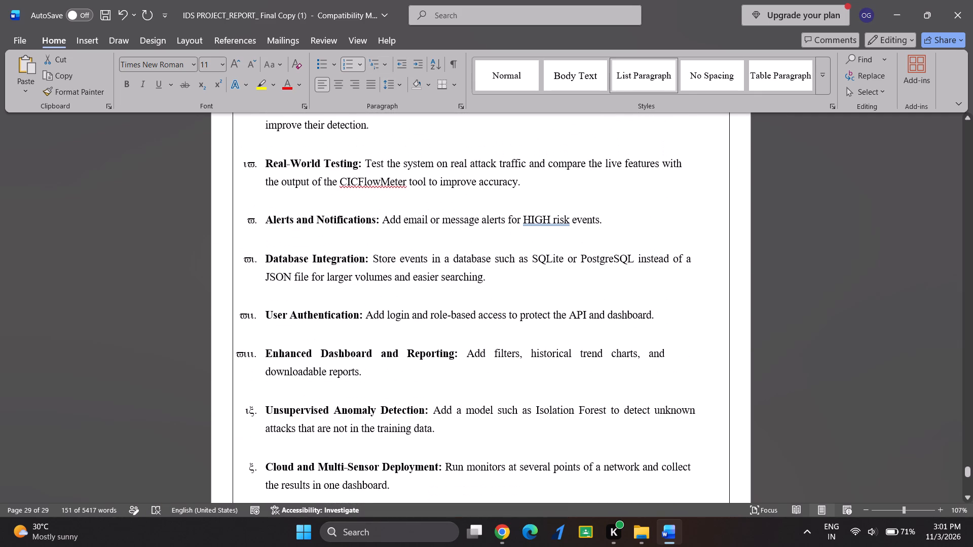
scroll(279, 182, "left", 1)
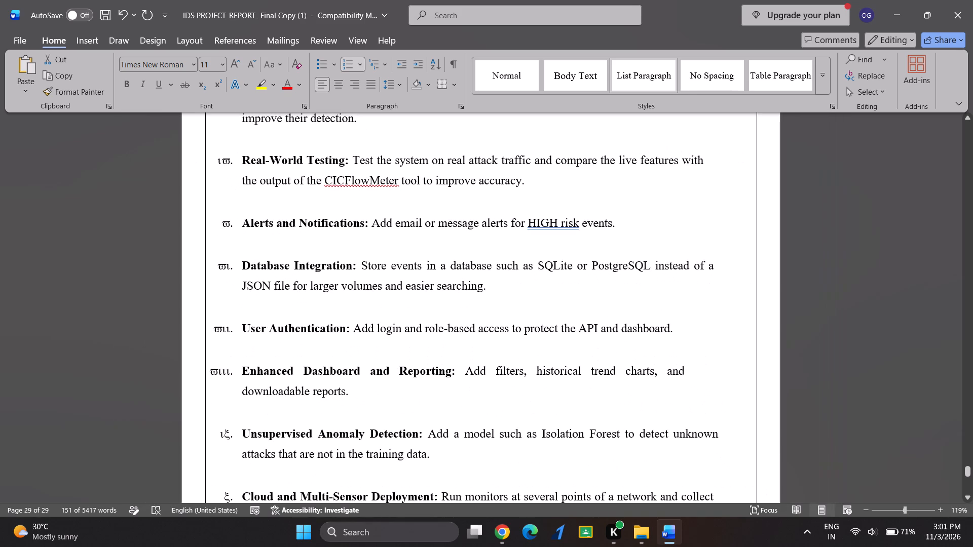
left_click(239, 170)
scroll(239, 169, "up", 1)
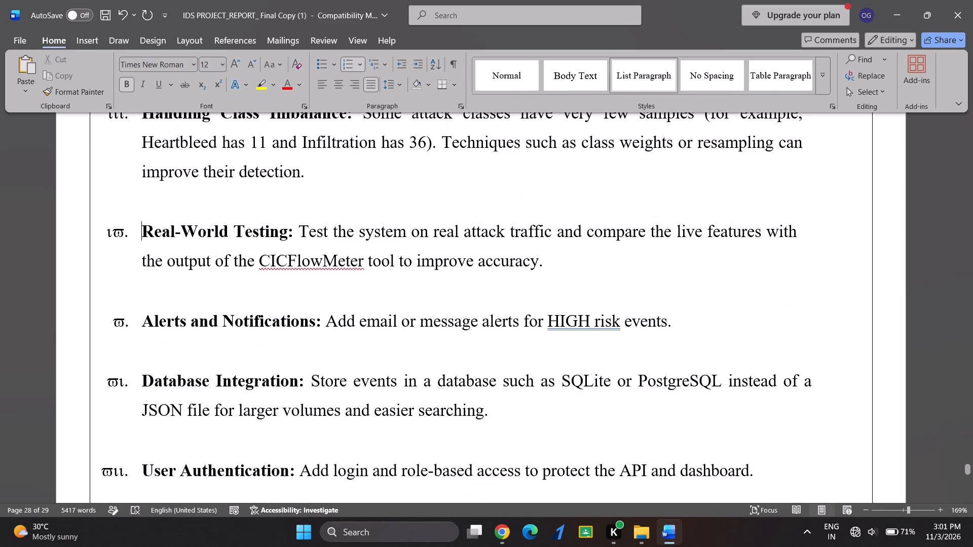
scroll(212, 189, "up", 5)
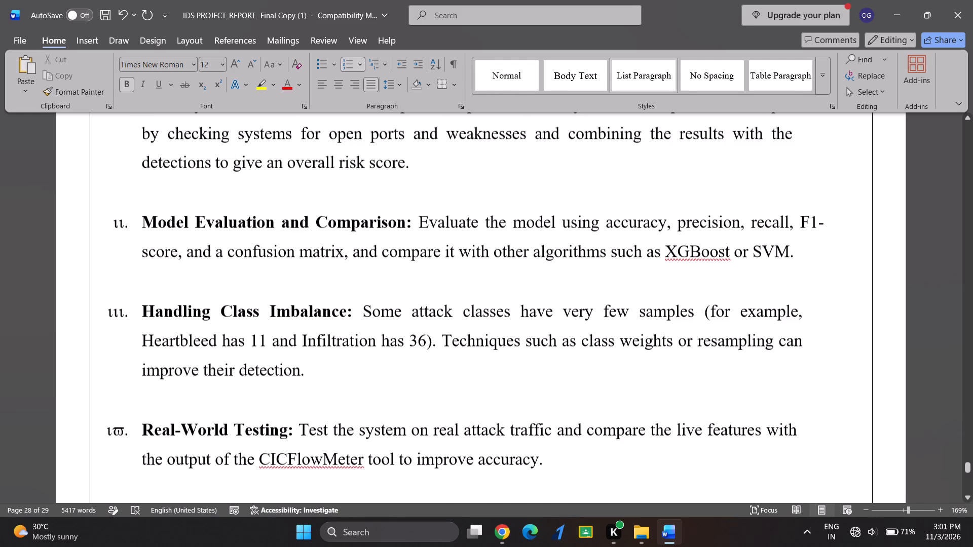
scroll(212, 189, "up", 4)
scroll(212, 189, "down", 9)
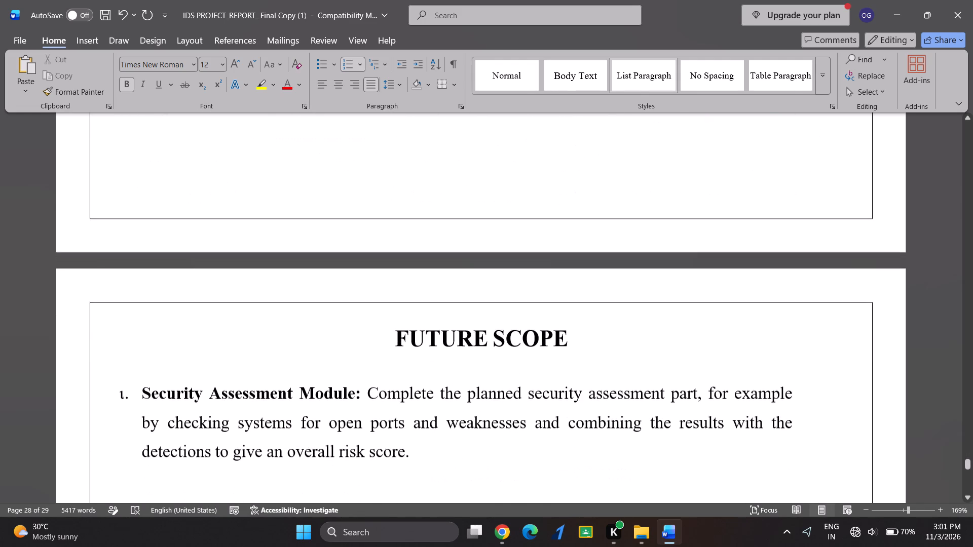
scroll(212, 189, "down", 5)
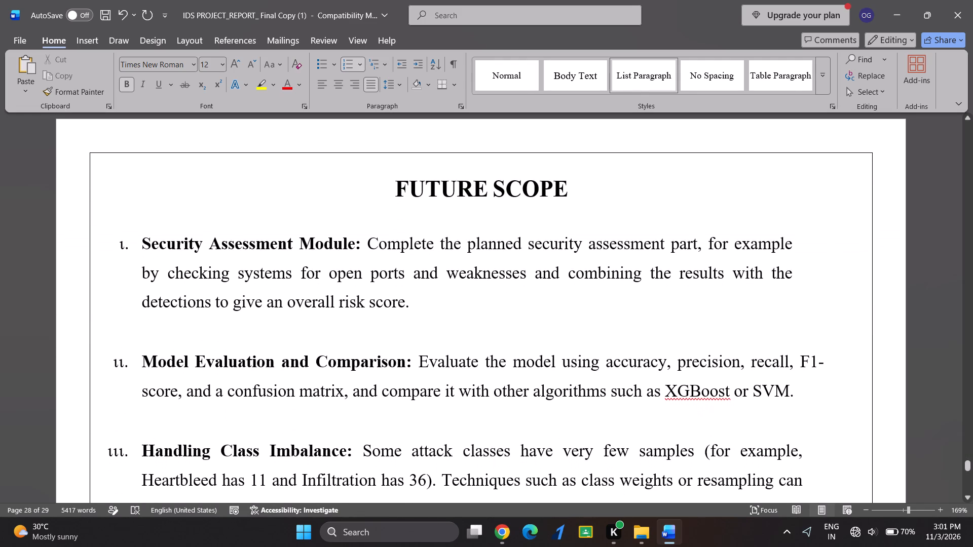
scroll(212, 189, "down", 3)
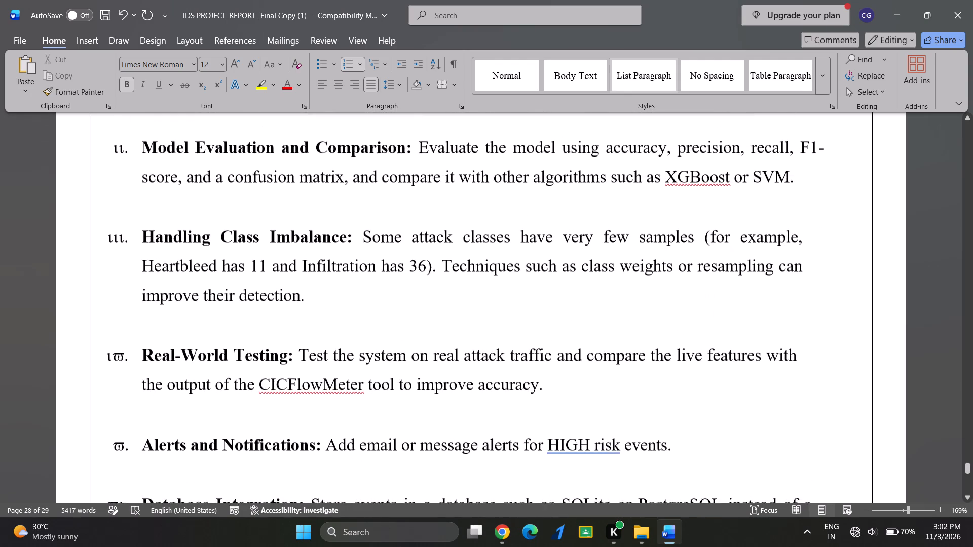
scroll(212, 189, "up", 3)
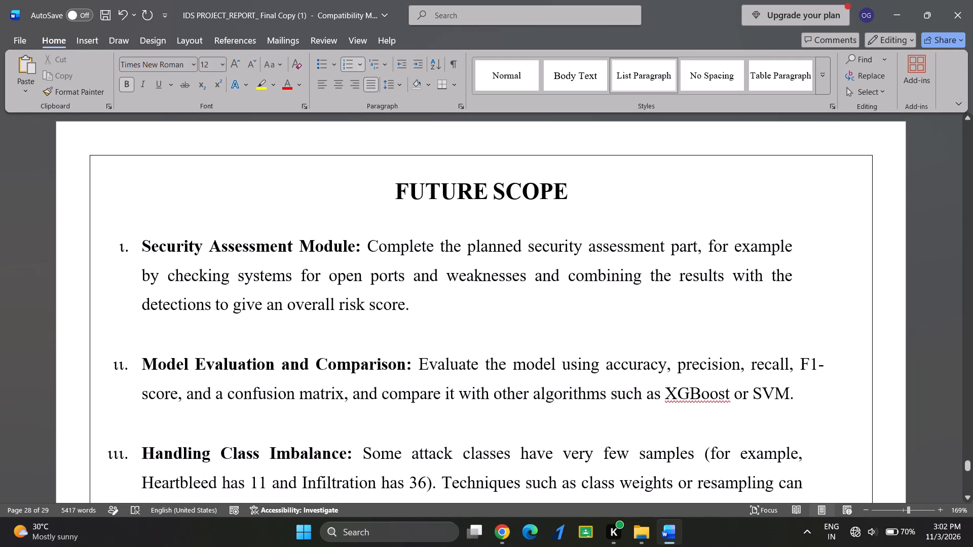
scroll(212, 189, "down", 2)
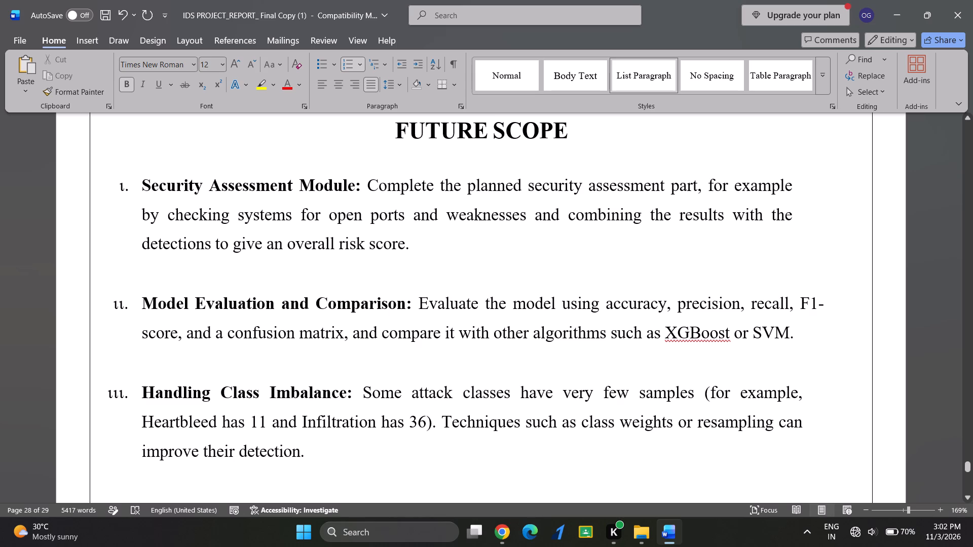
scroll(133, 276, "down", 1)
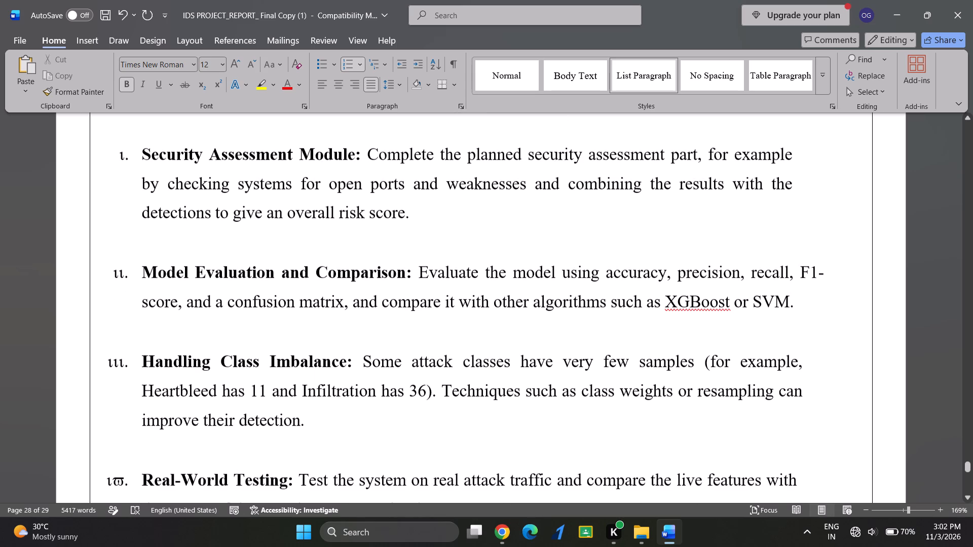
scroll(133, 276, "down", 6)
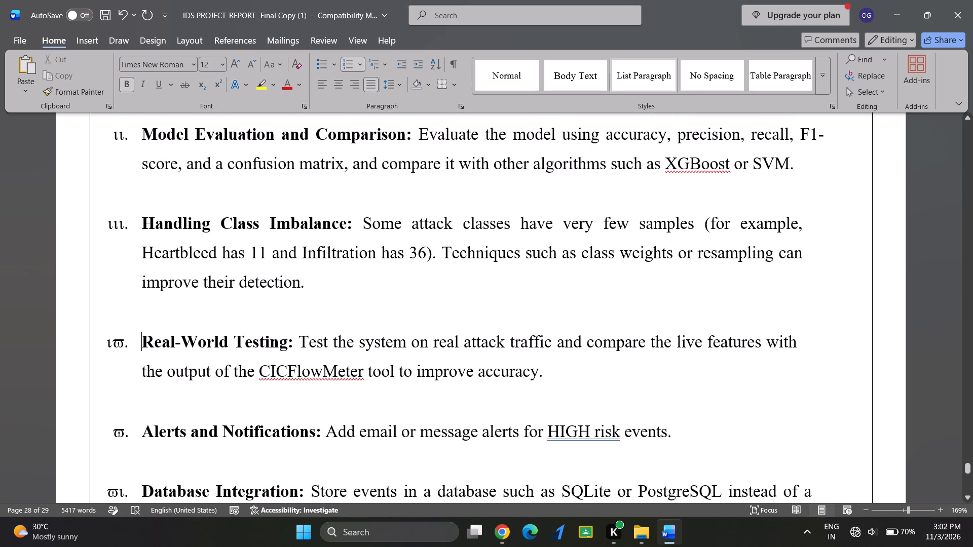
scroll(133, 276, "down", 4)
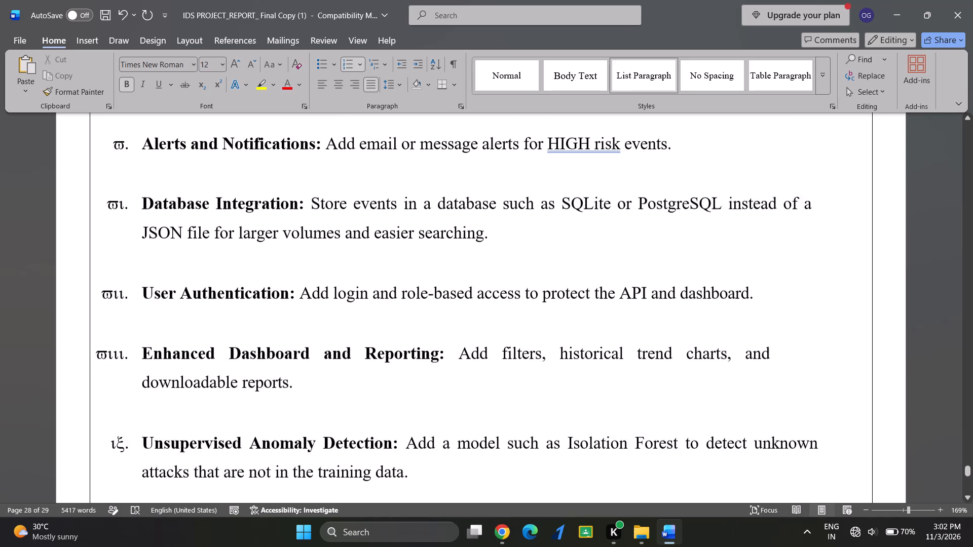
scroll(133, 276, "down", 2)
scroll(133, 276, "up", 2)
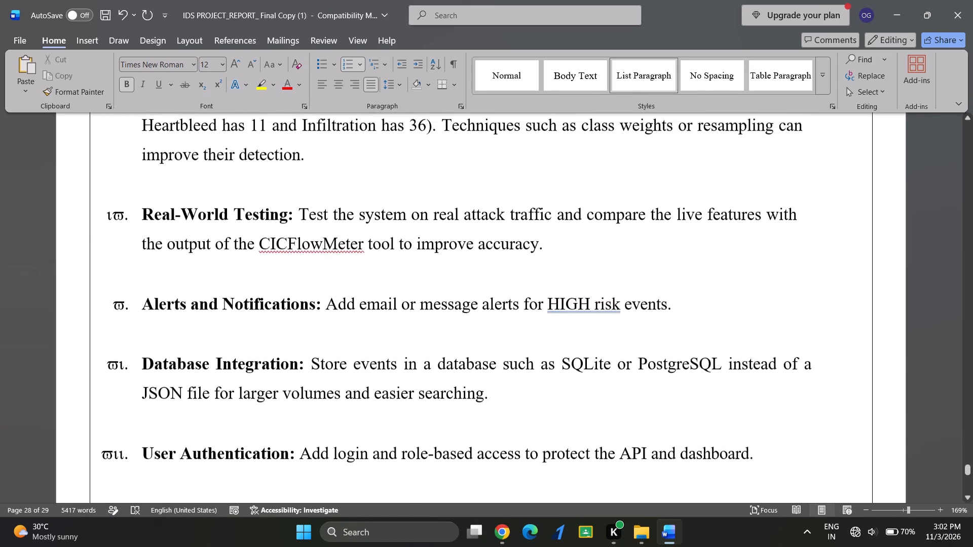
scroll(133, 276, "up", 2)
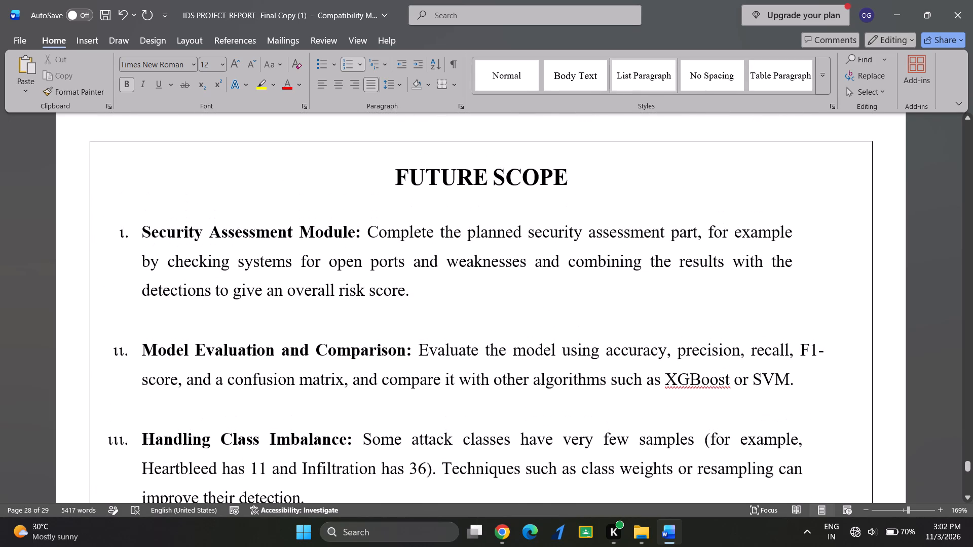
scroll(133, 276, "down", 2)
scroll(133, 276, "up", 5)
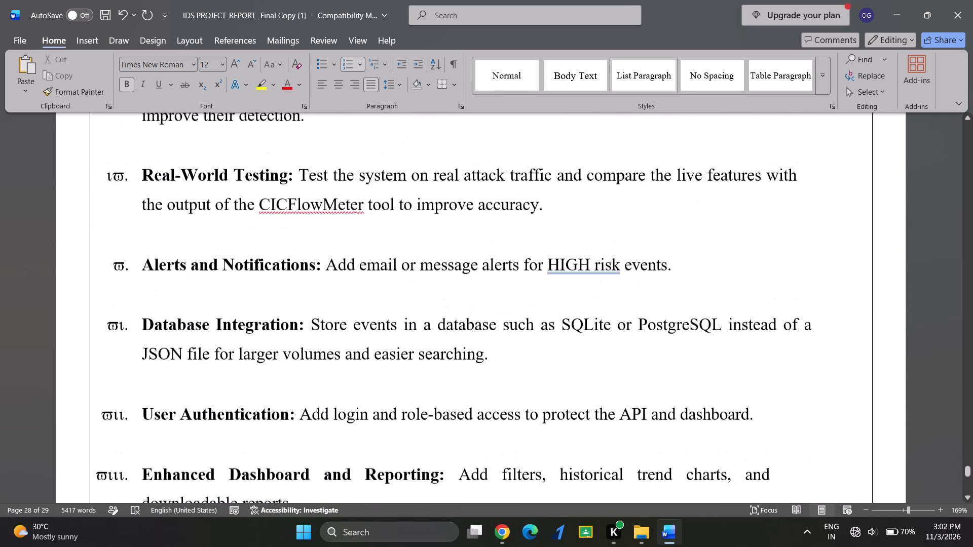
scroll(133, 276, "up", 4)
scroll(133, 276, "down", 1)
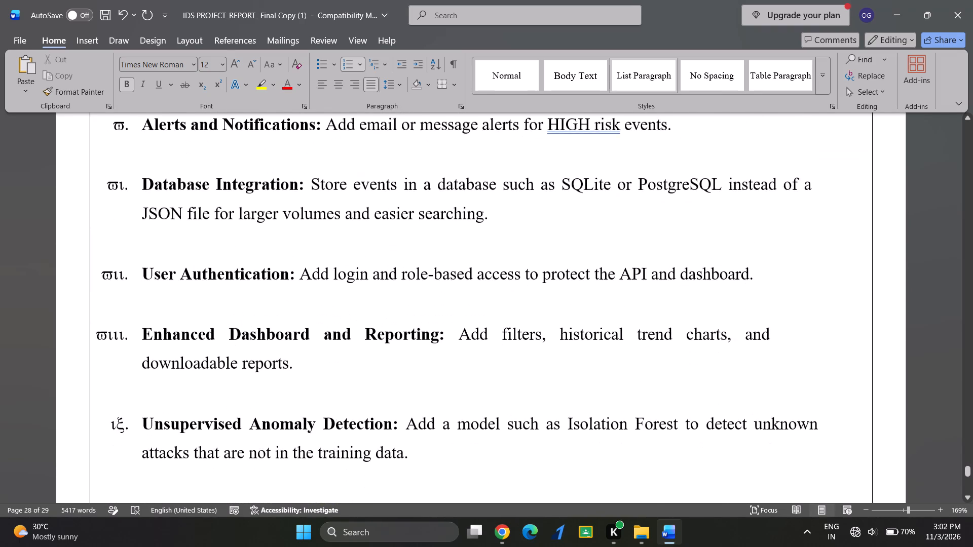
Review the end of the FUTURE SCOPE list, through Cloud and Multi-Sensor Deployment and the transition to the REFERENCES page.
scroll(133, 276, "down", 3)
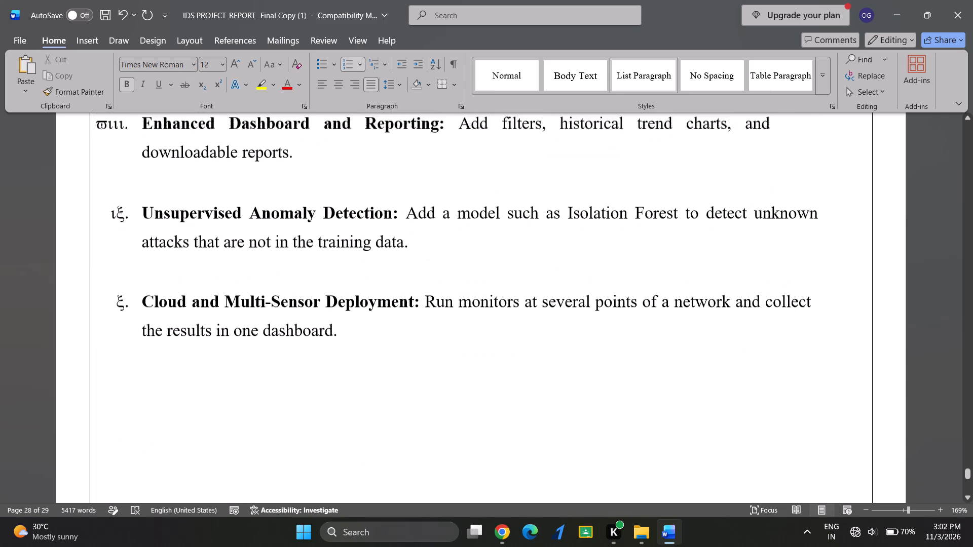
scroll(133, 276, "down", 1)
scroll(133, 276, "up", 1)
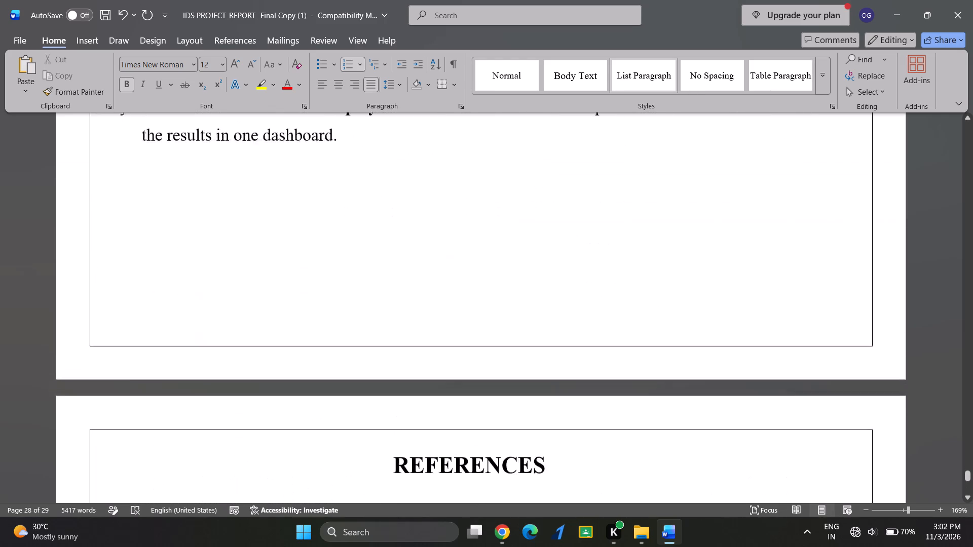
scroll(133, 276, "up", 3)
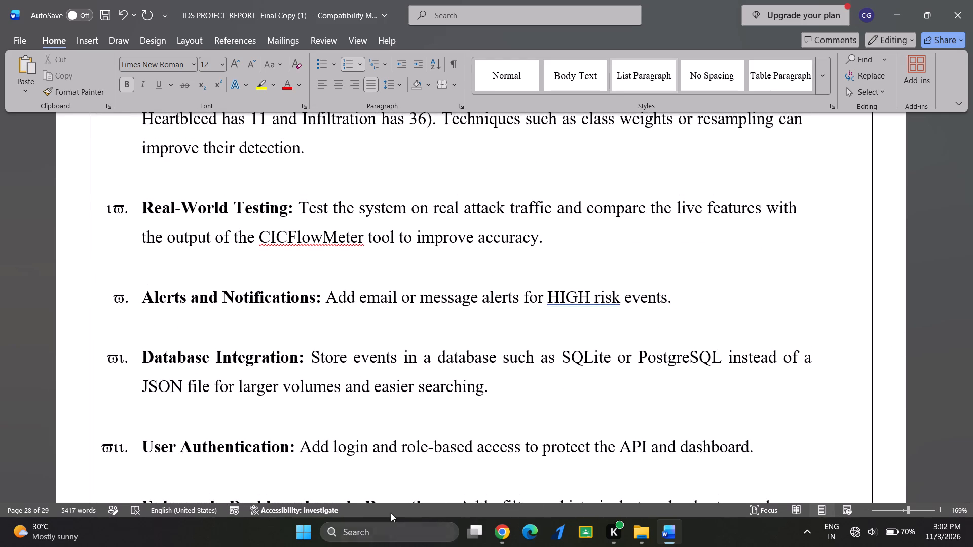
Switch the computer's Wi-Fi connection to the open Library network.
left_click(894, 540)
left_click(799, 306)
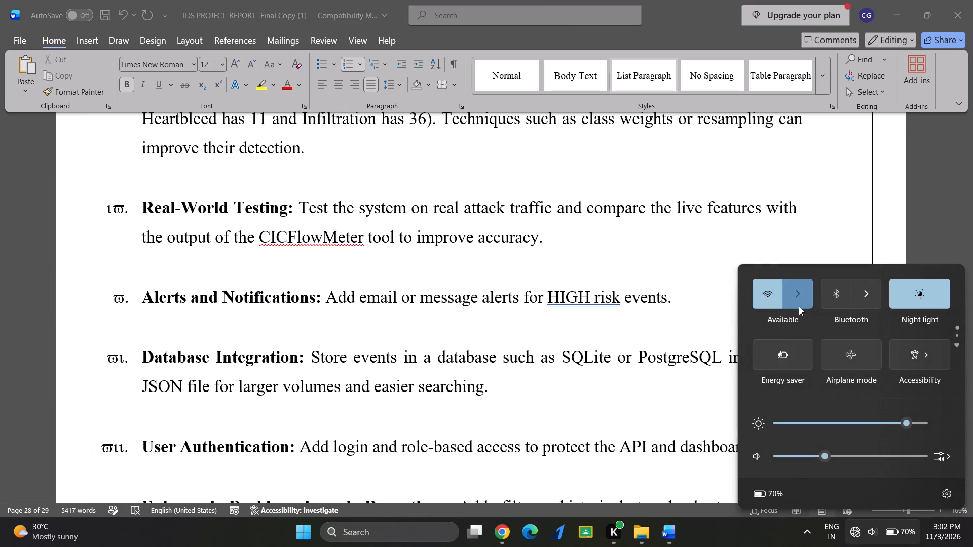
left_click(799, 306)
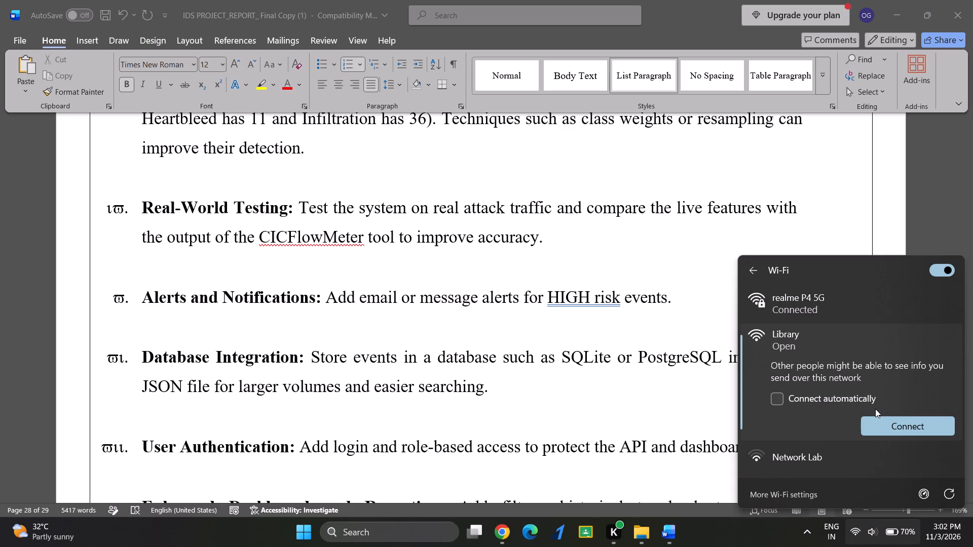
left_click(838, 345)
left_click(894, 421)
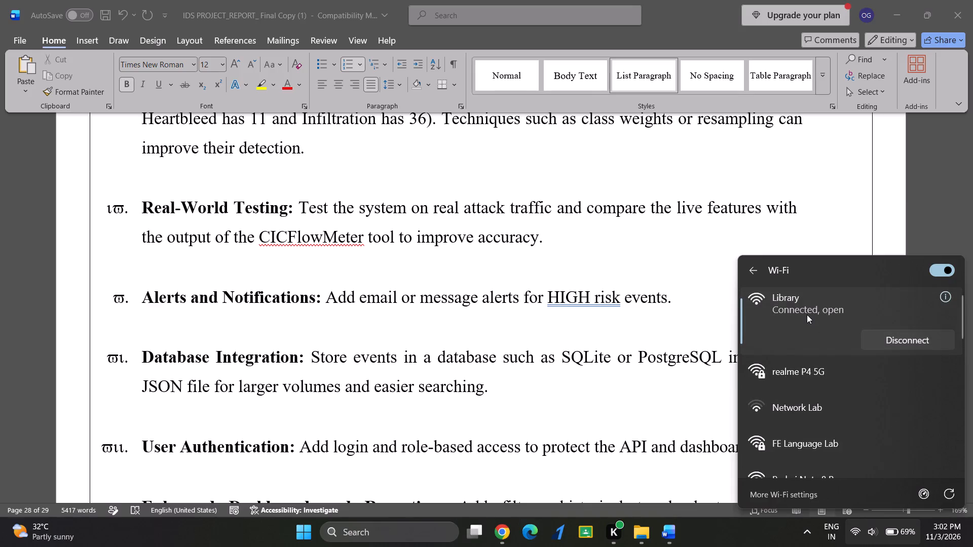
View the Library network's properties in Windows Settings, and close Settings to return to the report.
right_click(809, 315)
left_click(838, 343)
scroll(679, 194, "up", 1)
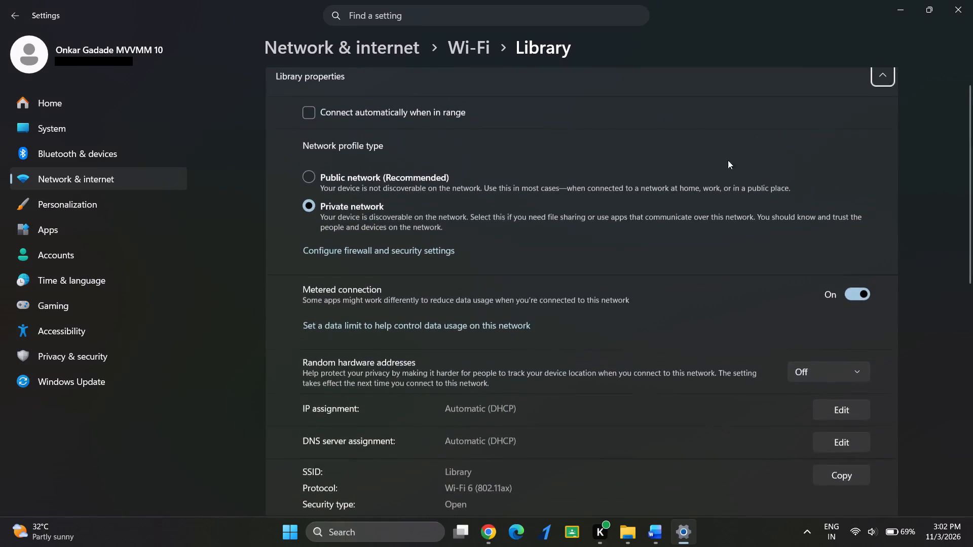
left_click(972, 0)
Save the project report document under its existing name.
scroll(693, 120, "up", 2)
scroll(370, 251, "down", 3)
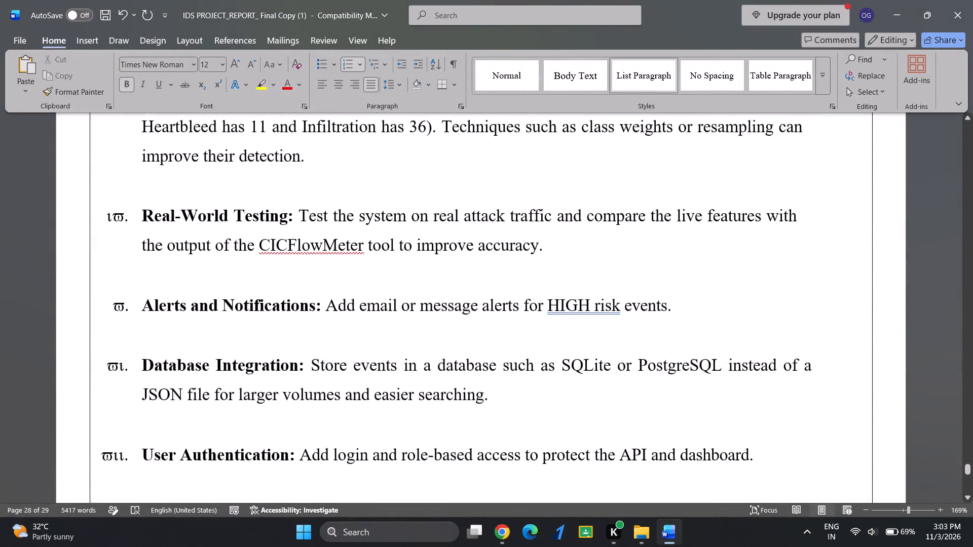
scroll(370, 251, "down", 2)
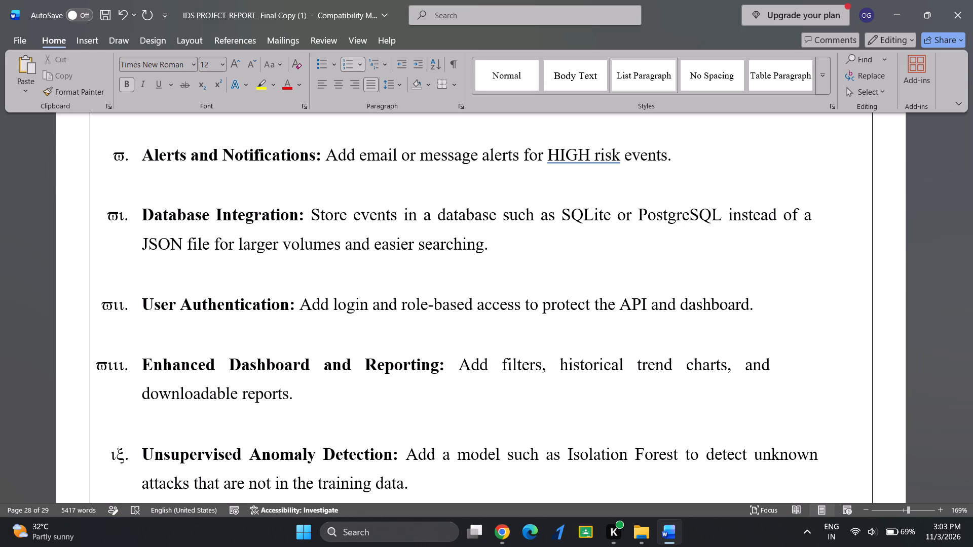
key("ctrl+s")
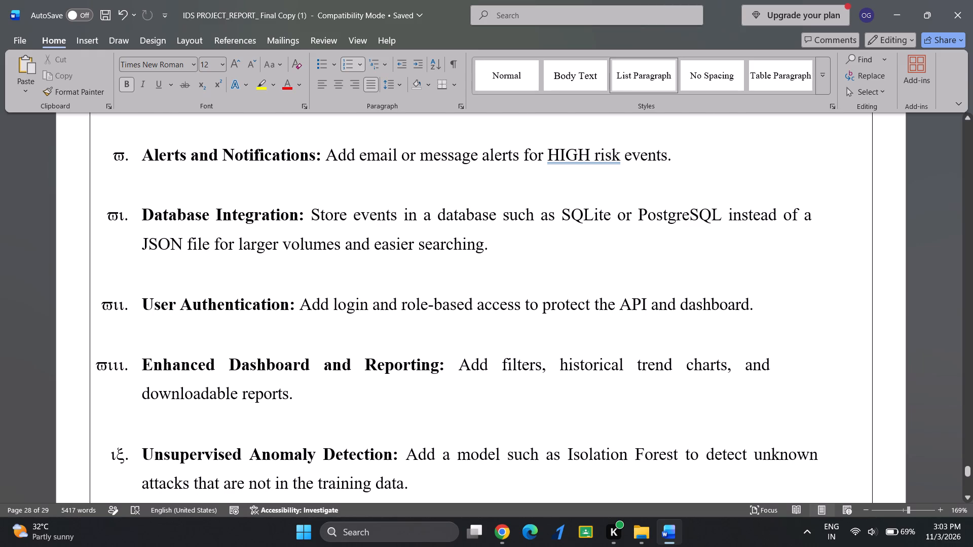
Check the REFERENCES list's layout through the Streamlit Documentation entry against the end of the FUTURE SCOPE list.
scroll(431, 270, "down", 6)
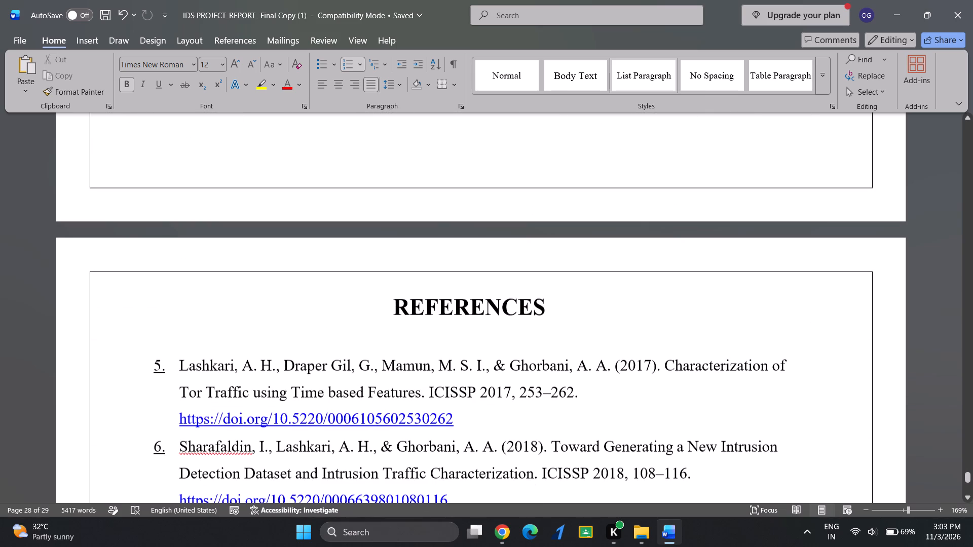
scroll(461, 373, "down", 5)
scroll(461, 373, "up", 1)
scroll(461, 373, "down", 1)
scroll(461, 373, "up", 1)
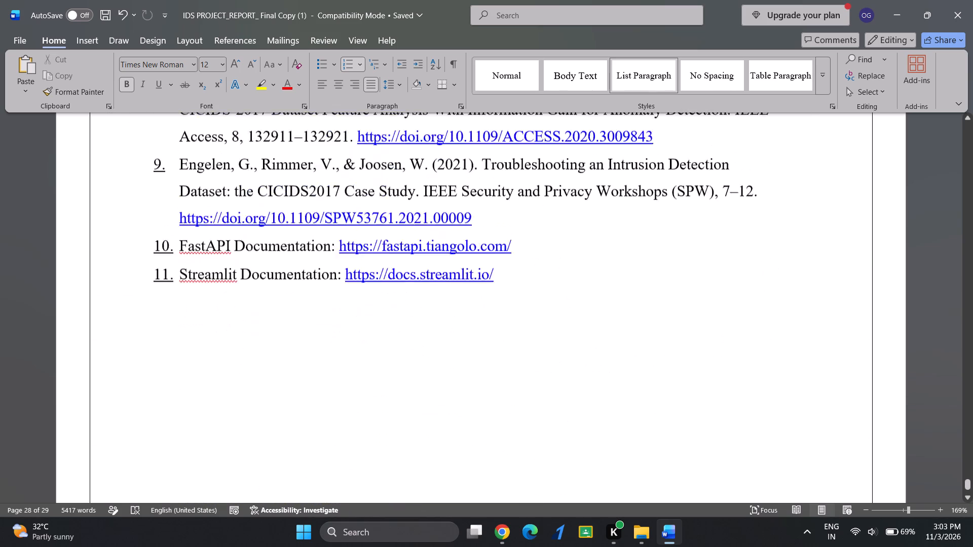
scroll(461, 373, "up", 5)
scroll(461, 373, "down", 1)
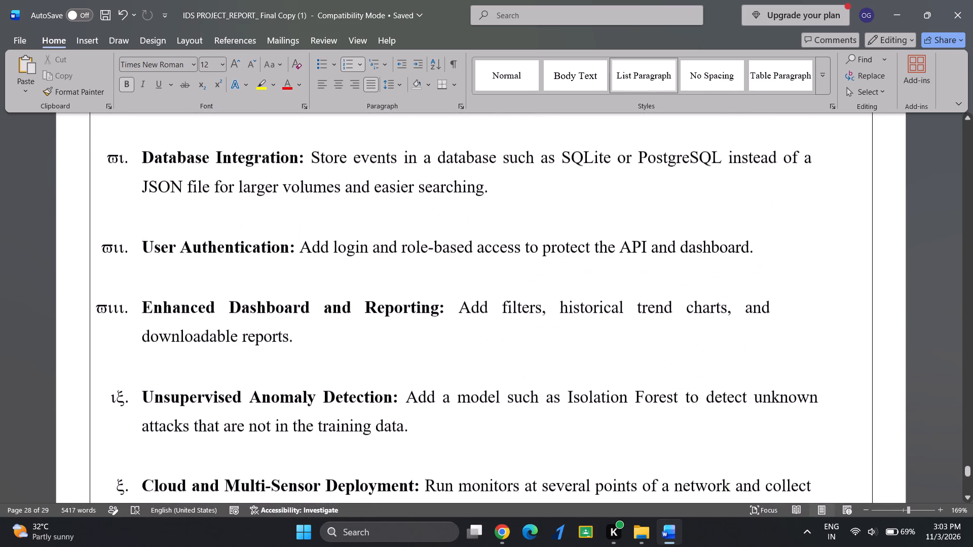
scroll(461, 373, "down", 2)
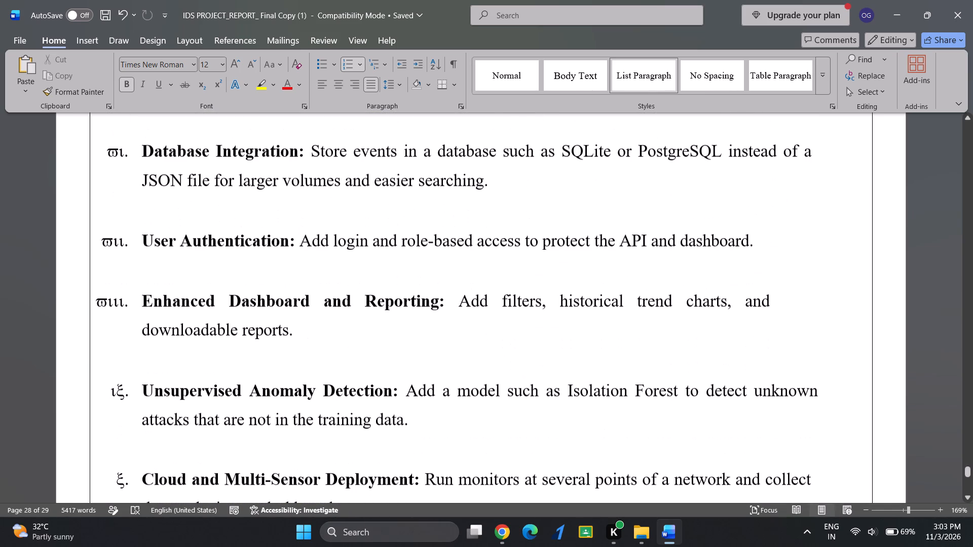
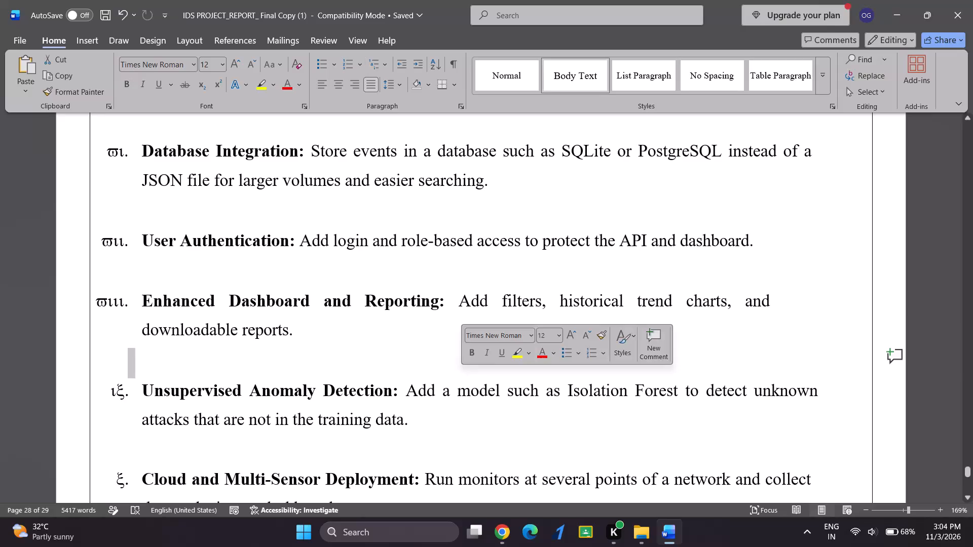
Review the report's layout from the FUTURE SCOPE list back to the cover and CERTIFICATE pages at the front.
scroll(583, 396, "up", 14)
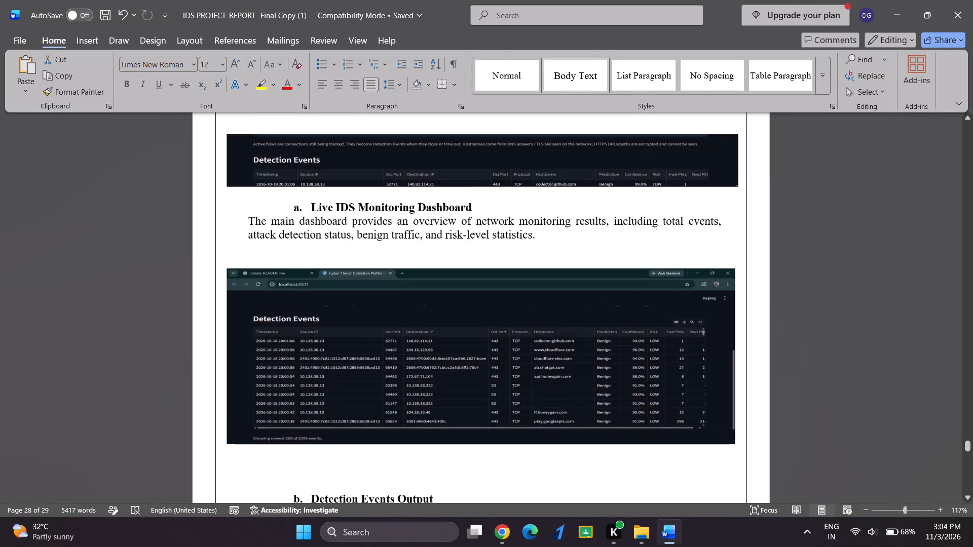
scroll(583, 396, "up", 14)
scroll(583, 396, "up", 19)
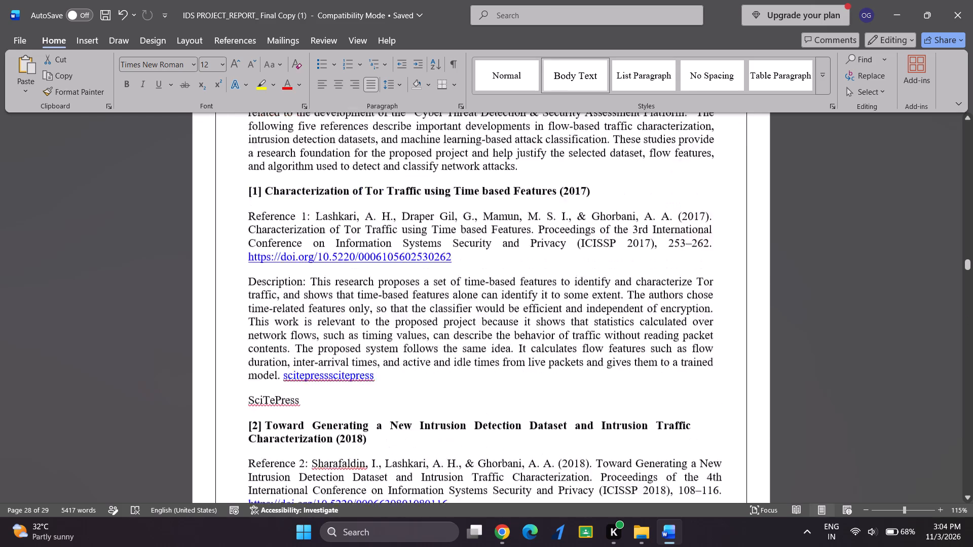
scroll(583, 396, "up", 18)
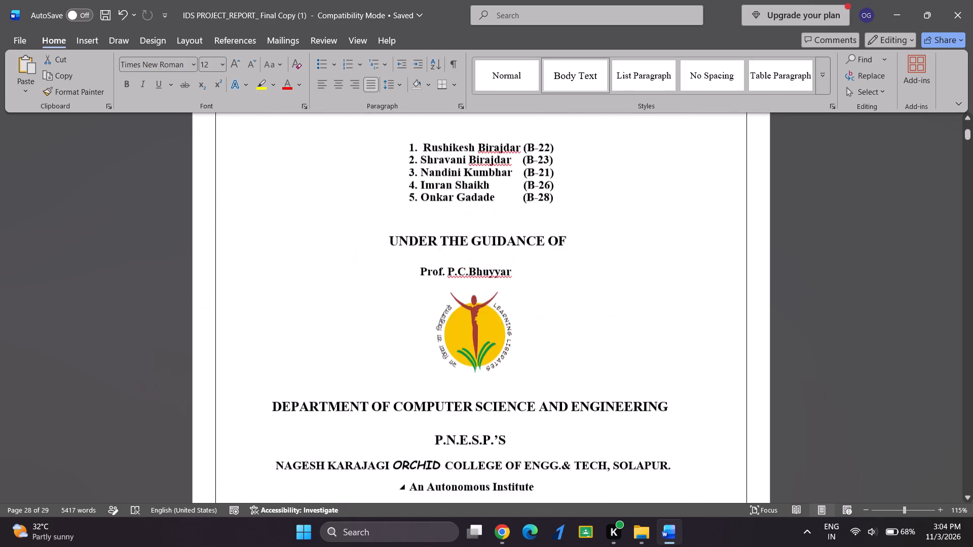
scroll(583, 396, "down", 3)
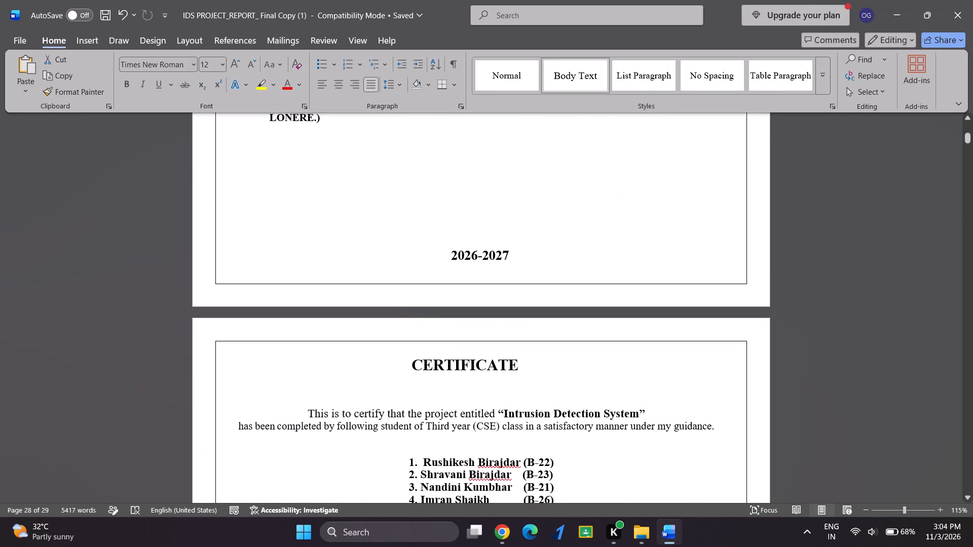